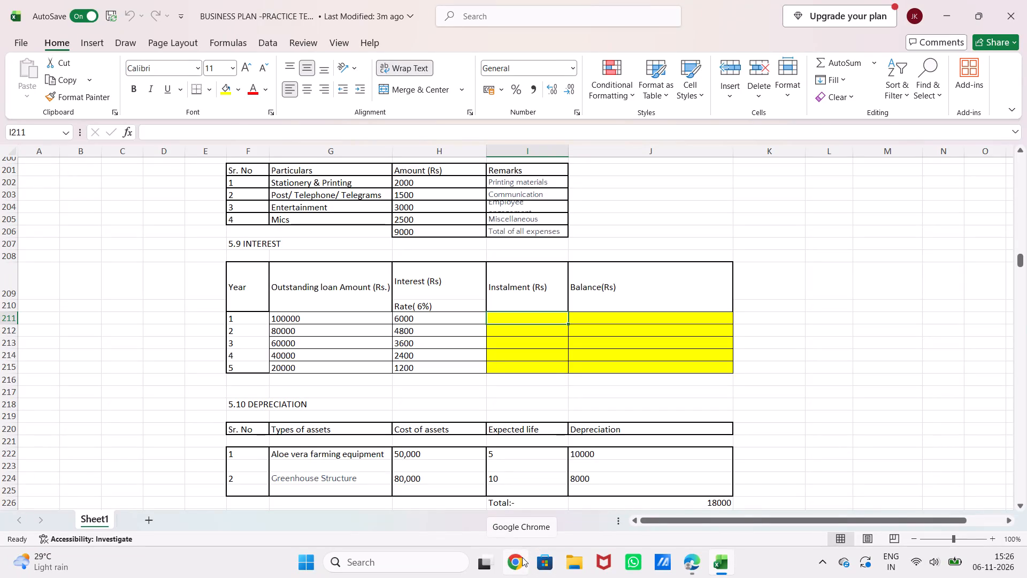
# Switch to Google Chrome and open it with the first centurionuniv.edu profile.
pyautogui.click(522, 557)
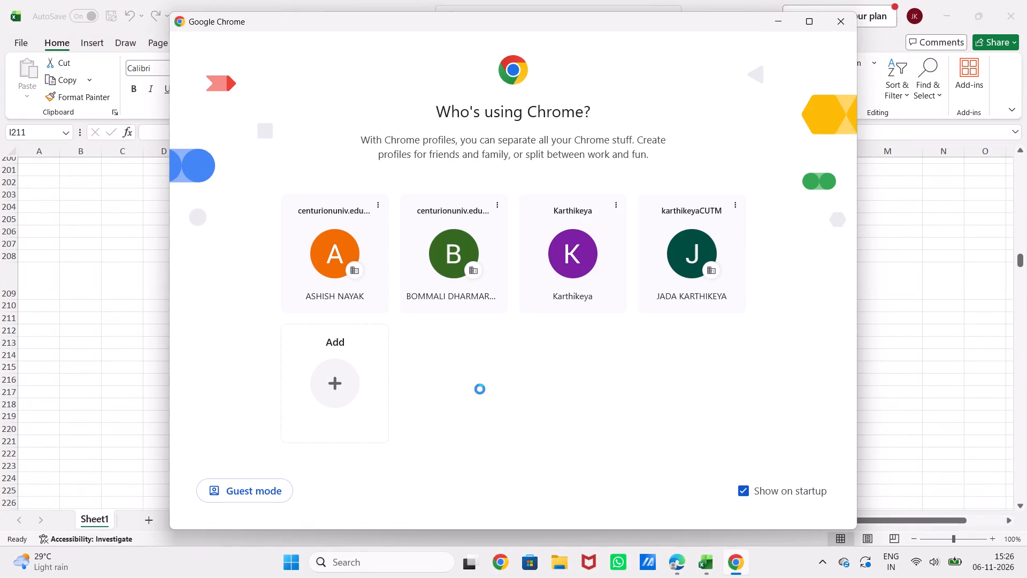
pyautogui.click(333, 252)
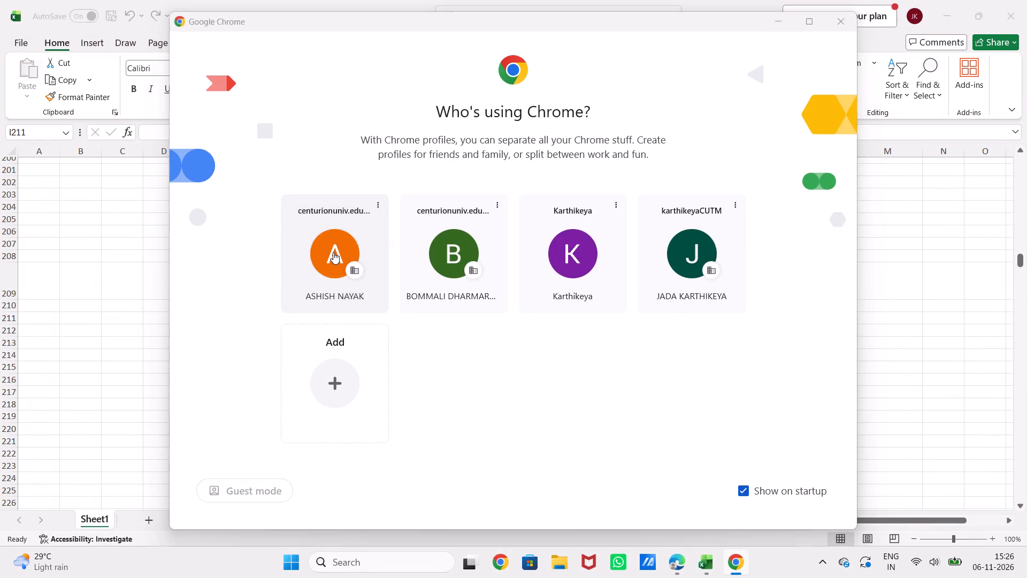
pyautogui.click(379, 282)
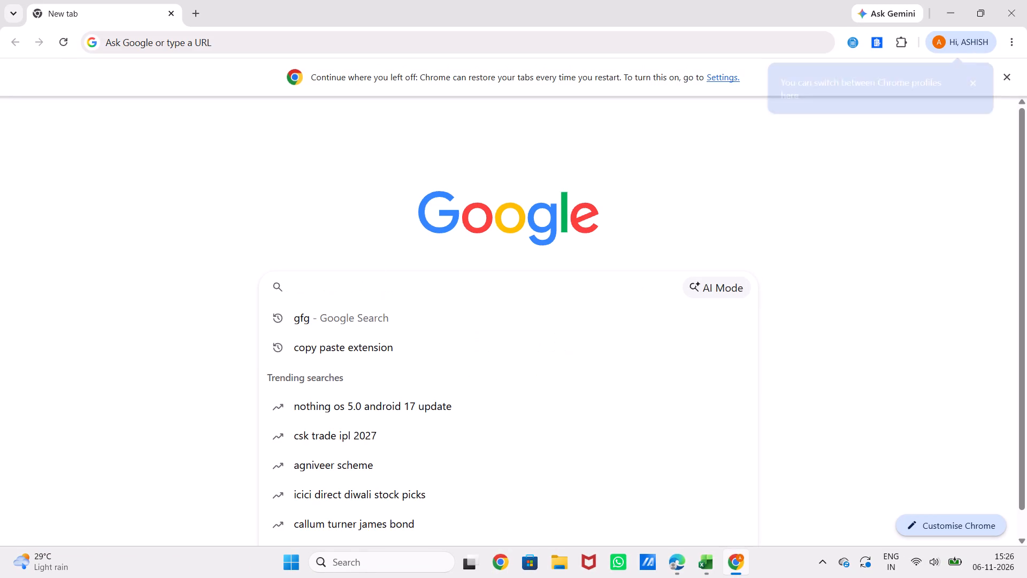
# Search Google for "how to caliculate intrest o 1 lakh 6% intrest".
pyautogui.write('how to caliculate')
pyautogui.press('space')
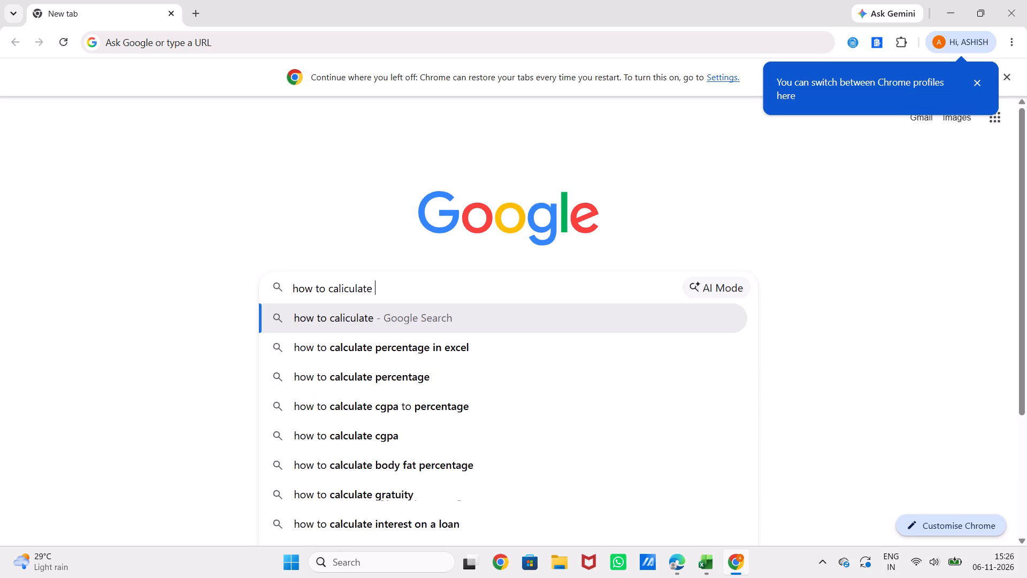
pyautogui.write('intrest')
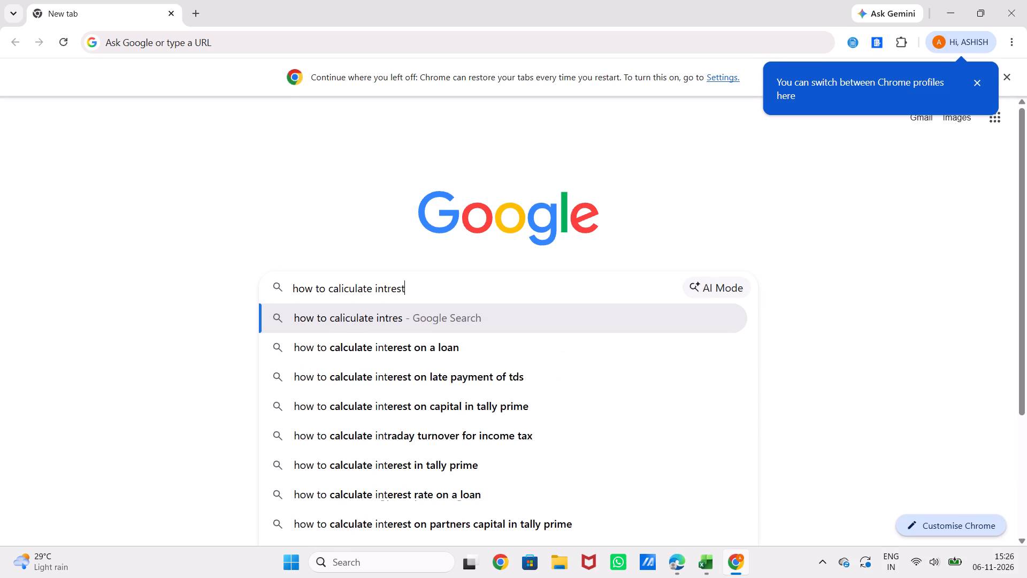
pyautogui.press('space')
pyautogui.write('o 1 lakh')
pyautogui.press('space')
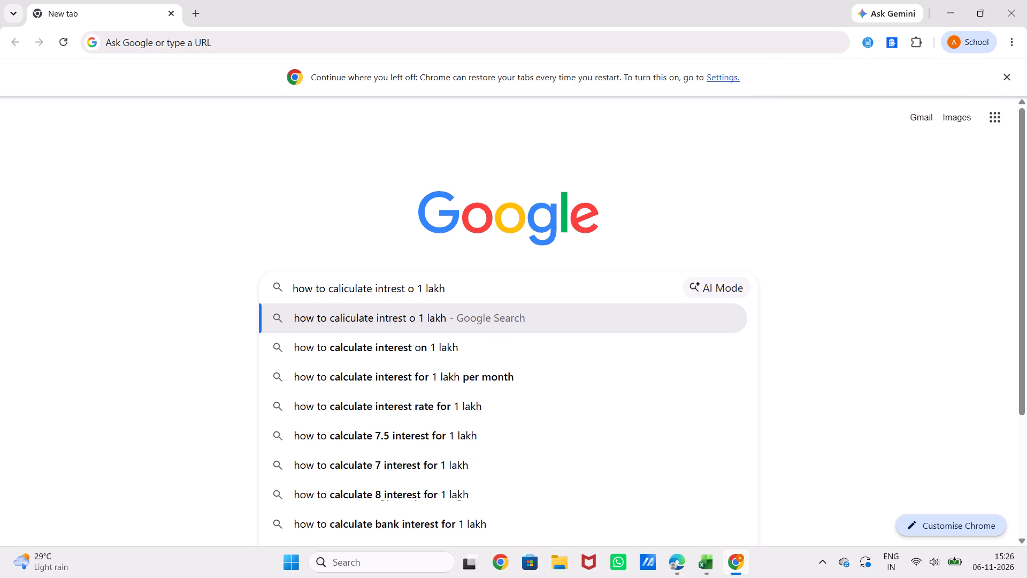
pyautogui.press('7')
pyautogui.press('BackSpace')
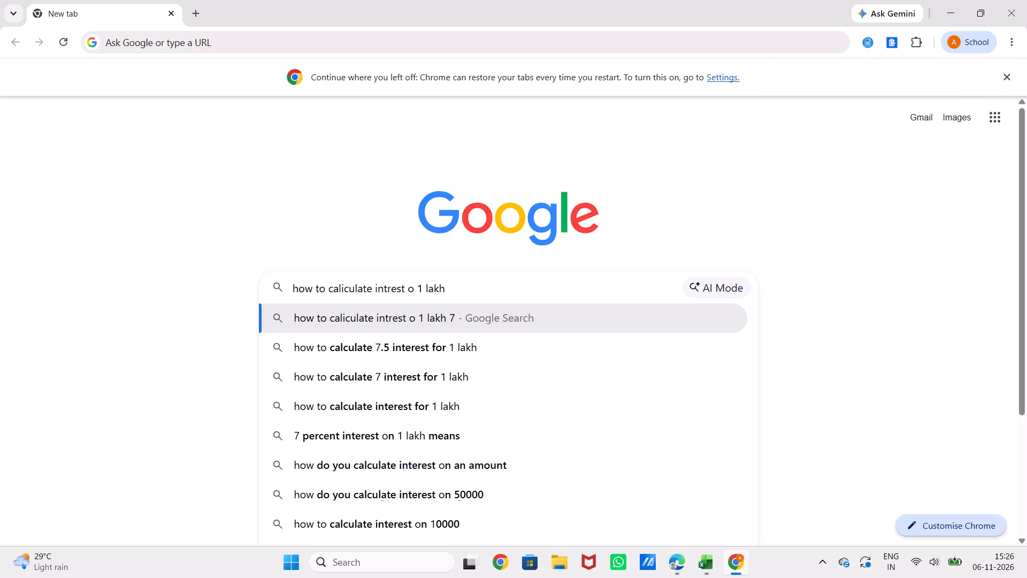
pyautogui.press('6')
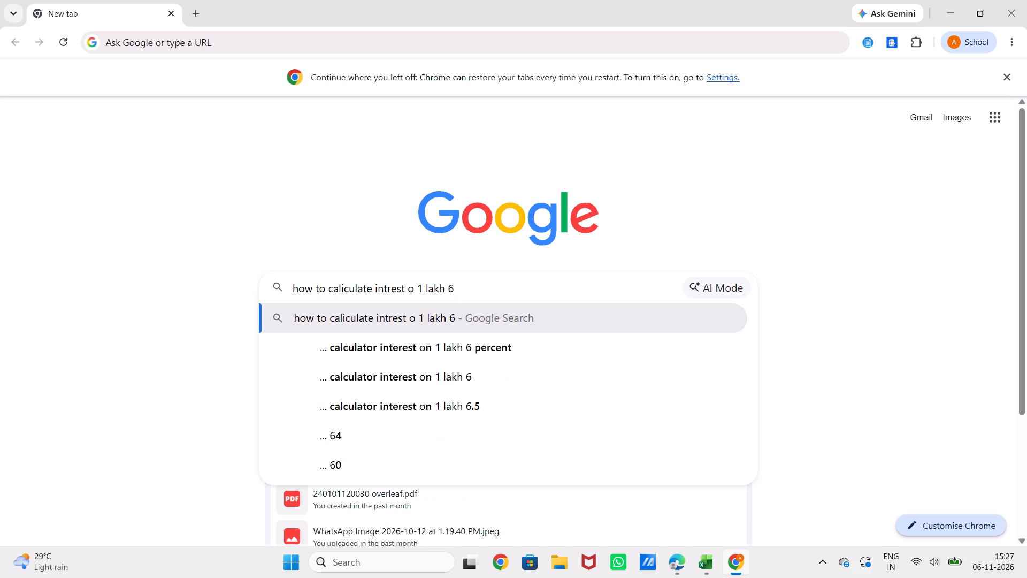
pyautogui.write('% intrest')
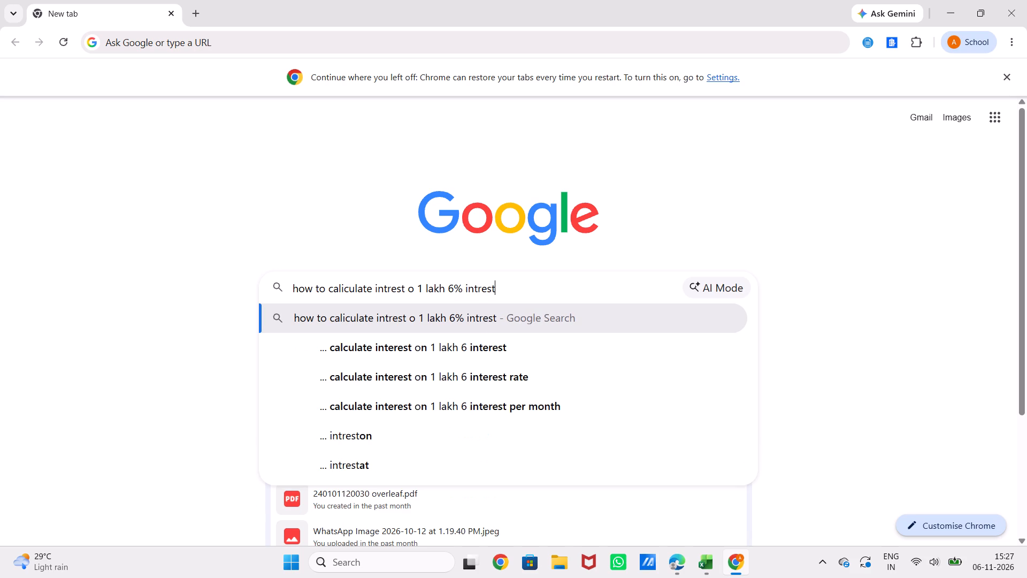
pyautogui.press('Return')
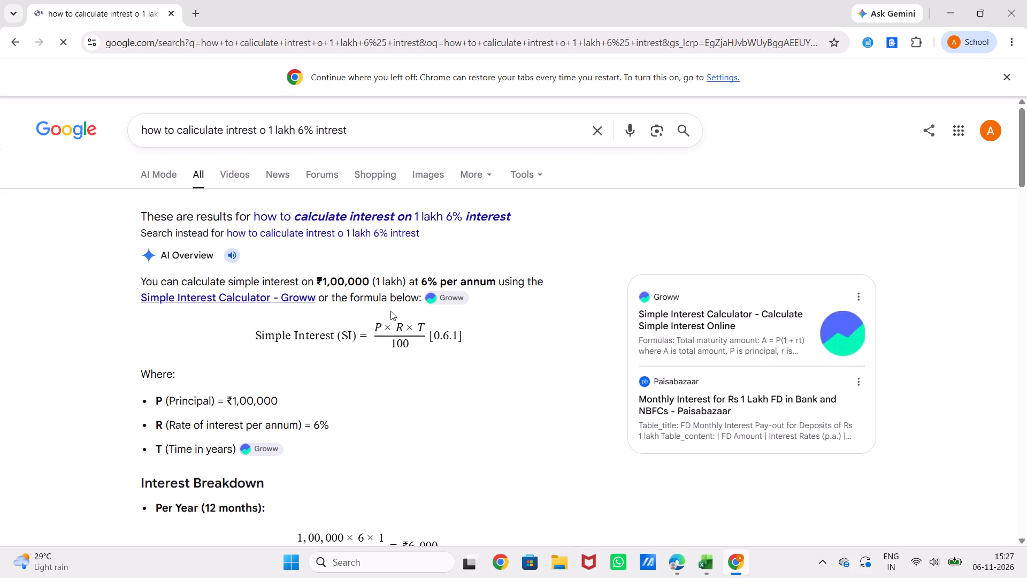
# Examine the AI Overview's simple interest formula and its yearly, monthly and daily interest breakdown.
pyautogui.scroll(-2, 390, 311)
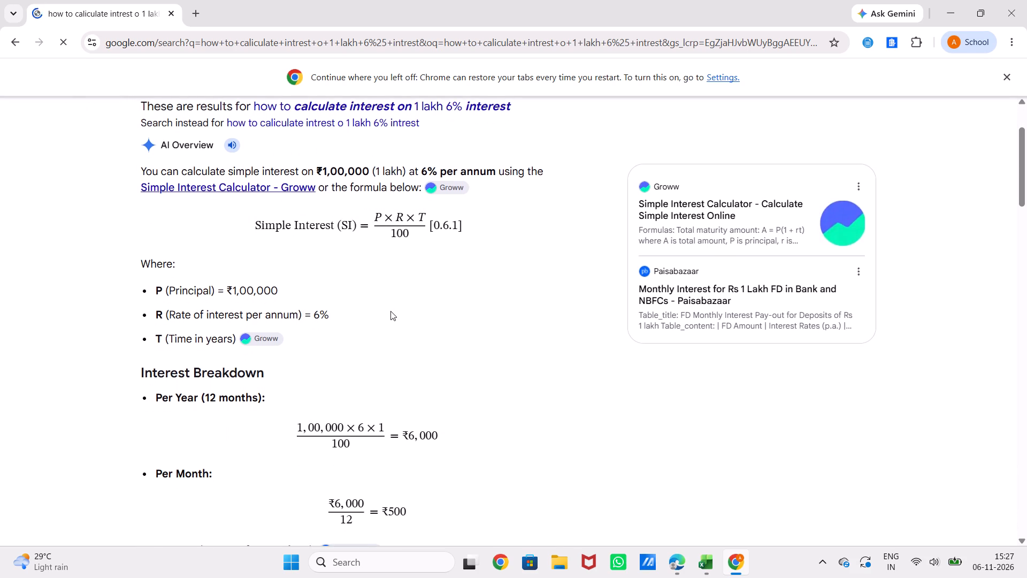
pyautogui.scroll(-2, 390, 311)
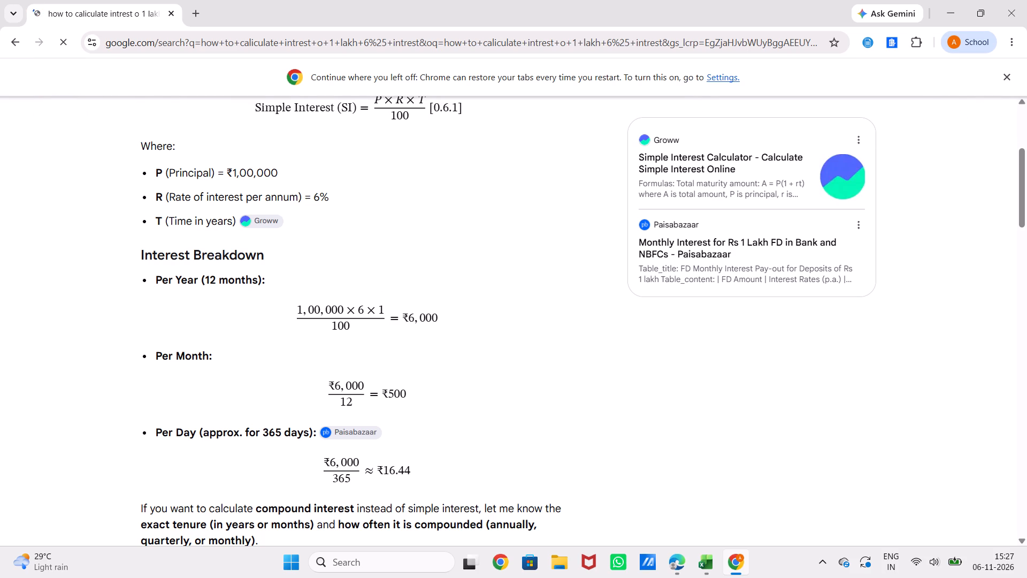
pyautogui.scroll(-2, 390, 311)
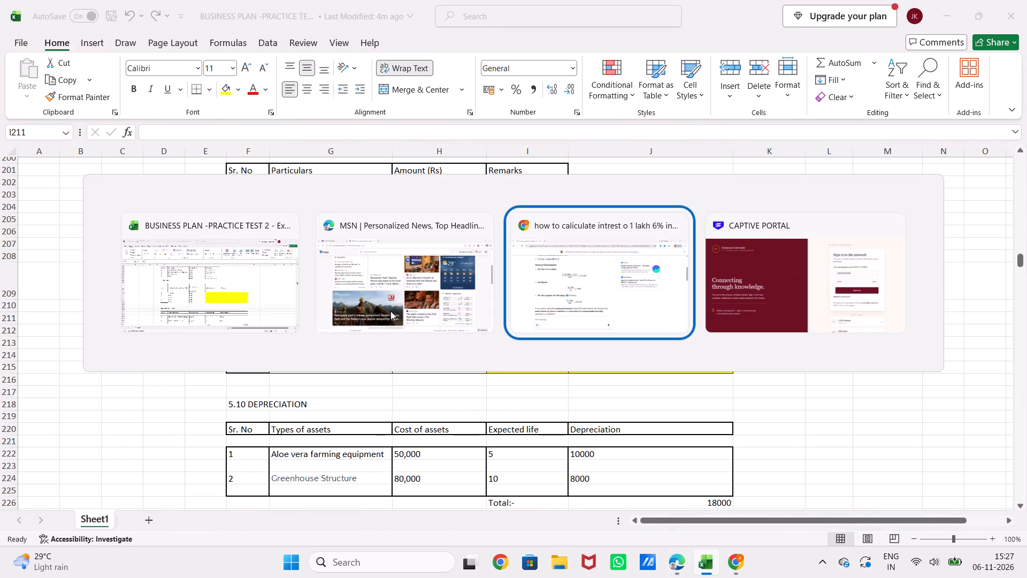
pyautogui.scroll(-1, 311, 336)
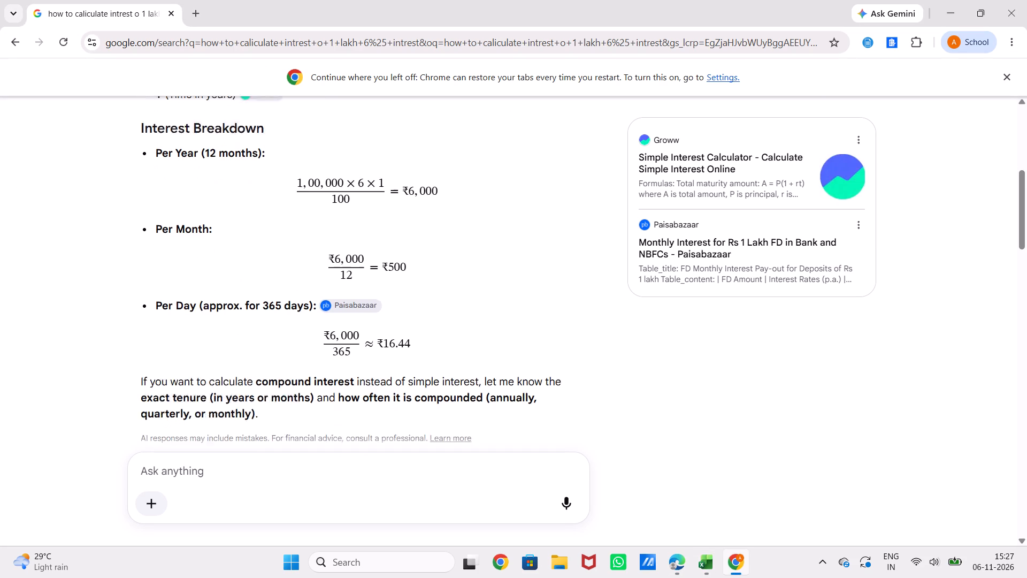
pyautogui.scroll(-1, 311, 336)
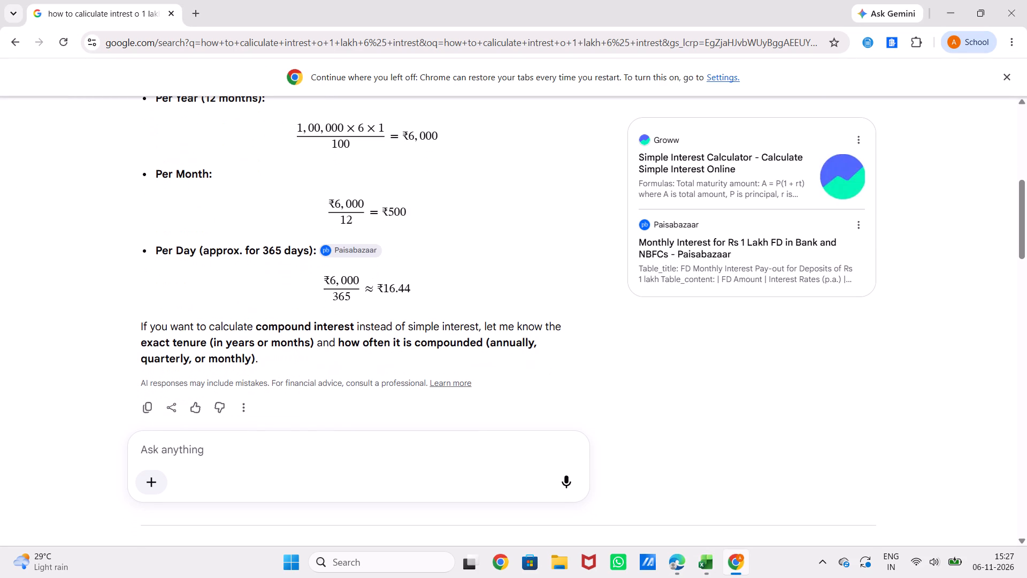
pyautogui.scroll(1, 311, 336)
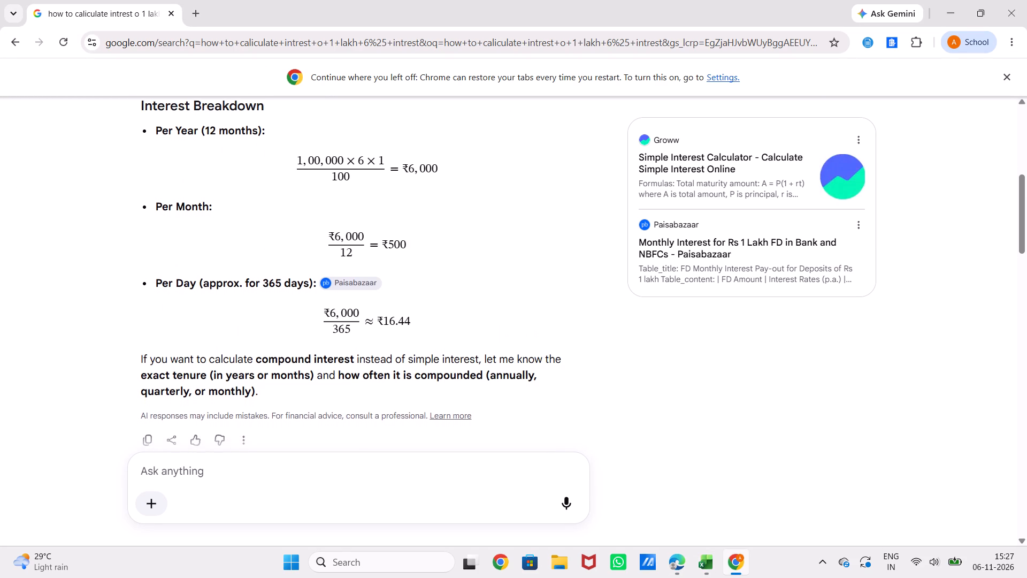
pyautogui.scroll(1, 311, 336)
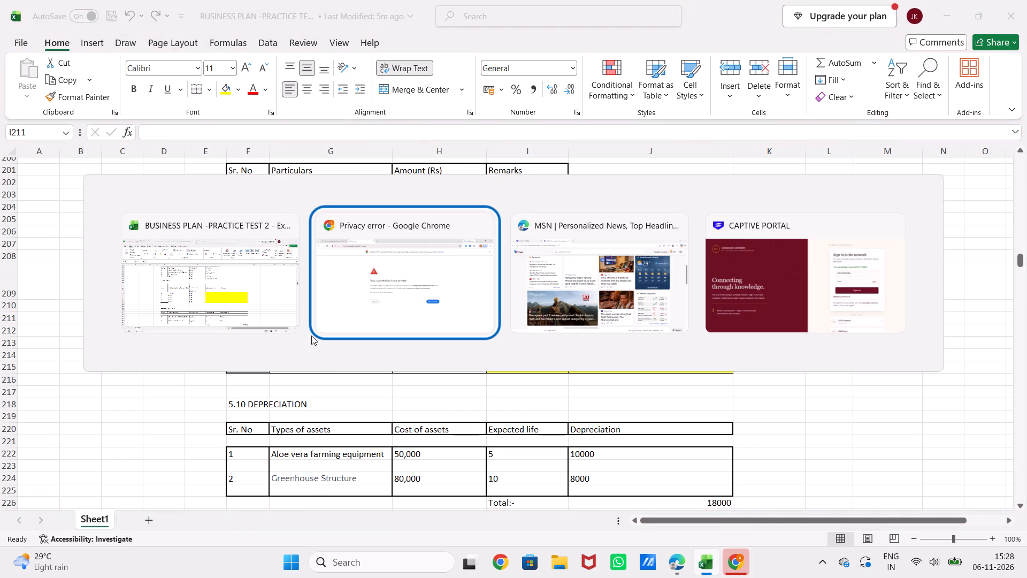
# Leave the unsafe downloadtrend.com page and return to the interest search results.
pyautogui.click(675, 360)
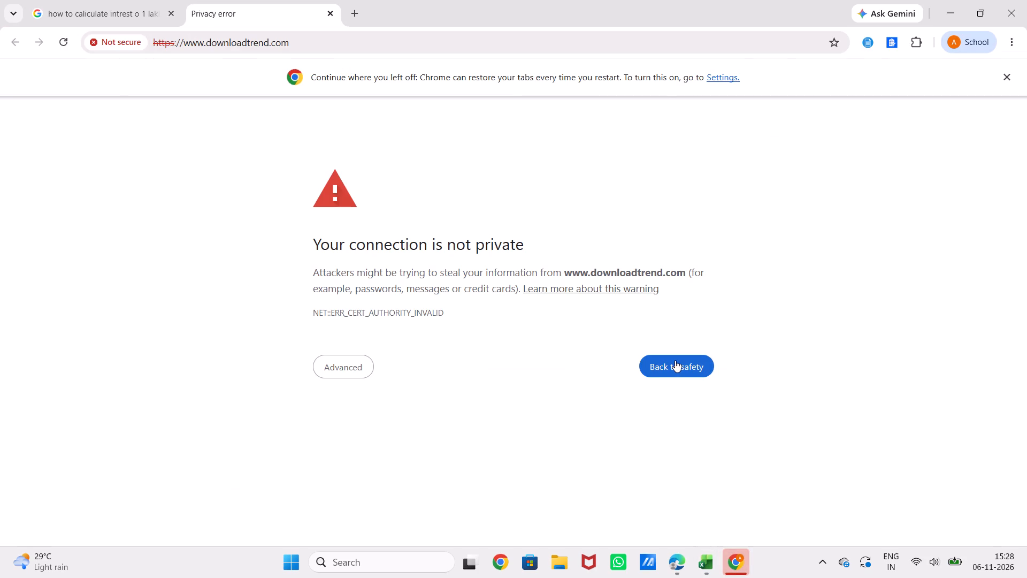
pyautogui.click(133, 13)
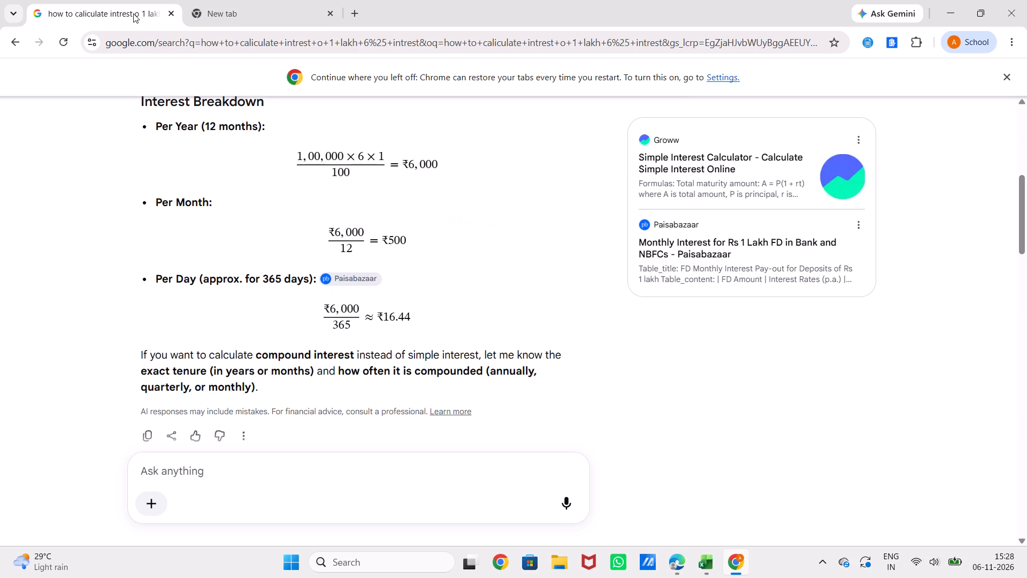
# Ask the AI Overview the follow-up question "how many installments and balance caliculate in excel".
pyautogui.click(280, 465)
pyautogui.write('ho')
pyautogui.write('w')
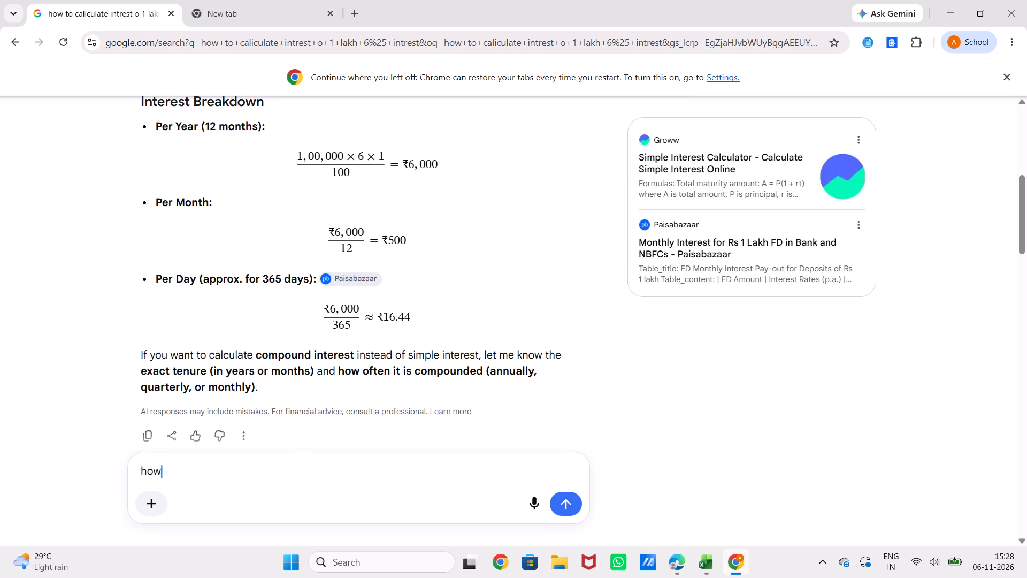
pyautogui.press('space')
pyautogui.write('many installme')
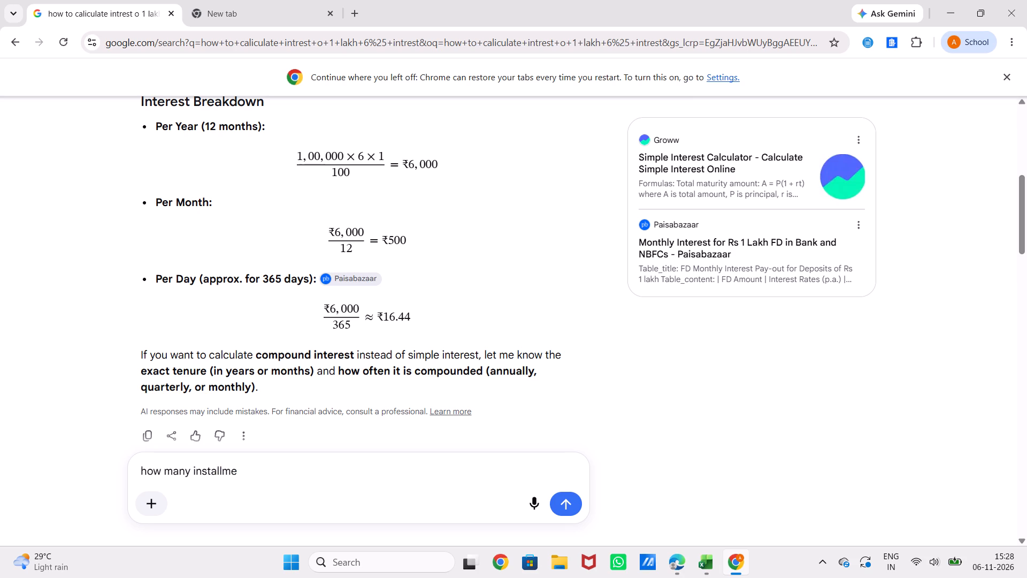
pyautogui.write('nts and balance')
pyautogui.press('space')
pyautogui.write('cali')
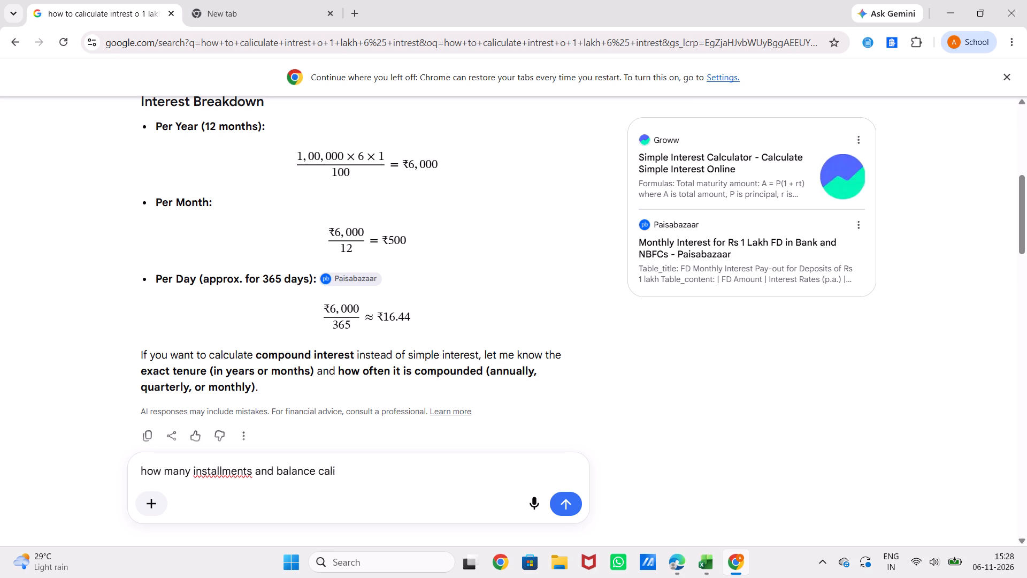
pyautogui.write('culate in')
pyautogui.press('space')
pyautogui.write('excel')
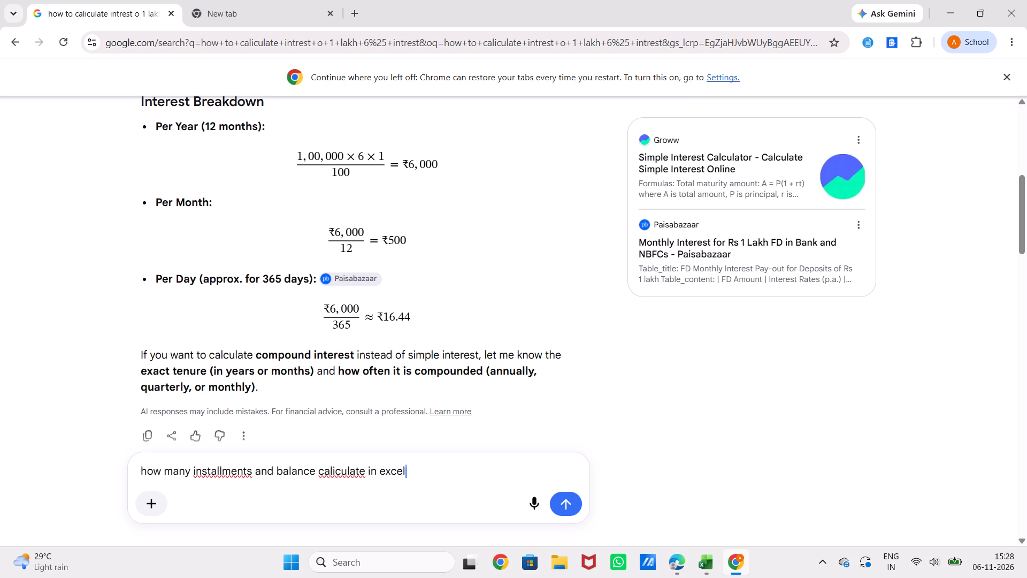
pyautogui.press('Return')
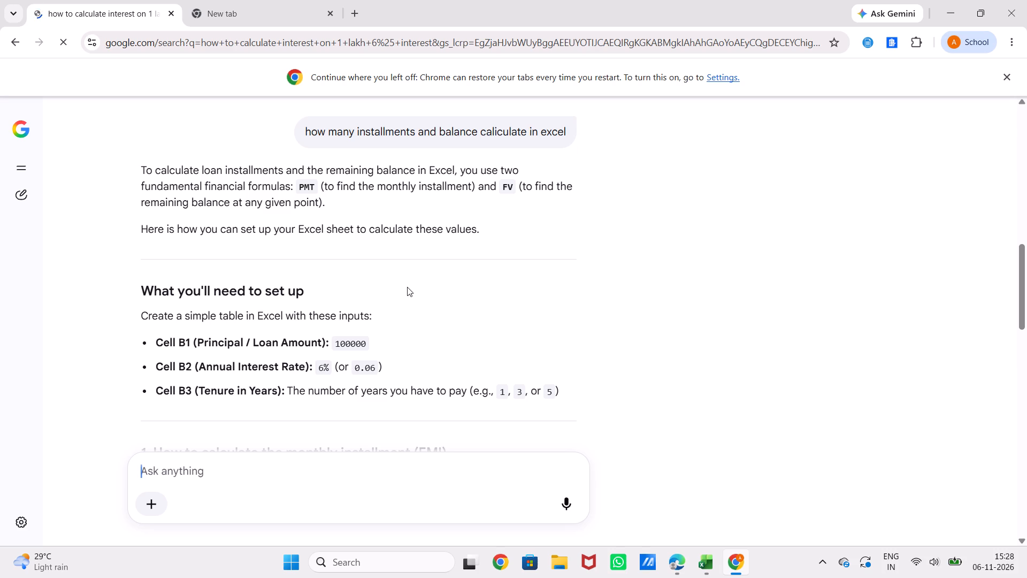
# Read the answer's Excel formulas for the loan installment and remaining balance, through to the summary for a 1-year tenure.
pyautogui.scroll(-1, 407, 287)
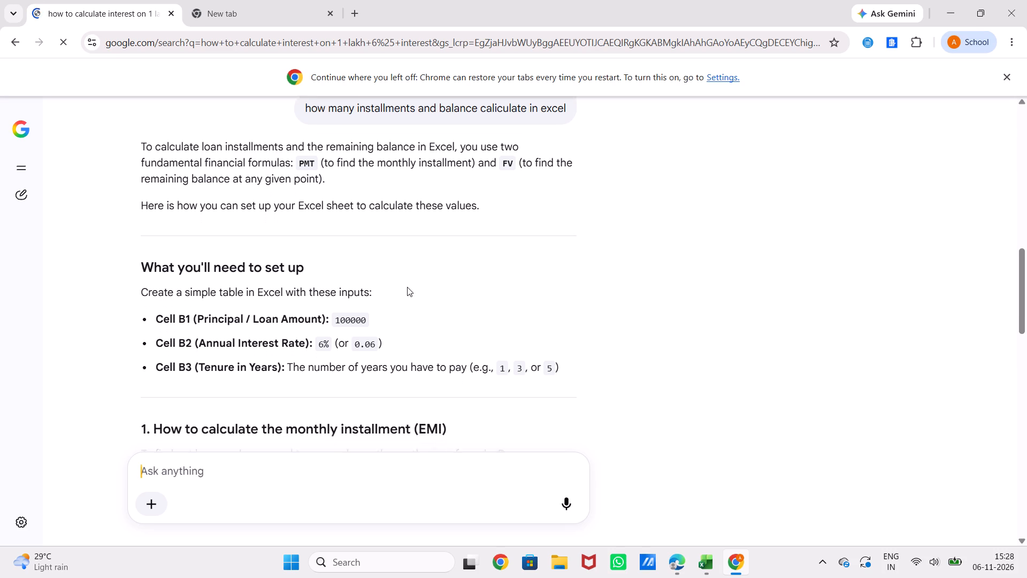
pyautogui.scroll(-2, 407, 287)
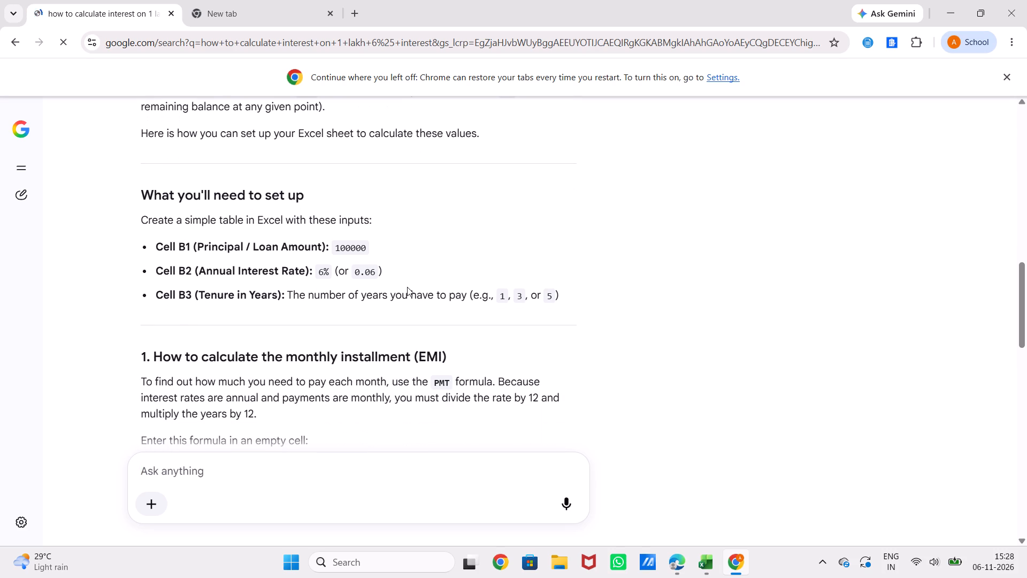
pyautogui.scroll(-1, 407, 287)
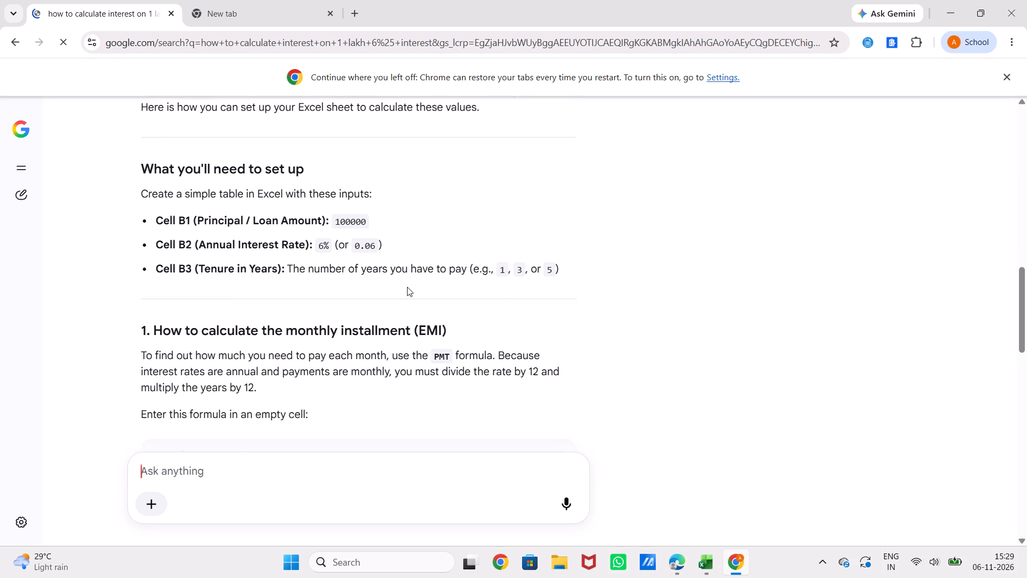
pyautogui.scroll(-2, 407, 287)
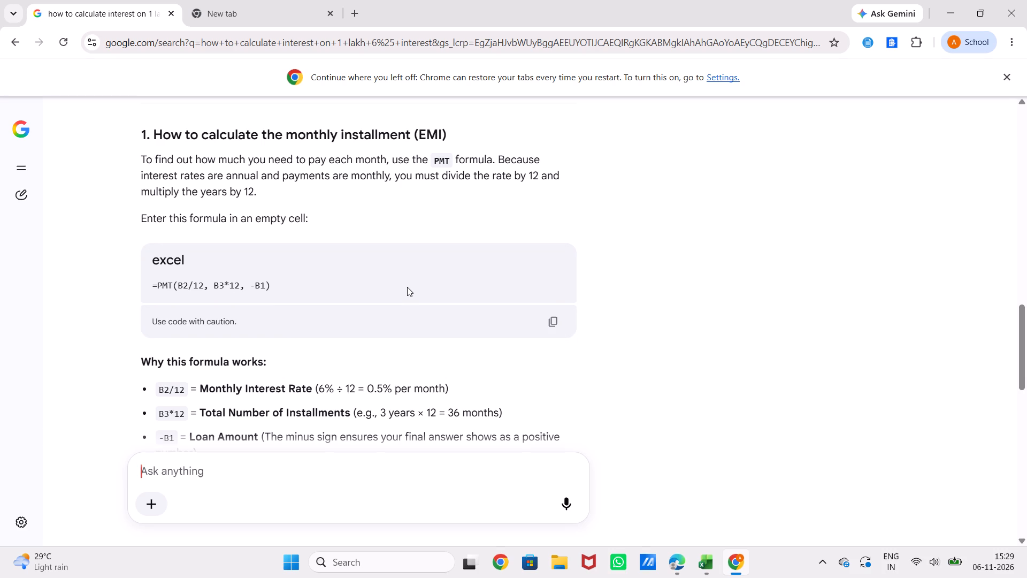
pyautogui.scroll(-1, 407, 287)
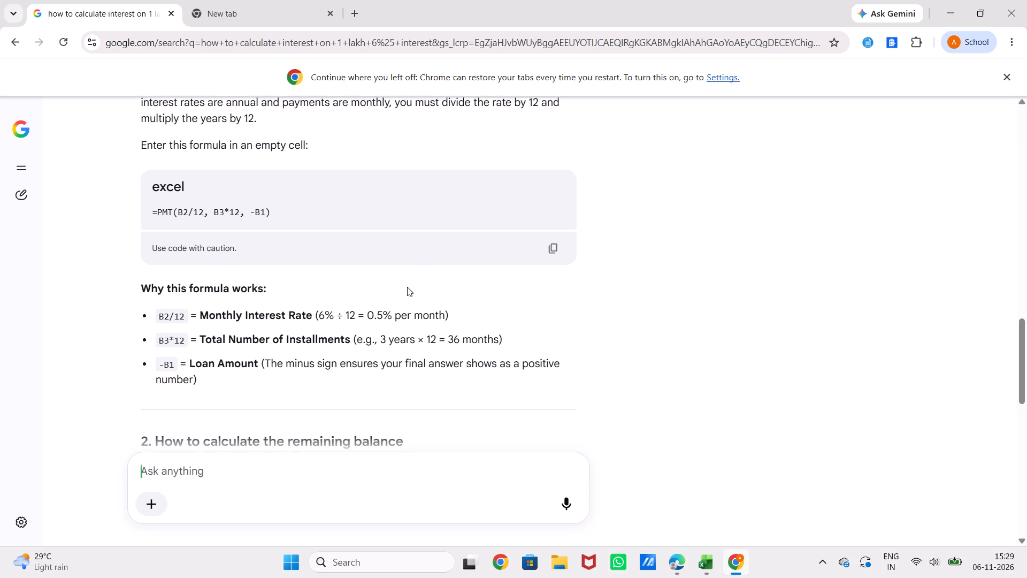
pyautogui.scroll(-1, 407, 287)
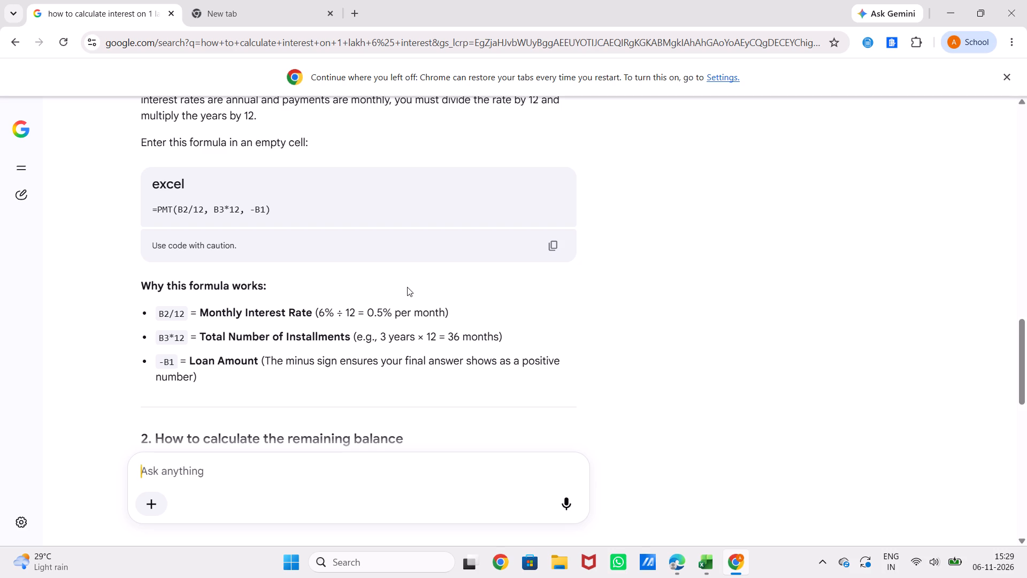
pyautogui.scroll(-3, 407, 287)
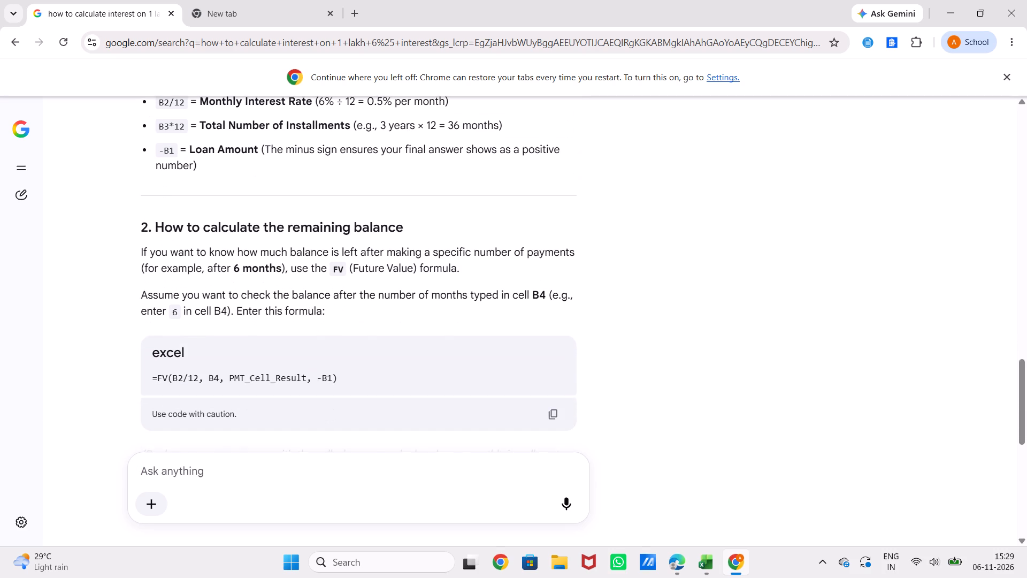
pyautogui.scroll(-4, 407, 287)
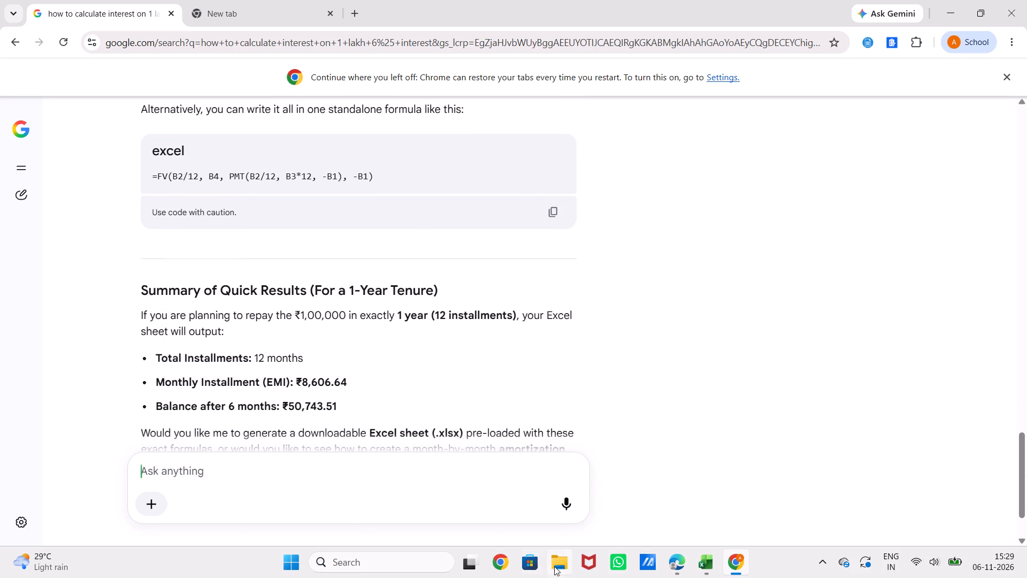
# Switch to the business plan workbook in Excel and capture a screenshot of the 5.9 INTEREST table, including the empty Instalment and Balance columns.
pyautogui.scroll(3, 395, 364)
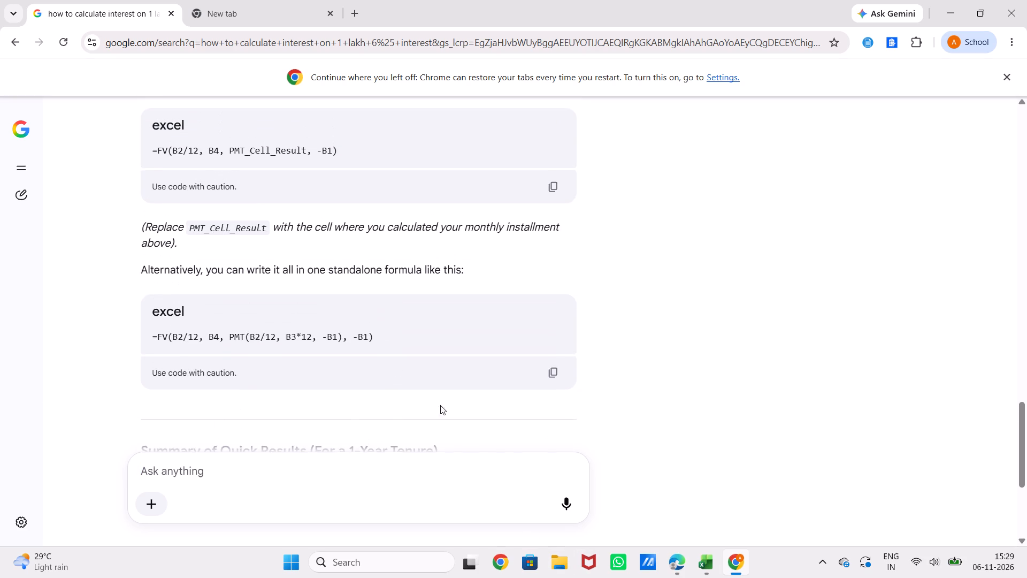
pyautogui.click(706, 564)
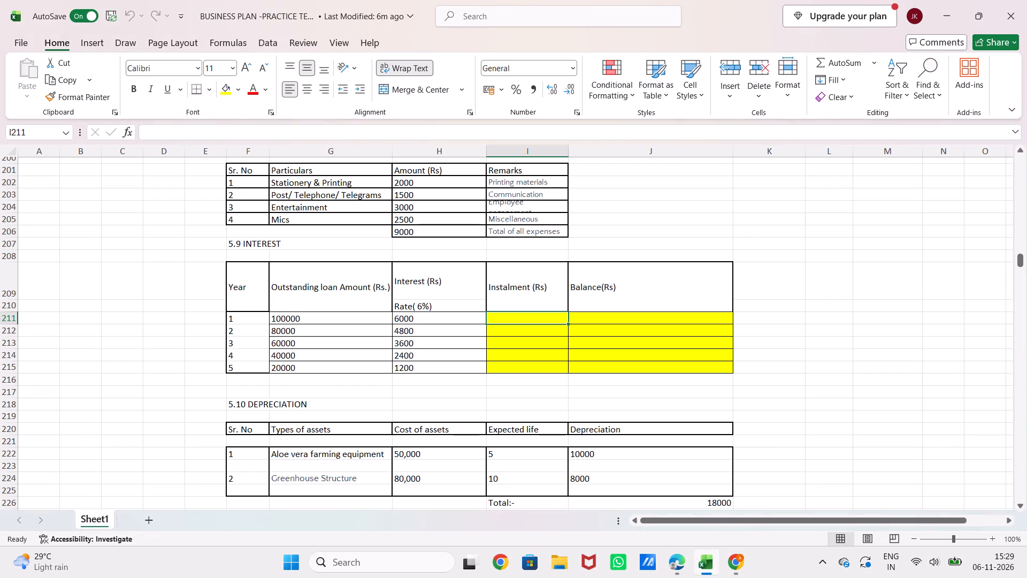
pyautogui.hotkey('ctrl', 'shift', 's')
pyautogui.hotkey('alt', 'shift', 's')
pyautogui.press('shift+super+s')
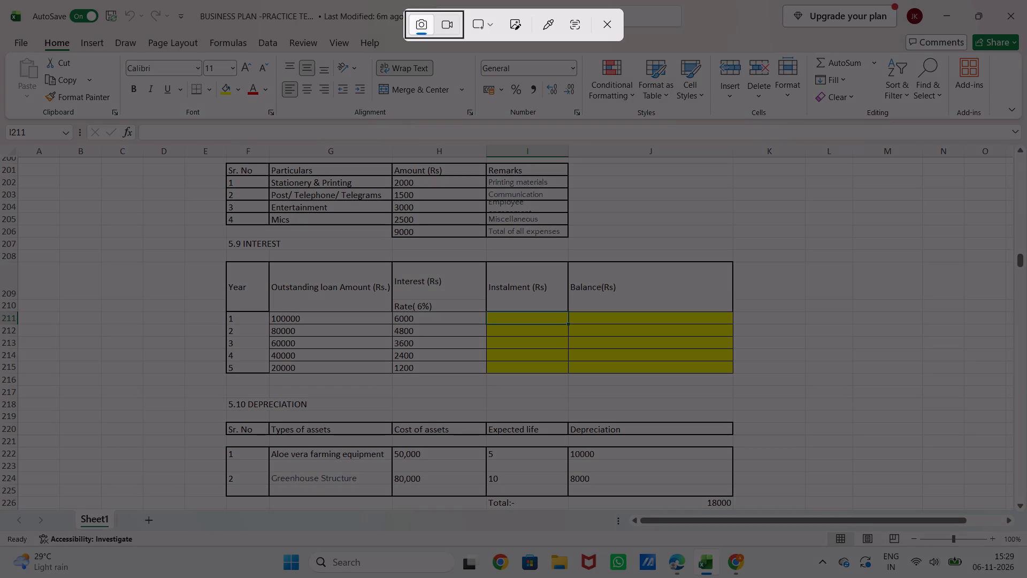
pyautogui.moveTo(171, 193); pyautogui.dragTo(512, 370)
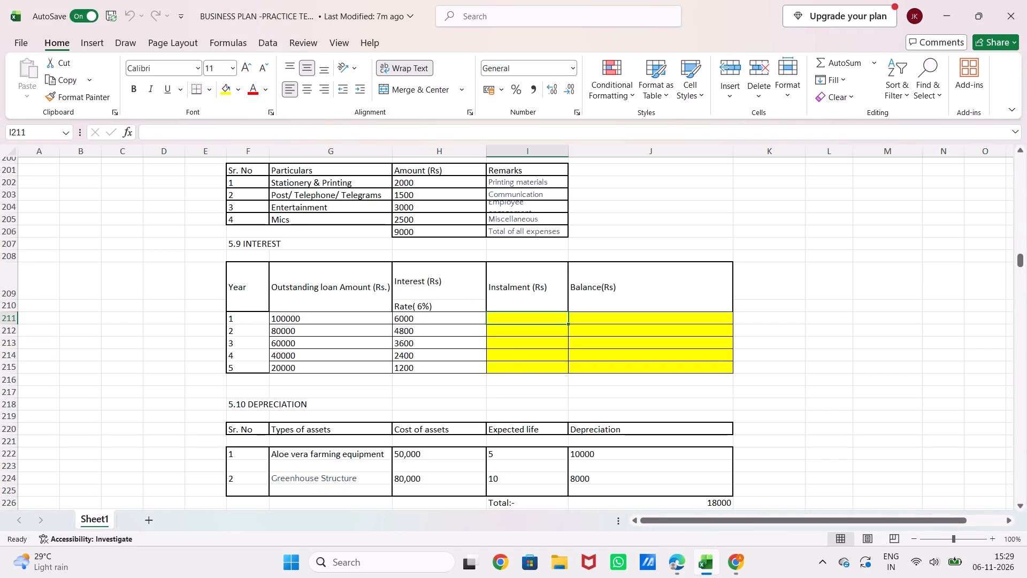
pyautogui.press('shift+super+s')
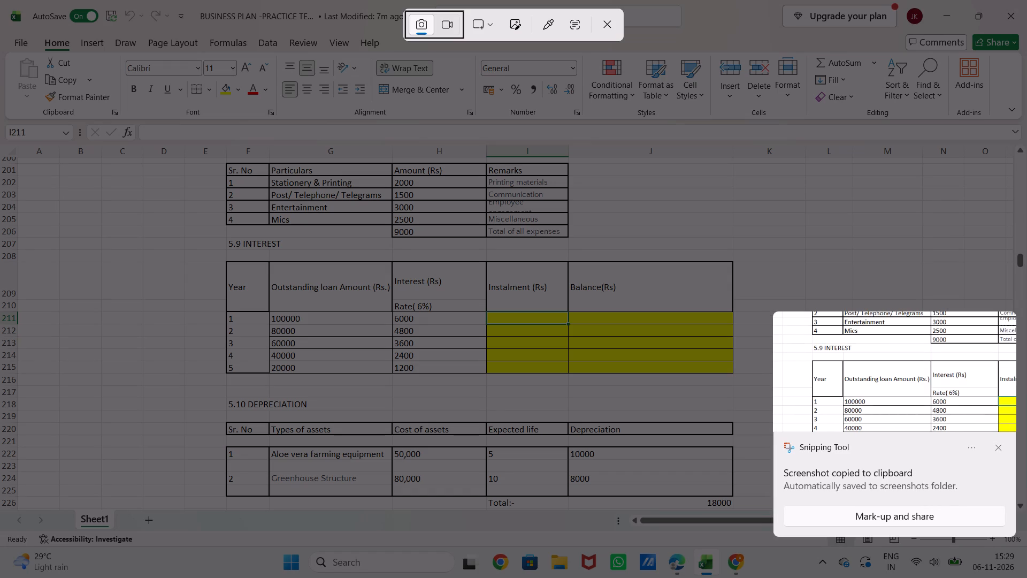
pyautogui.click(1001, 452)
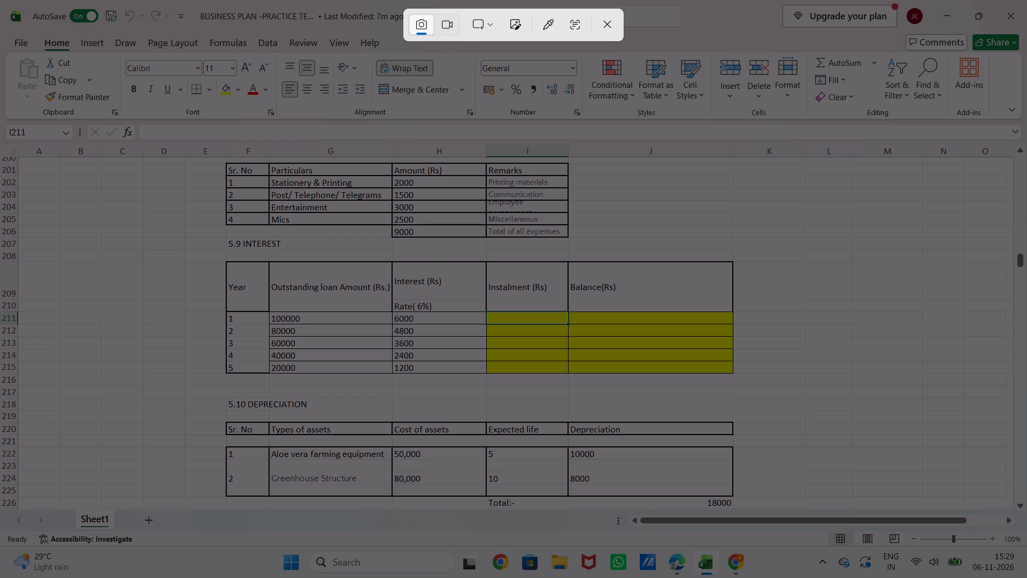
pyautogui.moveTo(173, 197); pyautogui.dragTo(698, 389)
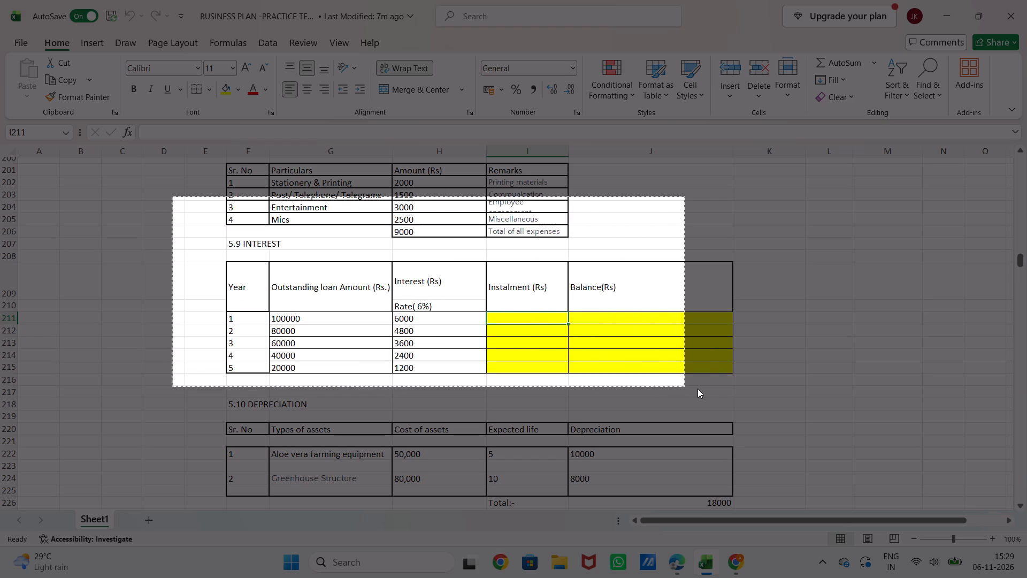
pyautogui.moveTo(698, 389); pyautogui.dragTo(785, 421)
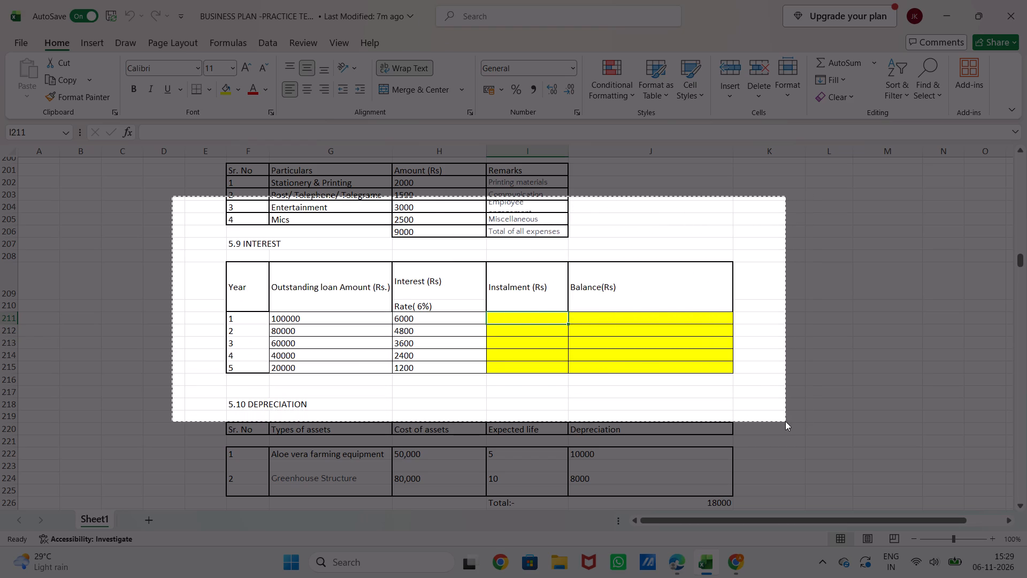
pyautogui.moveTo(785, 421); pyautogui.dragTo(785, 423)
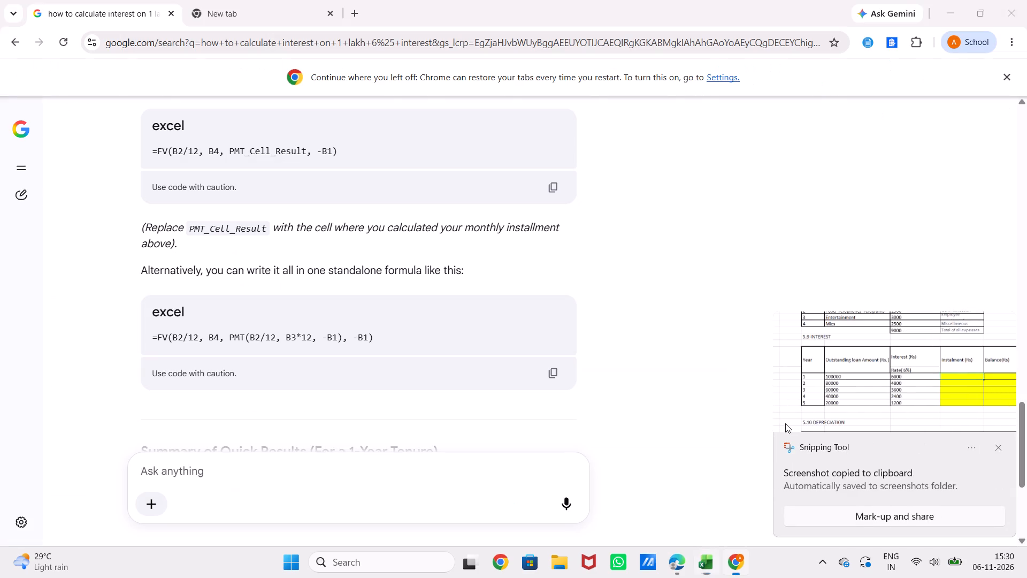
# In Chrome, start adding an image to the AI follow-up question and browse to the Screenshots folder inside Pictures.
pyautogui.click(151, 505)
pyautogui.click(181, 404)
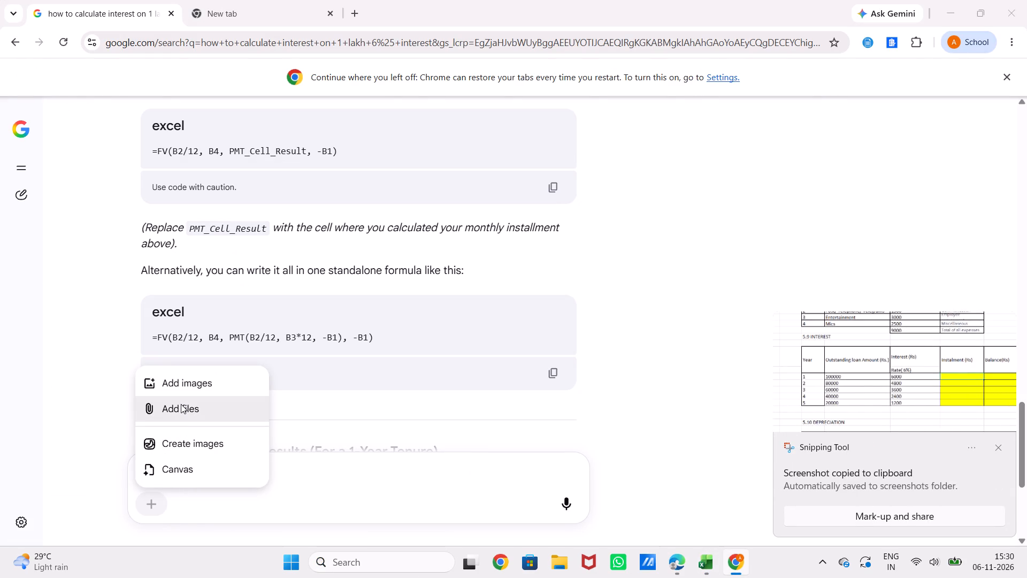
pyautogui.click(194, 373)
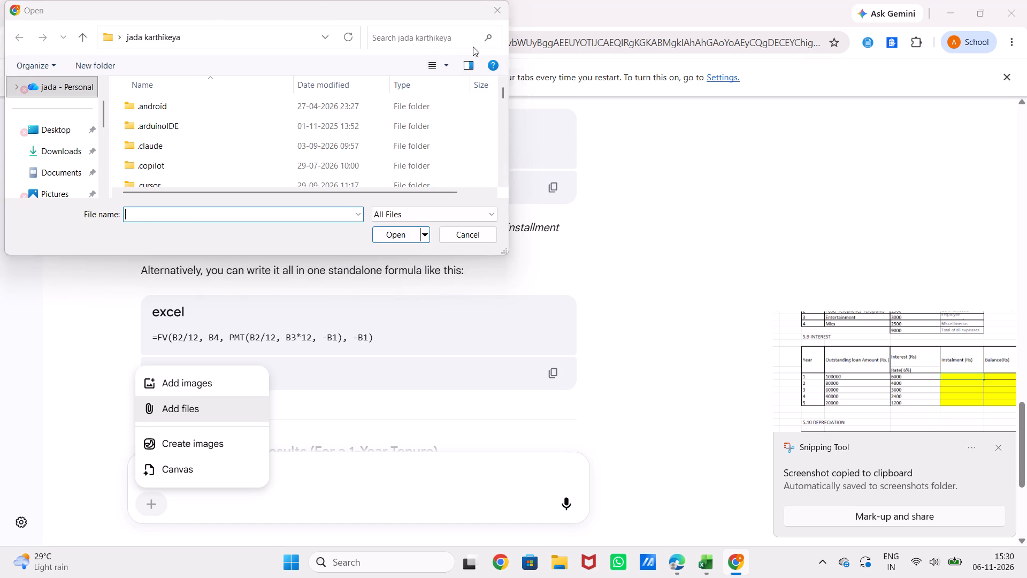
pyautogui.click(501, 15)
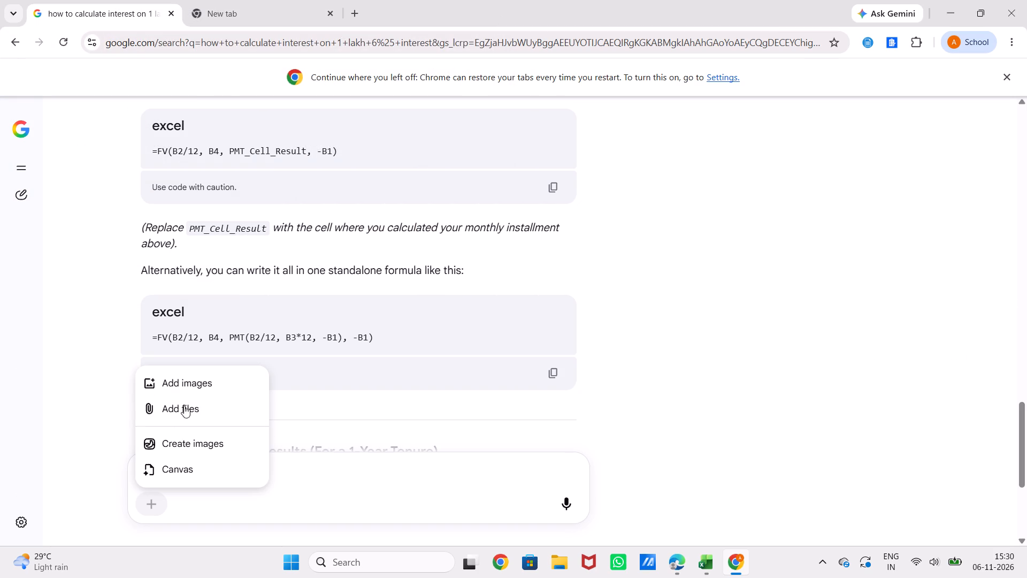
pyautogui.click(190, 386)
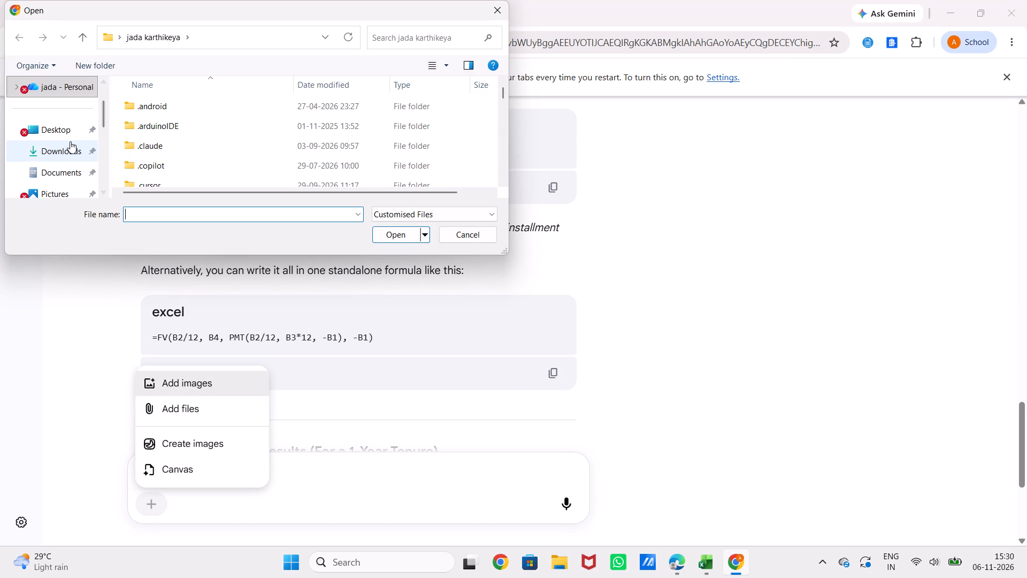
pyautogui.click(70, 147)
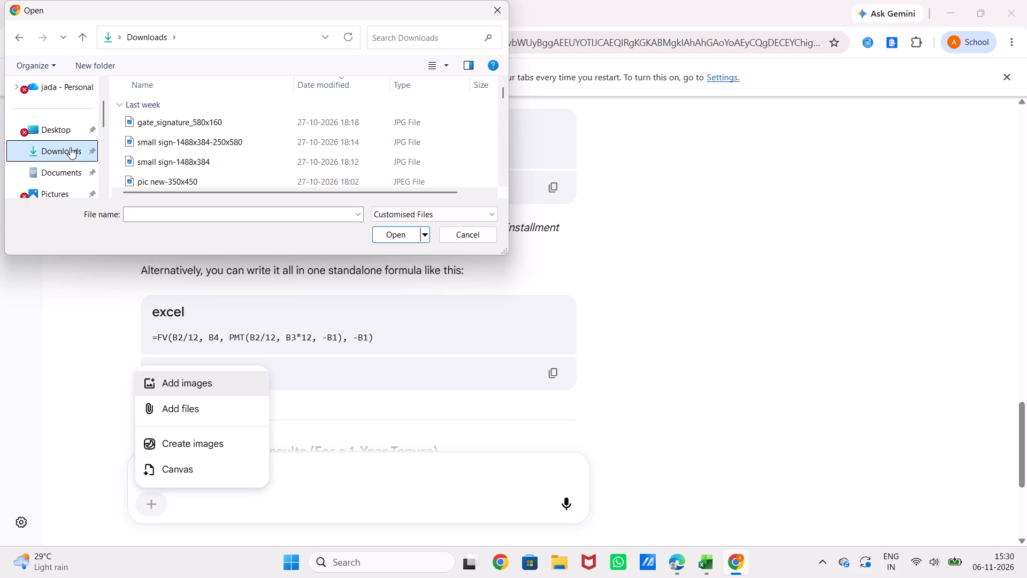
pyautogui.click(69, 189)
pyautogui.scroll(-1, 69, 189)
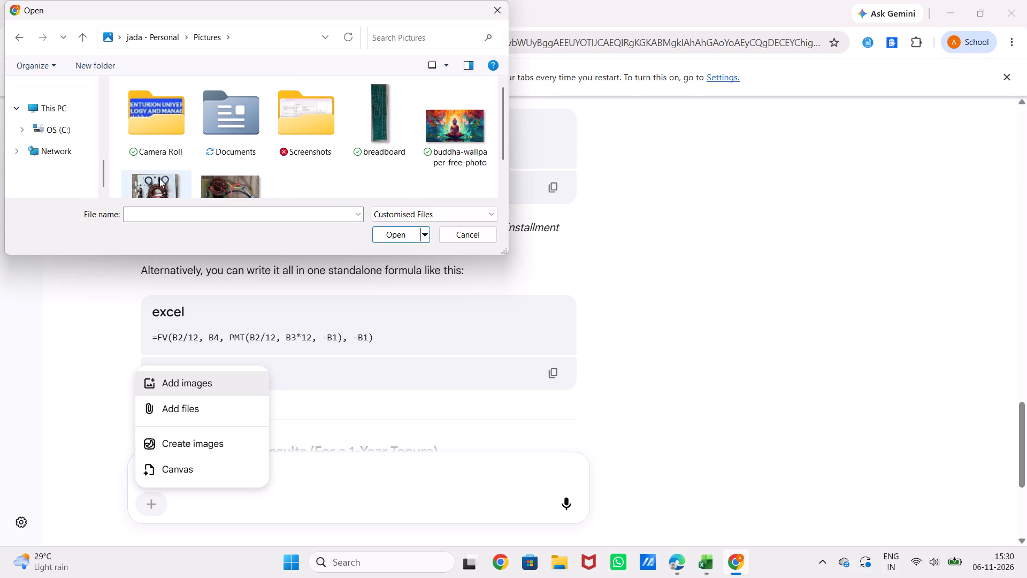
pyautogui.click(56, 113)
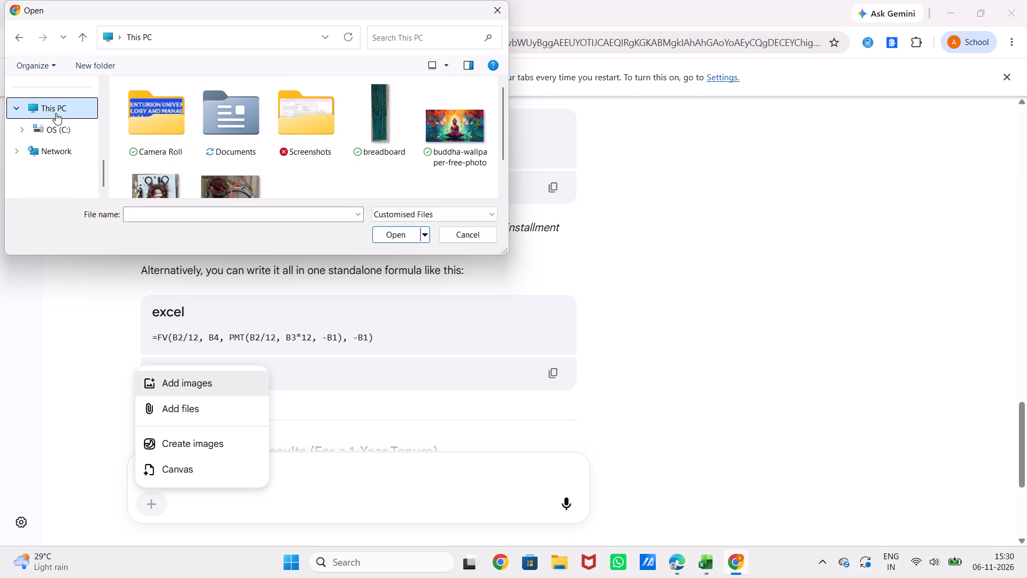
pyautogui.scroll(1, 56, 113)
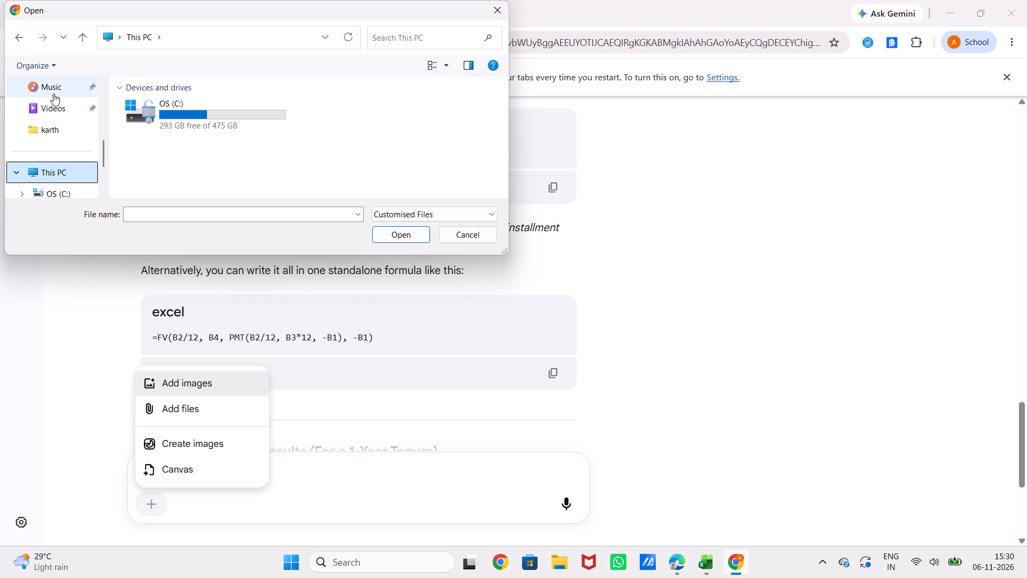
pyautogui.click(53, 90)
pyautogui.scroll(1, 53, 90)
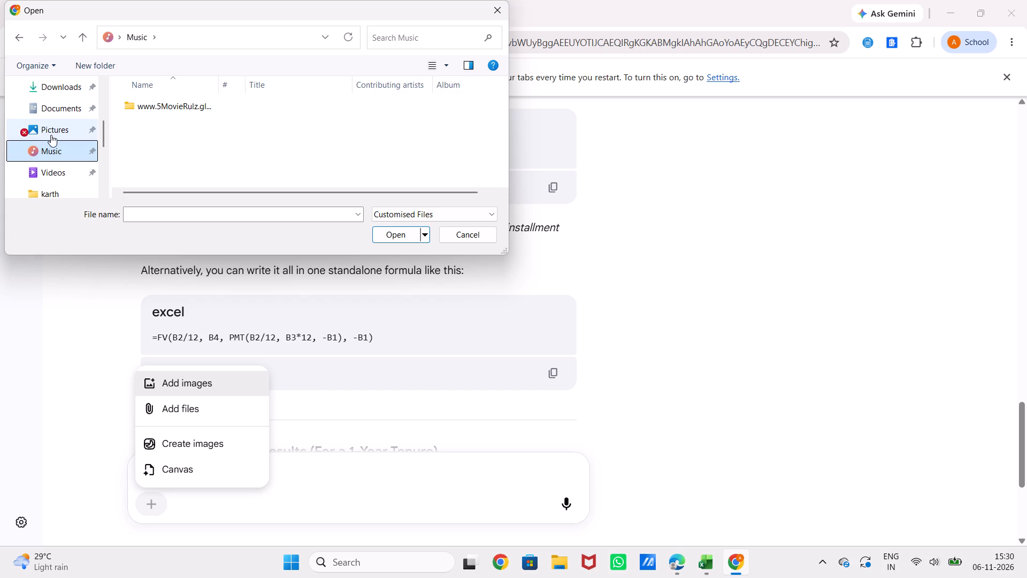
pyautogui.click(51, 135)
pyautogui.scroll(-1, 251, 133)
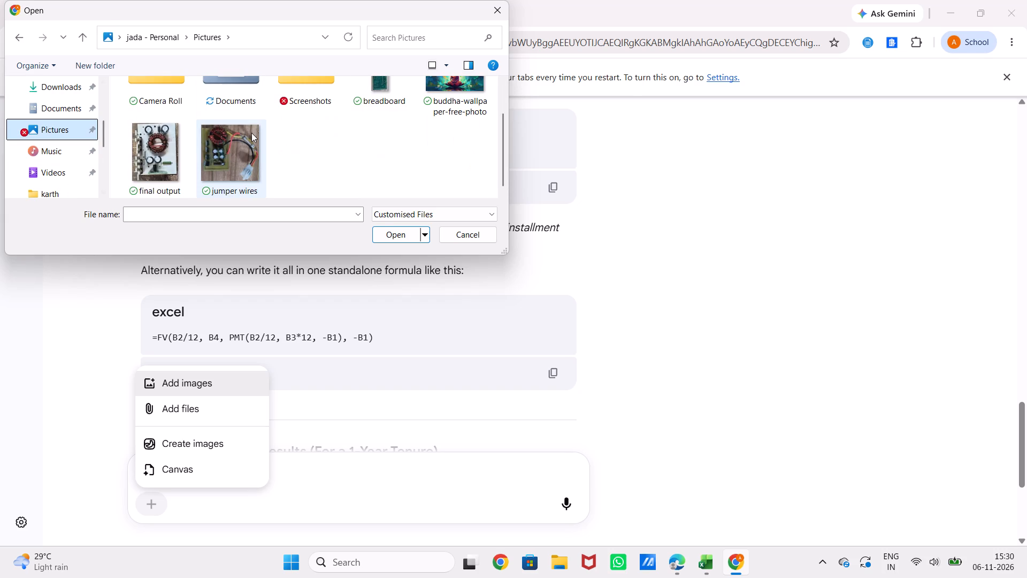
pyautogui.scroll(-1, 251, 133)
pyautogui.doubleClick(313, 87)
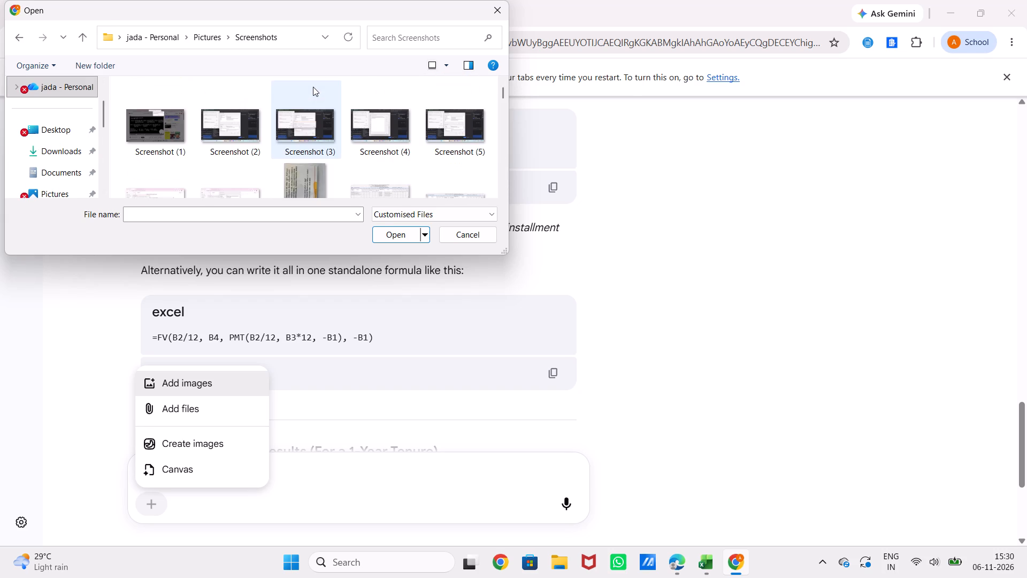
# Look through the Screenshots folder for the new capture of the interest table.
pyautogui.scroll(-1, 323, 147)
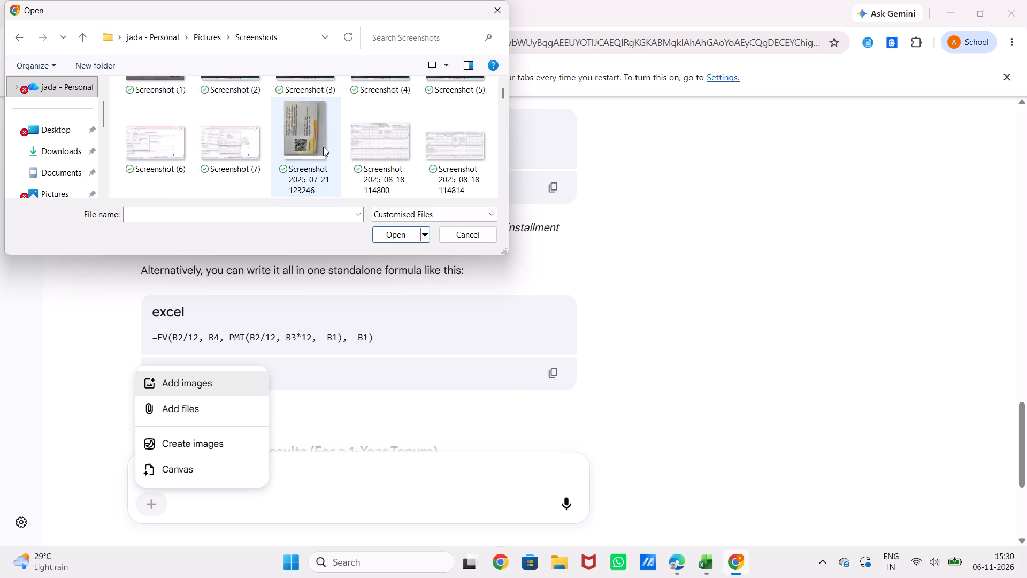
pyautogui.scroll(-1, 323, 147)
pyautogui.scroll(3, 323, 147)
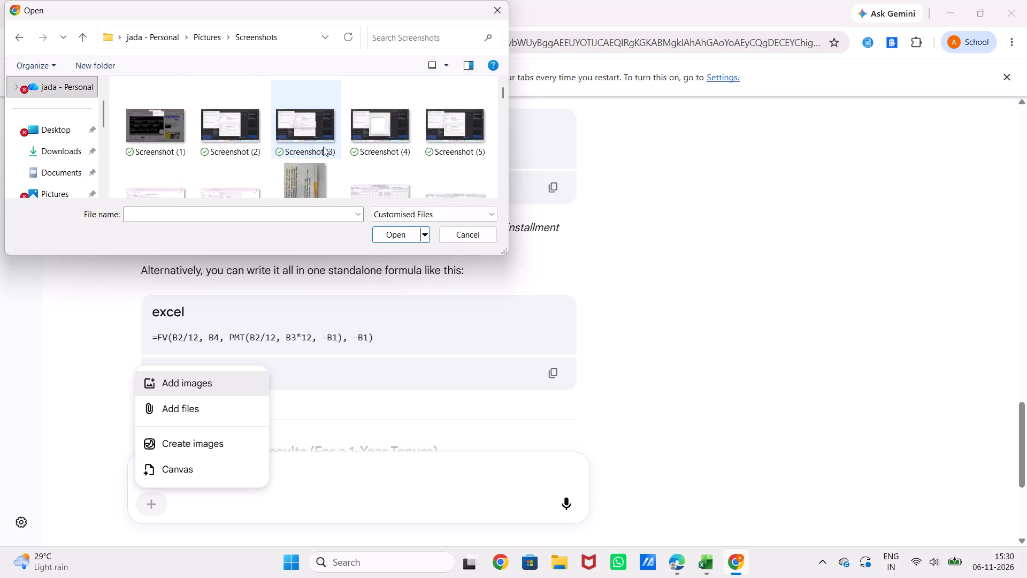
pyautogui.scroll(1, 323, 147)
pyautogui.scroll(-5, 323, 147)
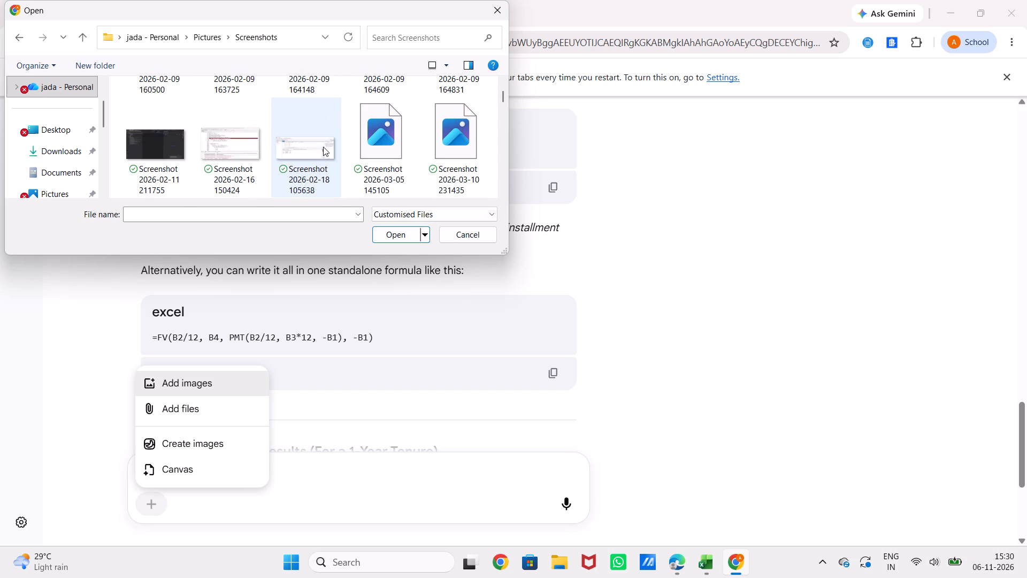
pyautogui.scroll(-15, 323, 147)
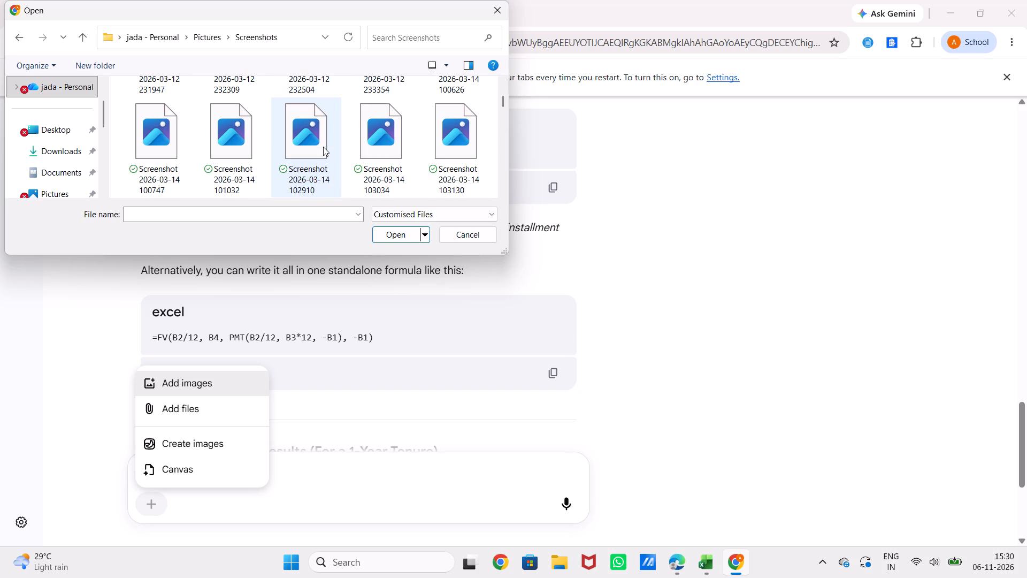
pyautogui.scroll(-10, 323, 147)
pyautogui.scroll(3, 323, 147)
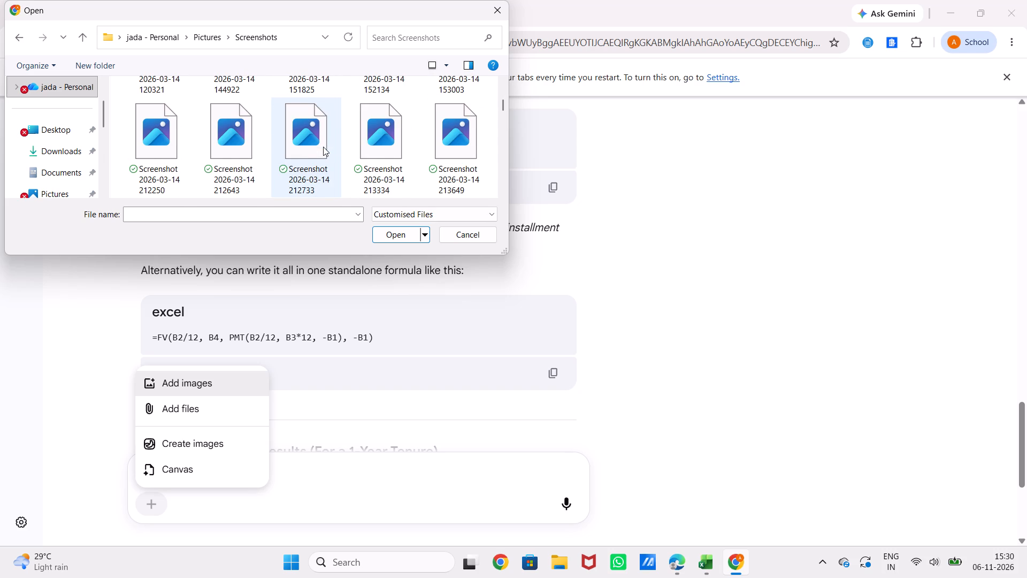
pyautogui.scroll(20, 323, 147)
pyautogui.scroll(20, 323, 147)
pyautogui.scroll(2, 323, 147)
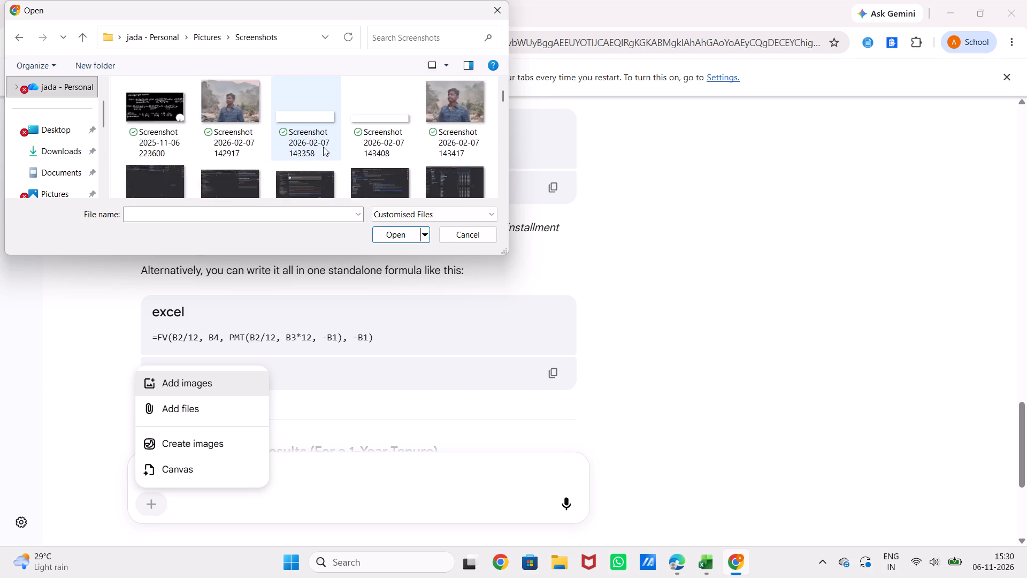
pyautogui.scroll(5, 323, 147)
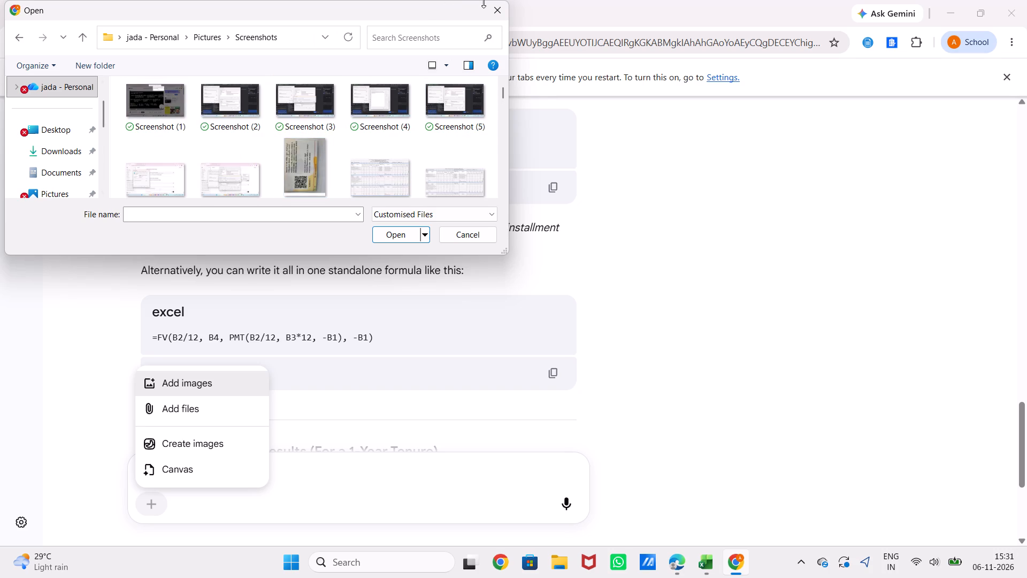
# Look for the interest table capture in Desktop, Downloads, Videos, Music and This PC, and leave the file picker without attaching anything.
pyautogui.hscroll(1, 61, 154)
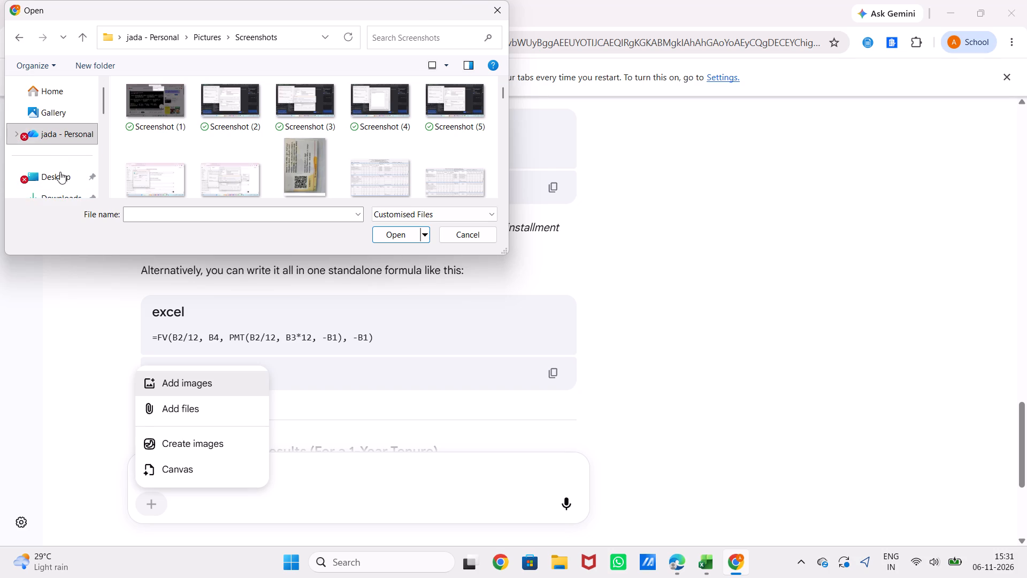
pyautogui.click(59, 178)
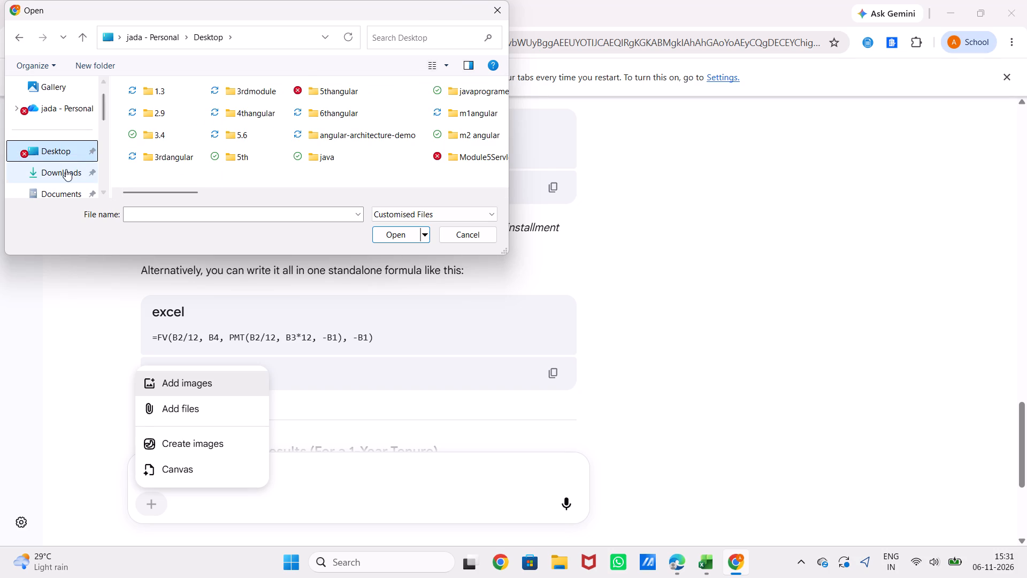
pyautogui.doubleClick(58, 172)
pyautogui.scroll(-1, 58, 172)
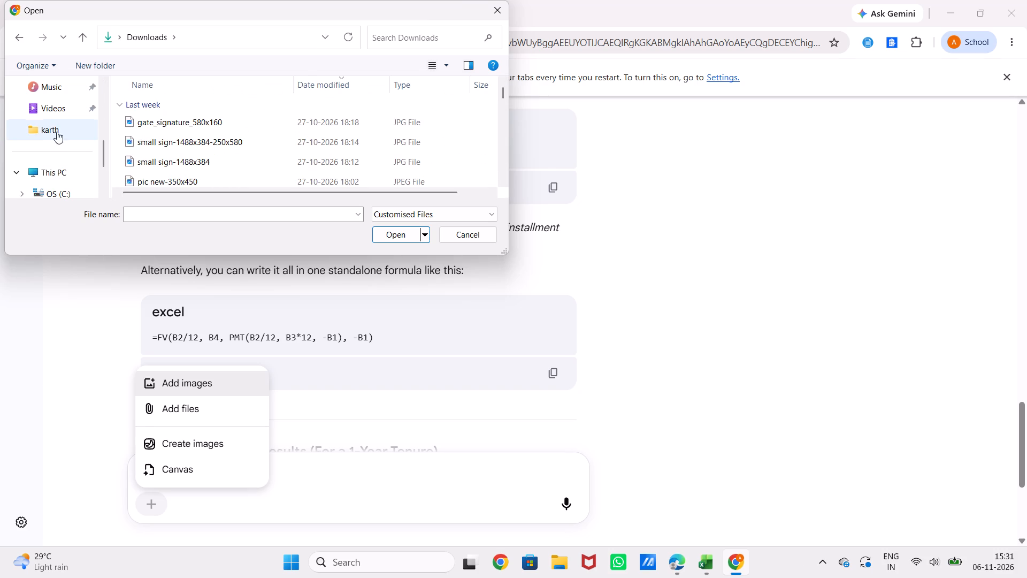
pyautogui.click(54, 119)
pyautogui.click(54, 112)
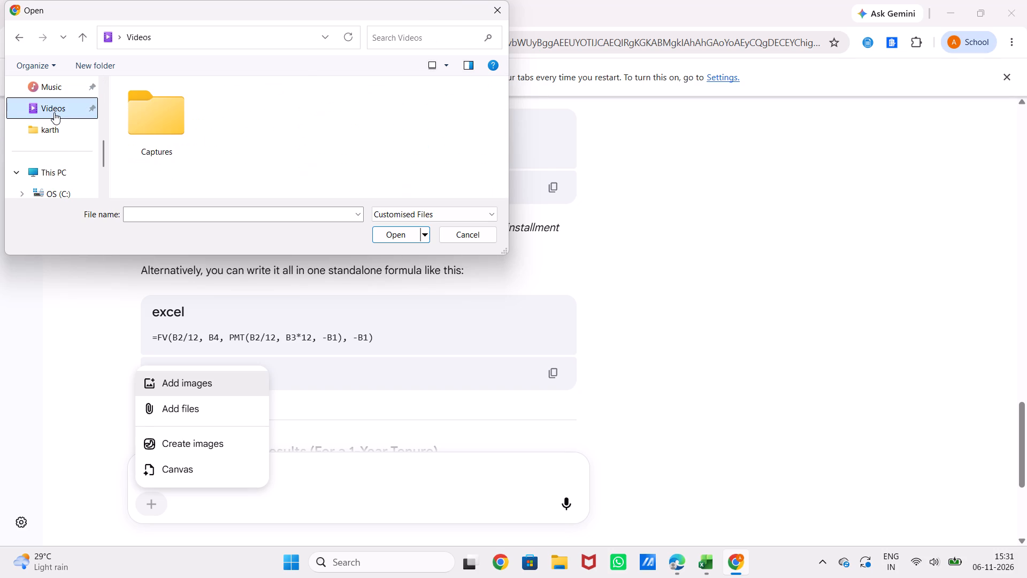
pyautogui.scroll(1, 54, 112)
pyautogui.click(59, 93)
pyautogui.scroll(-1, 59, 93)
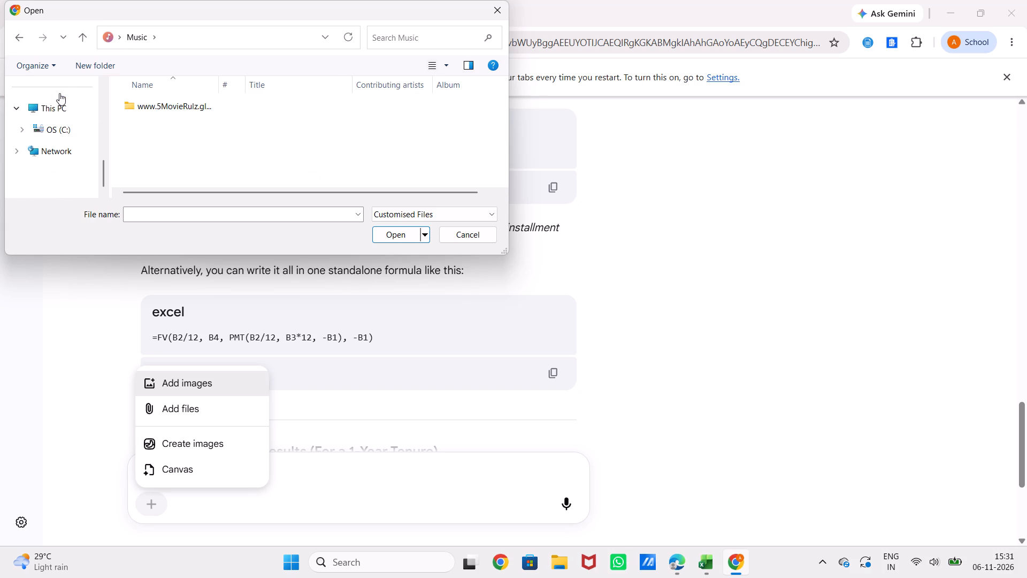
pyautogui.click(41, 106)
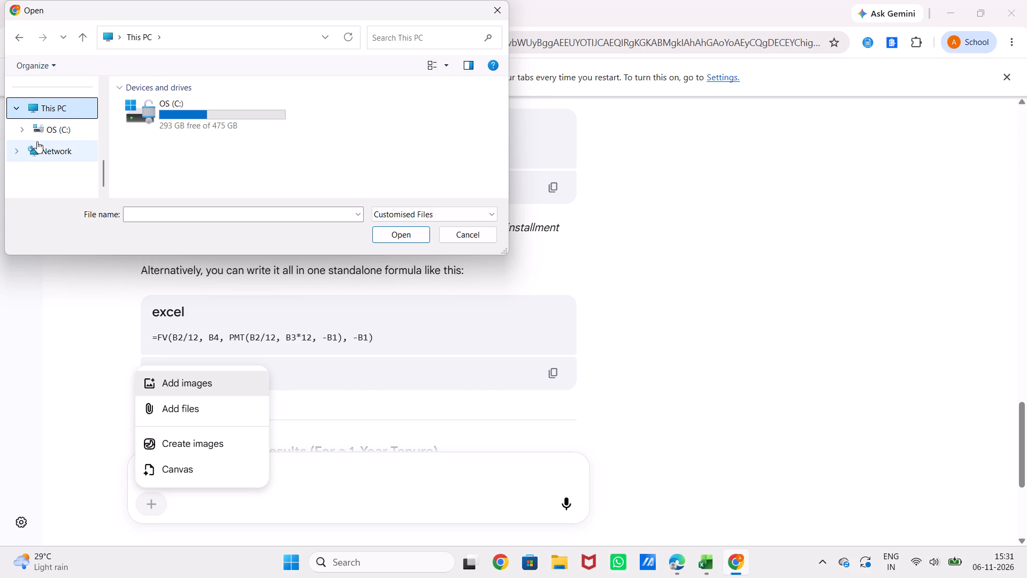
pyautogui.click(36, 144)
pyautogui.click(497, 8)
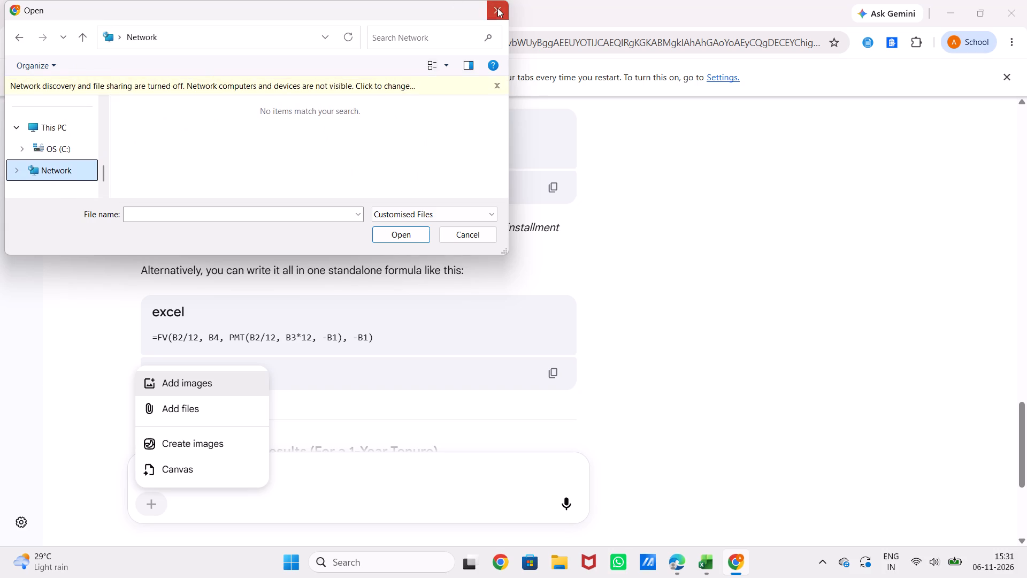
# Start adding an image again and look for the capture in Desktop, Downloads, Pictures, Screenshots and Documents, leaving without a selection.
pyautogui.click(176, 389)
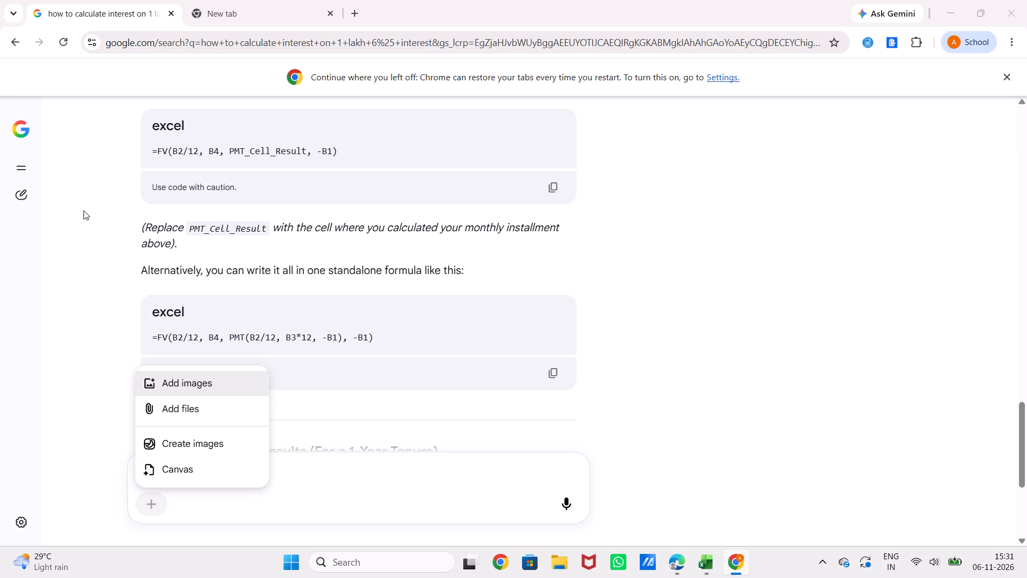
pyautogui.scroll(3, 69, 128)
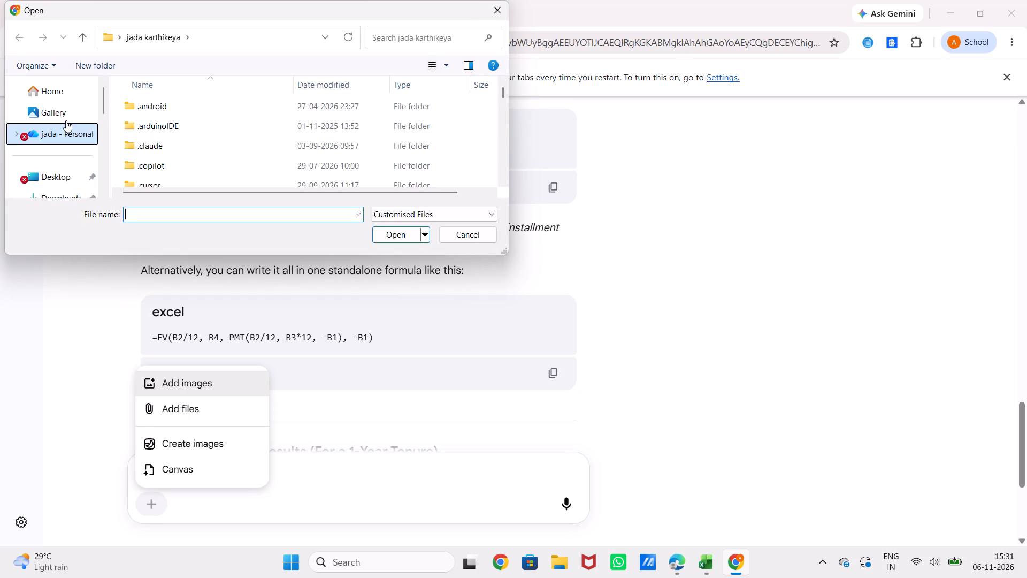
pyautogui.scroll(-2, 55, 219)
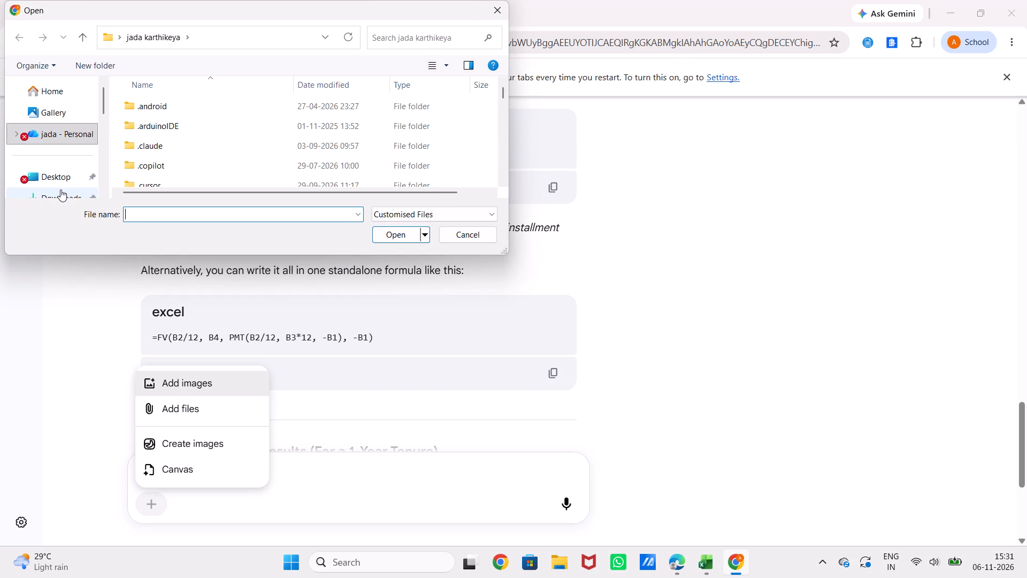
pyautogui.scroll(-1, 60, 189)
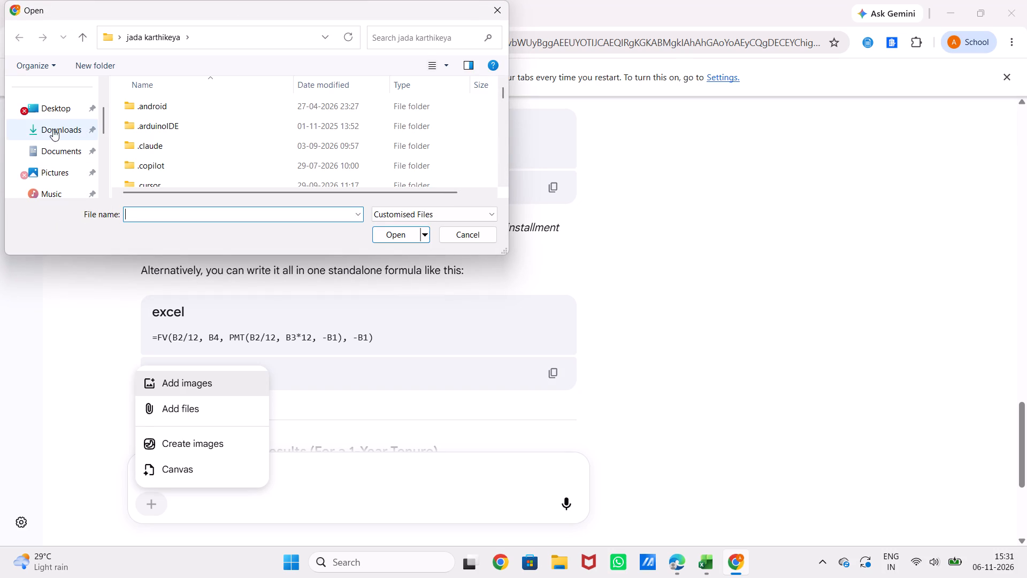
pyautogui.click(49, 112)
pyautogui.click(50, 120)
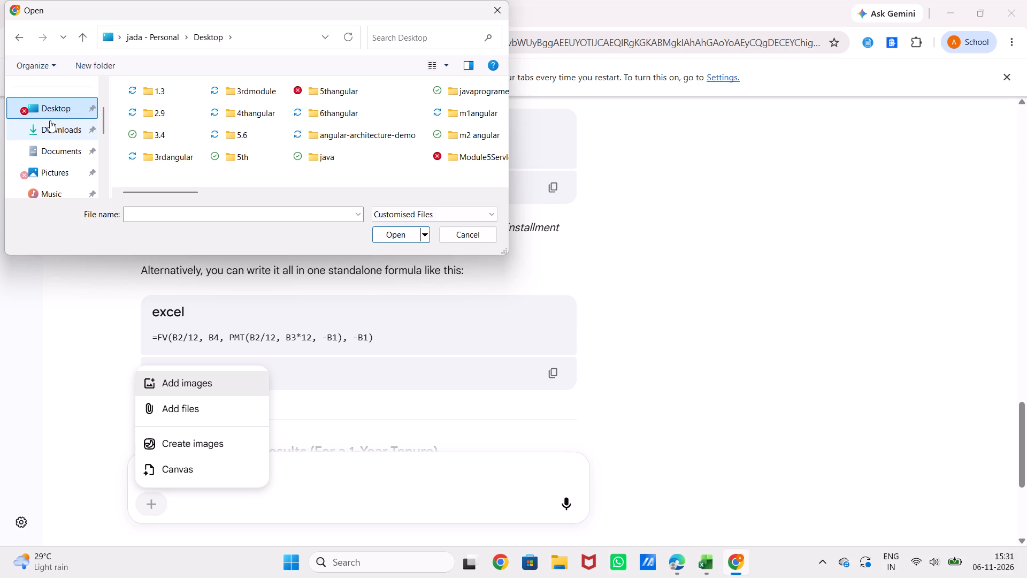
pyautogui.click(59, 144)
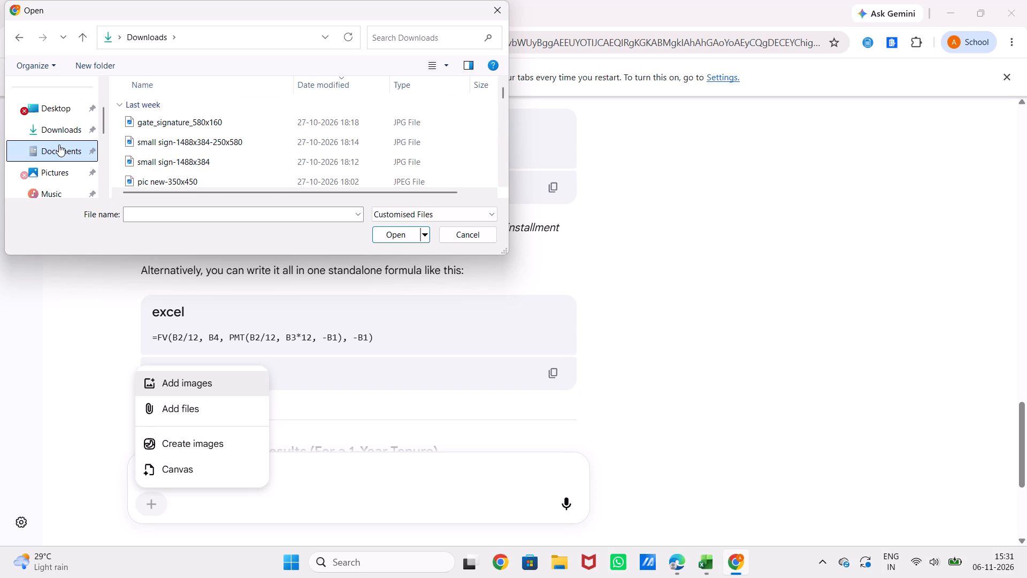
pyautogui.click(59, 176)
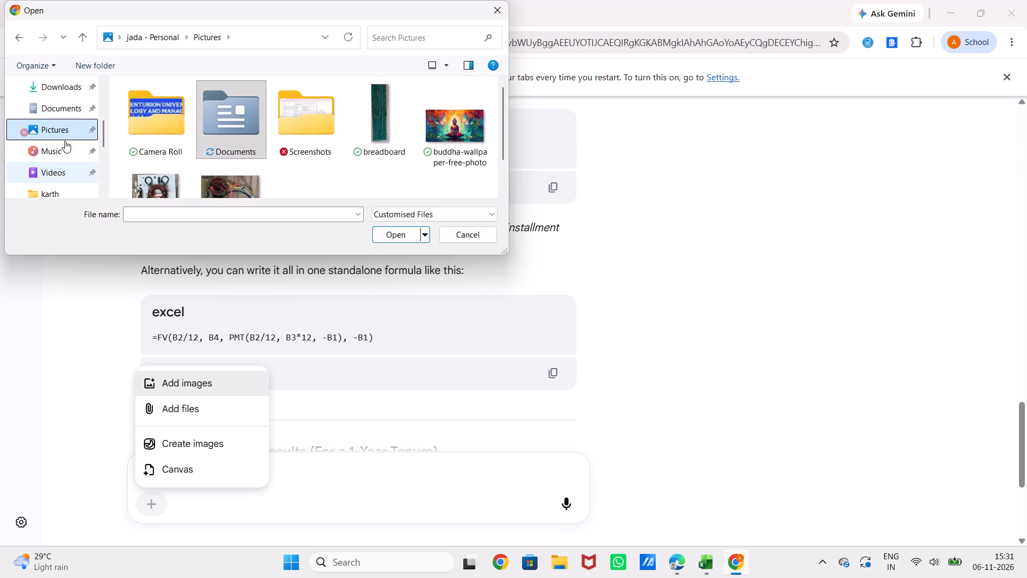
pyautogui.doubleClick(278, 114)
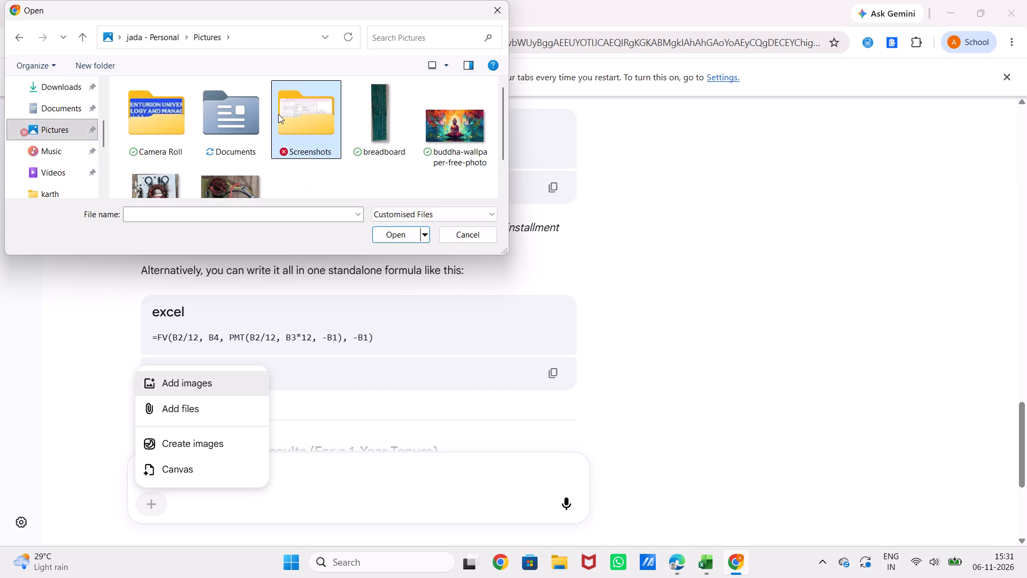
pyautogui.scroll(1, 273, 159)
pyautogui.scroll(-5, 273, 159)
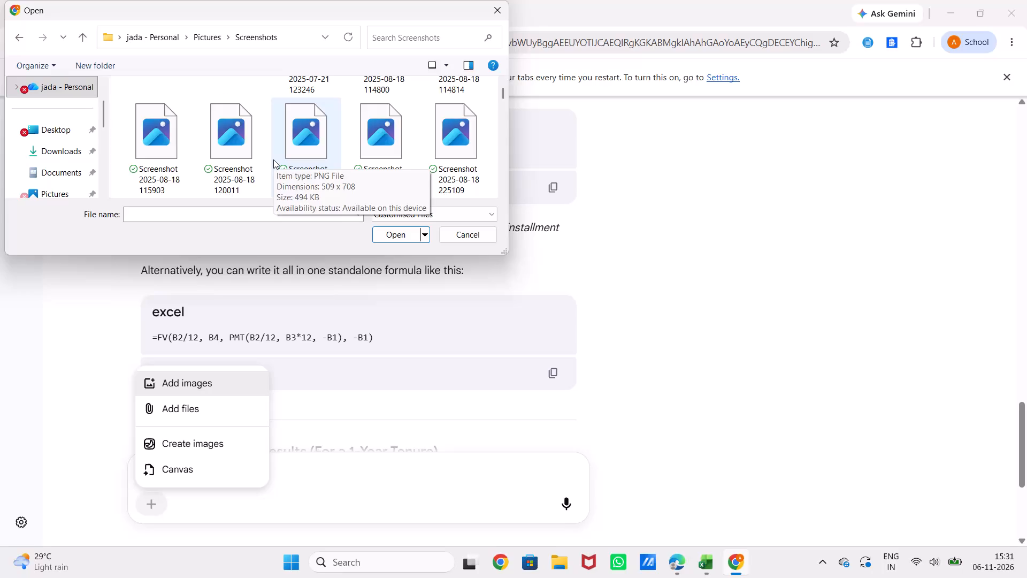
pyautogui.scroll(-13, 273, 159)
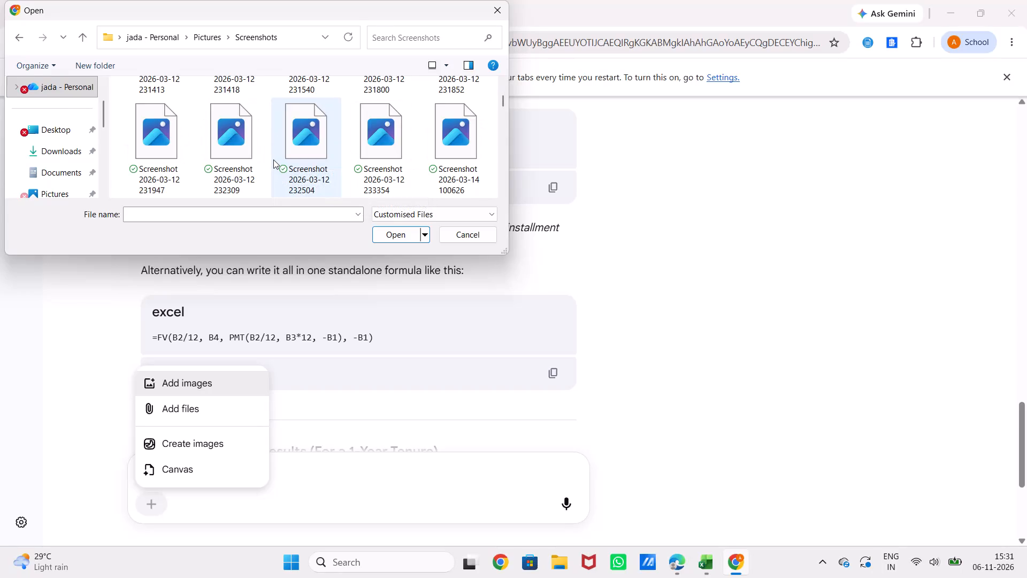
pyautogui.scroll(-7, 273, 159)
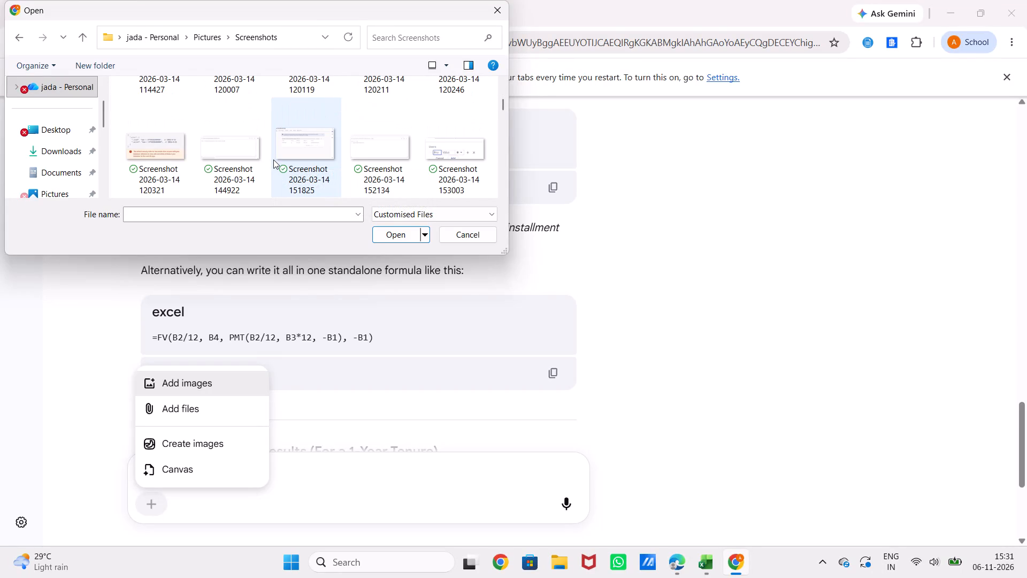
pyautogui.scroll(-5, 273, 159)
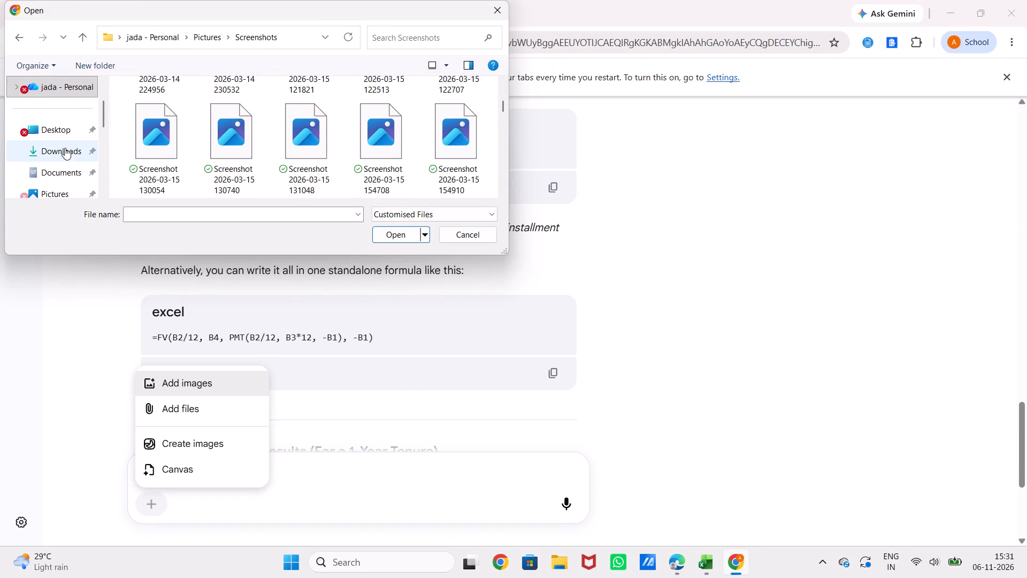
pyautogui.click(65, 149)
pyautogui.click(74, 171)
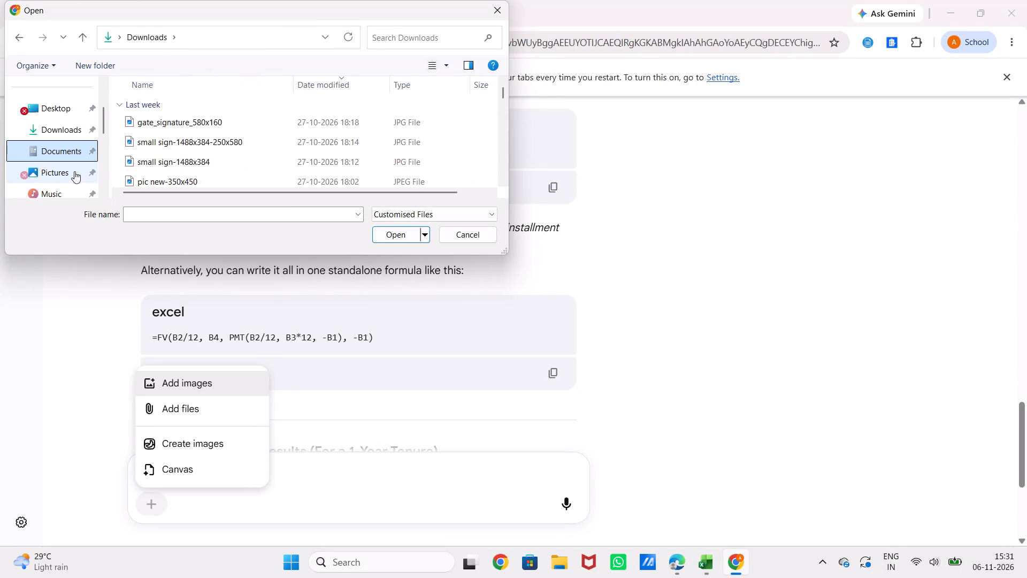
pyautogui.click(505, 11)
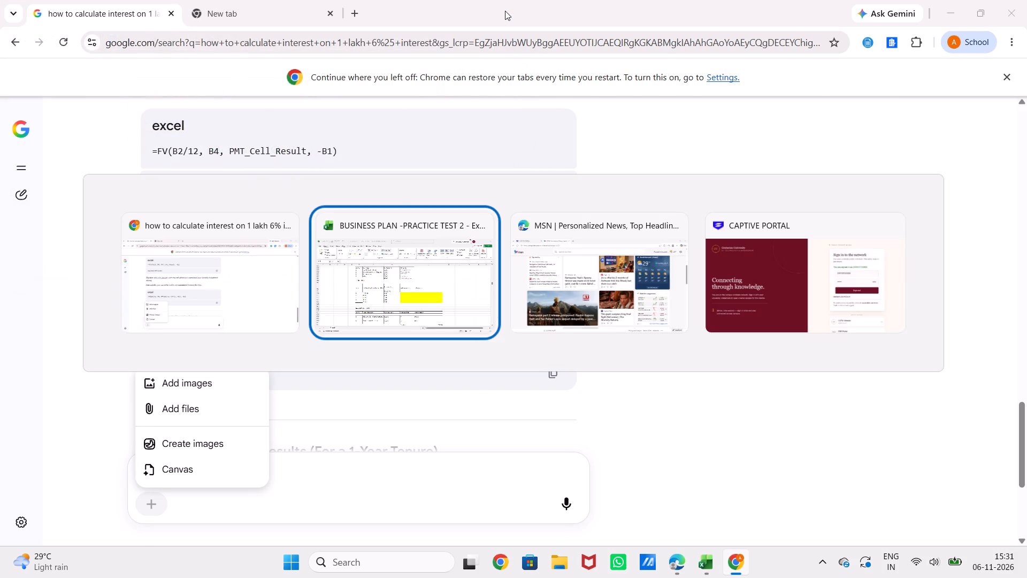
# In the Excel business plan, capture a new screenshot of the whole 5.9 INTEREST table, from the Year column to the Balance column.
pyautogui.press('shift+super+s')
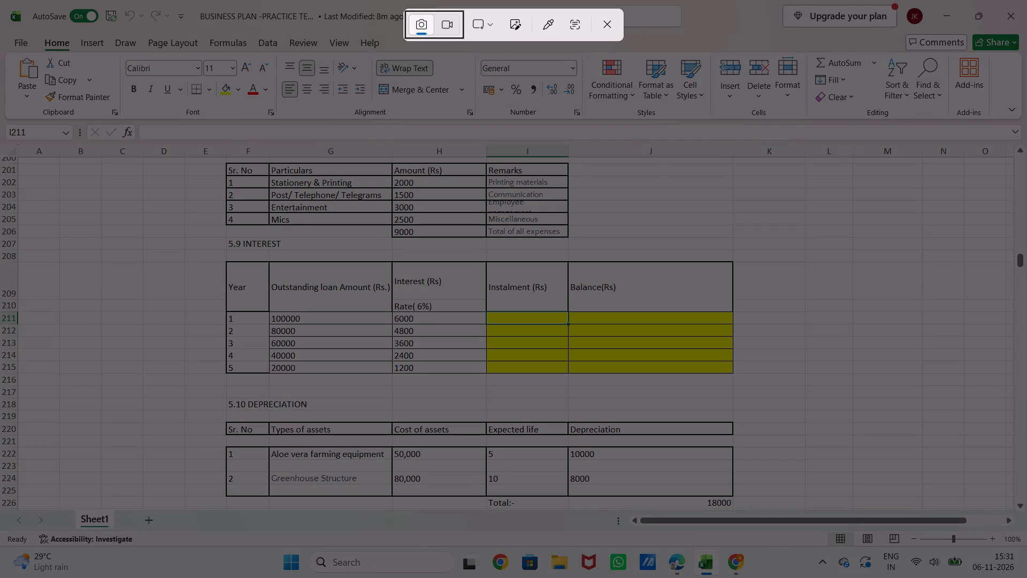
pyautogui.moveTo(156, 254); pyautogui.dragTo(489, 339)
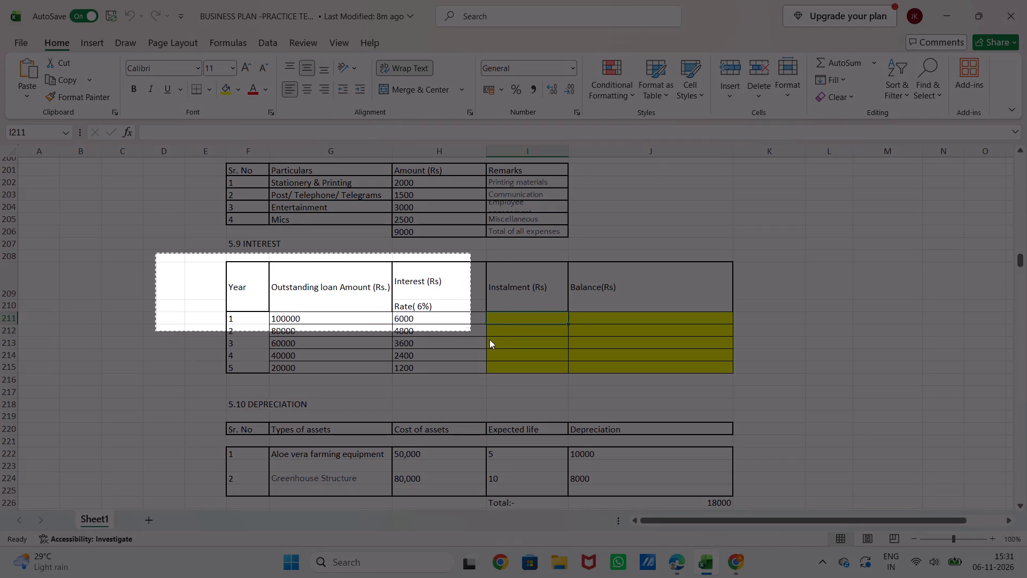
pyautogui.moveTo(489, 339); pyautogui.dragTo(758, 382)
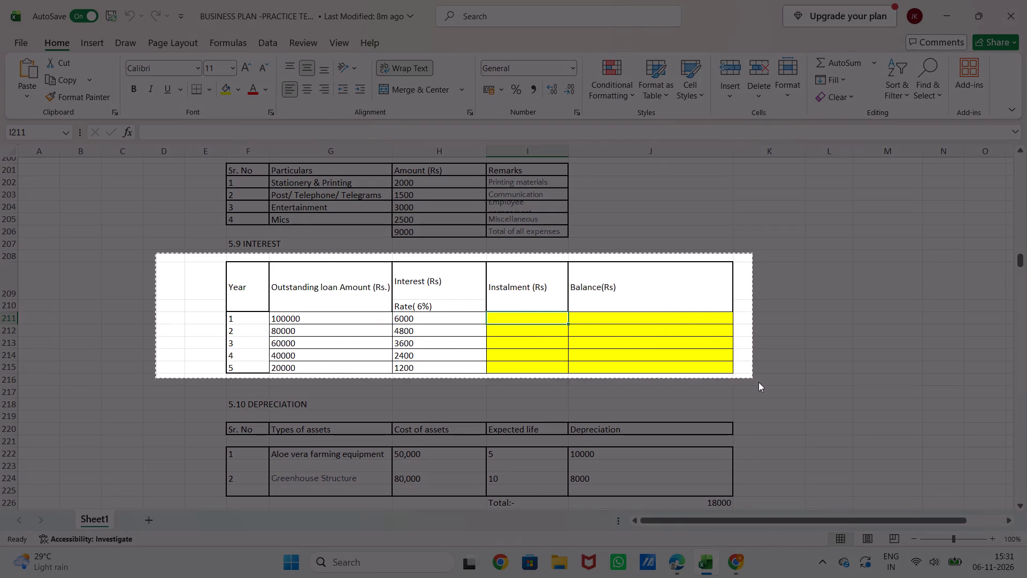
pyautogui.moveTo(758, 382); pyautogui.dragTo(749, 383)
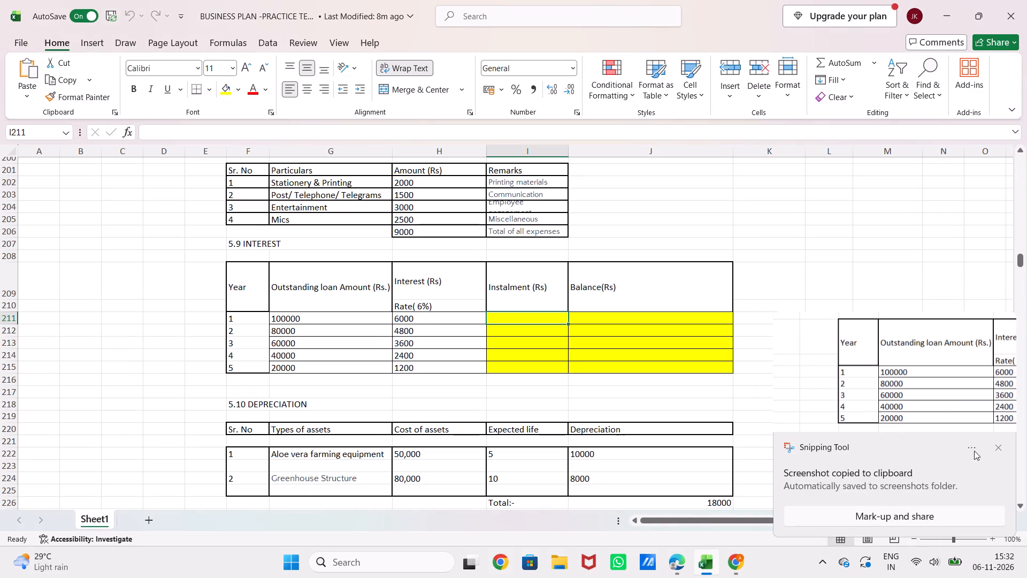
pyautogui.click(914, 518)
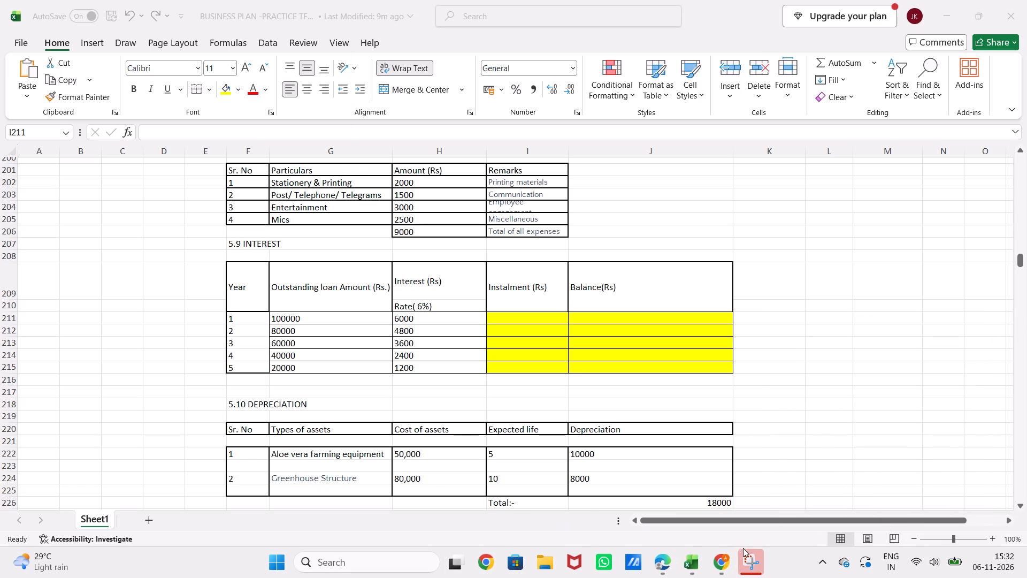
# Switch to Snipping Tool and open the sharing options for the new screenshot of the interest table.
pyautogui.click(749, 559)
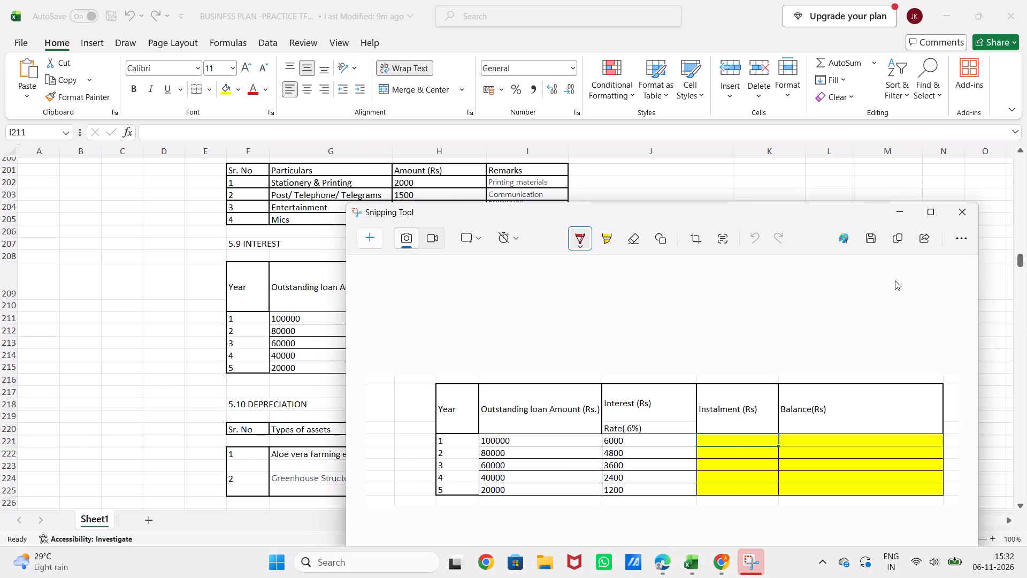
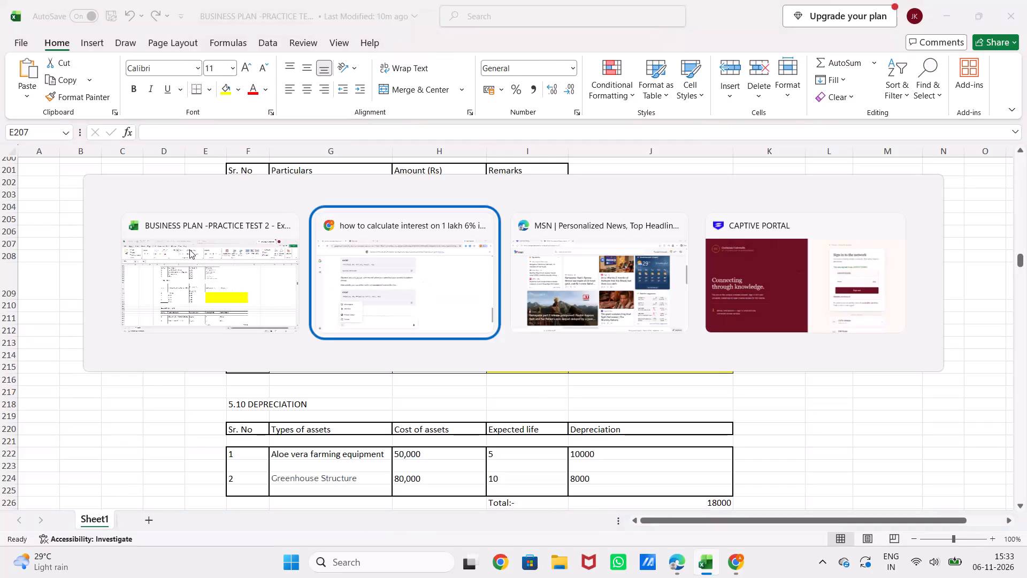
# Close the Chrome window with the AI chat about loan interest and return to the Excel business plan.
pyautogui.click(1007, 16)
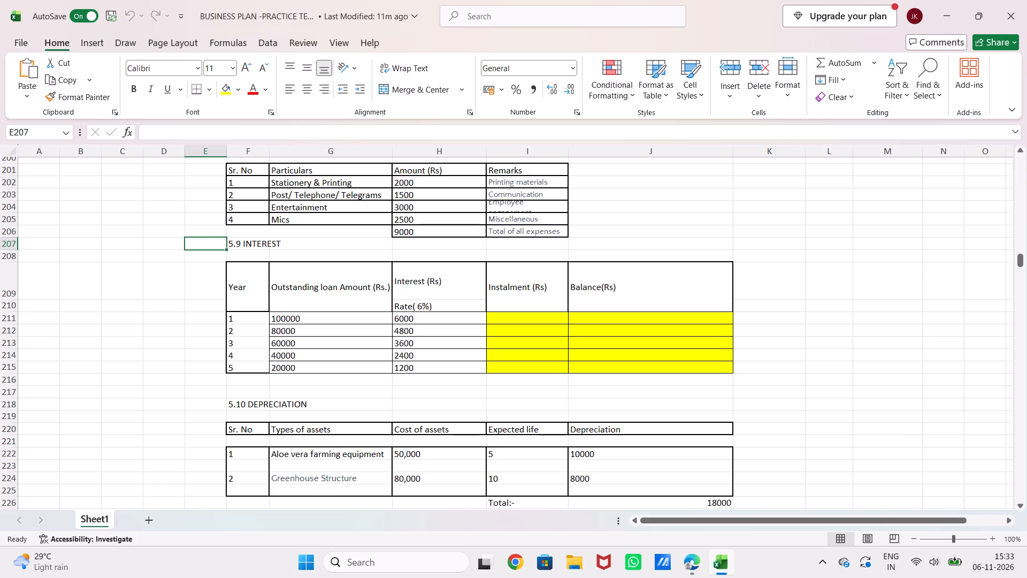
# Select the year 1 Instalment (Rs) cell, I211, in the 5.9 INTEREST table.
pyautogui.click(507, 326)
pyautogui.click(507, 321)
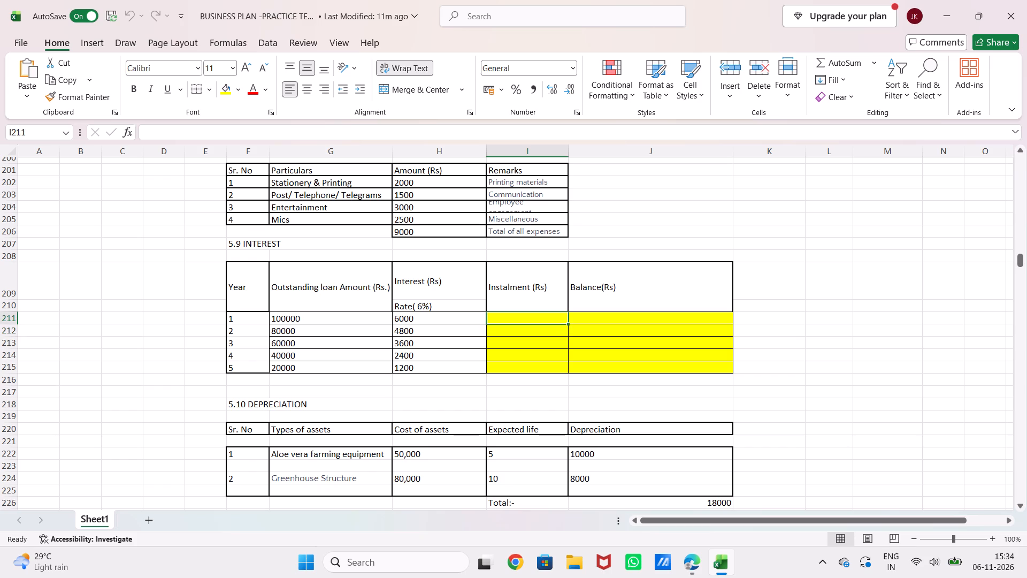
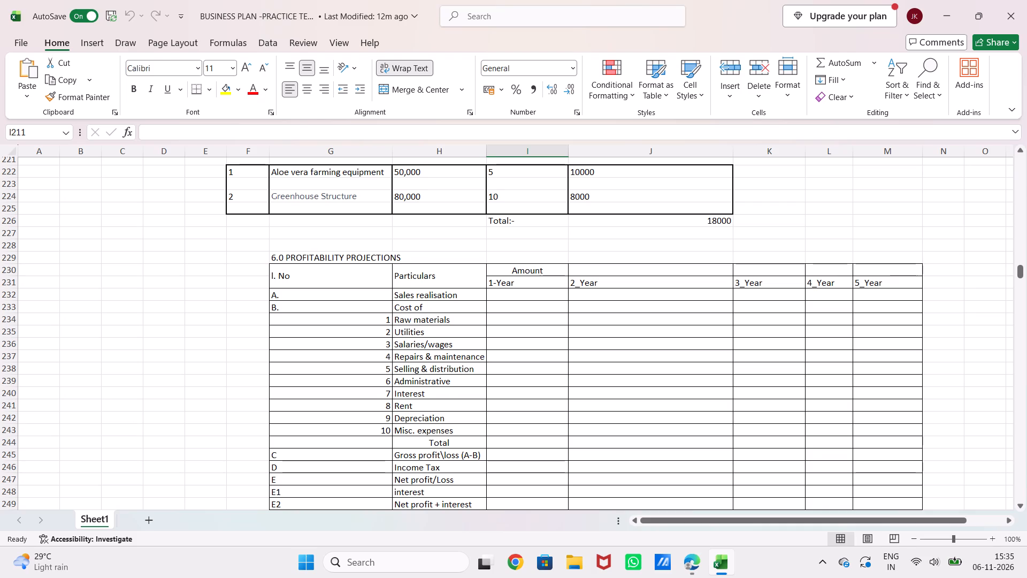
# Look through the sales, expense and depreciation tables and the 6.0 PROFITABILITY PROJECTIONS table to see which totals it needs.
pyautogui.scroll(2, 507, 321)
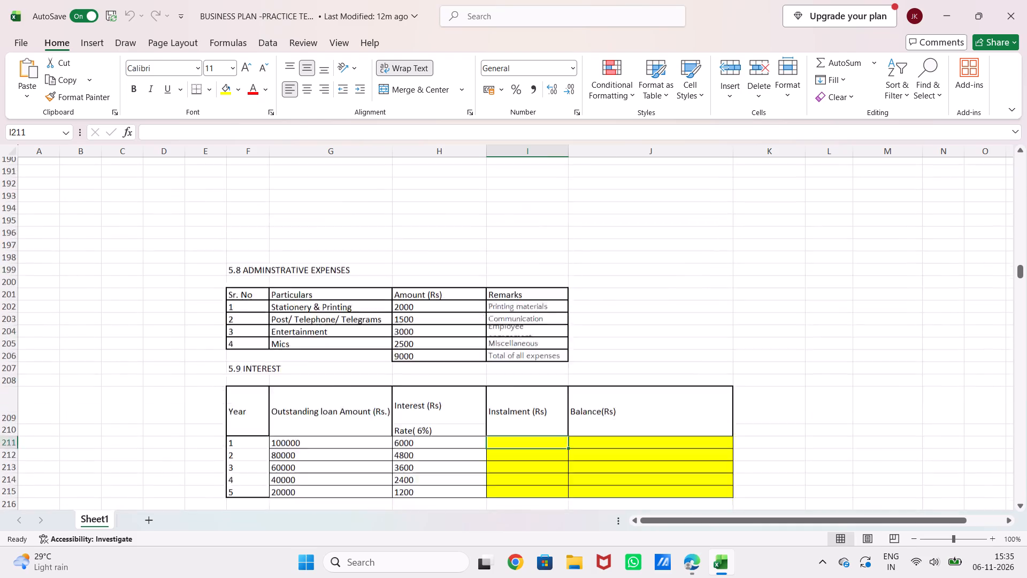
pyautogui.scroll(6, 507, 321)
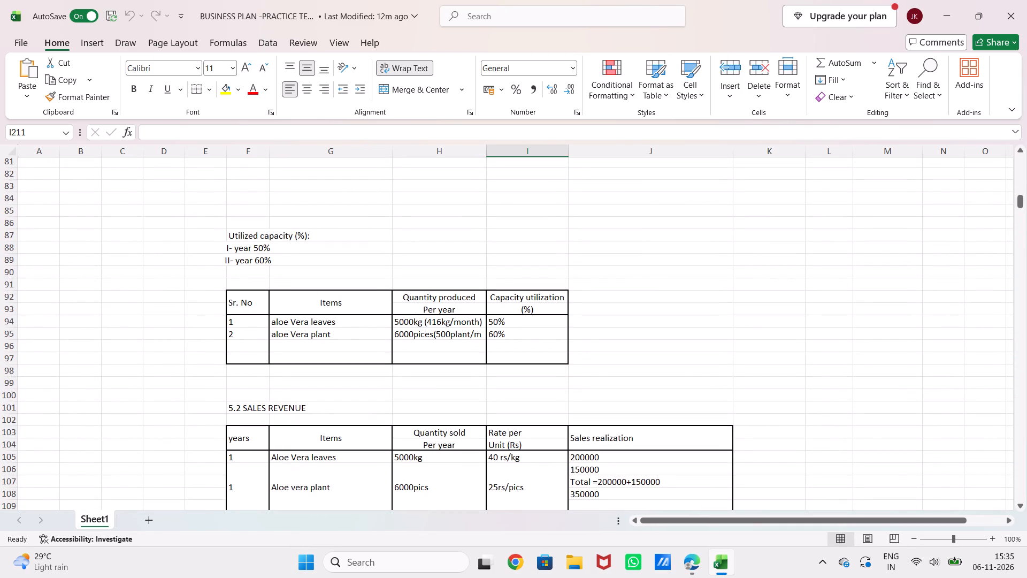
pyautogui.scroll(-5, 507, 321)
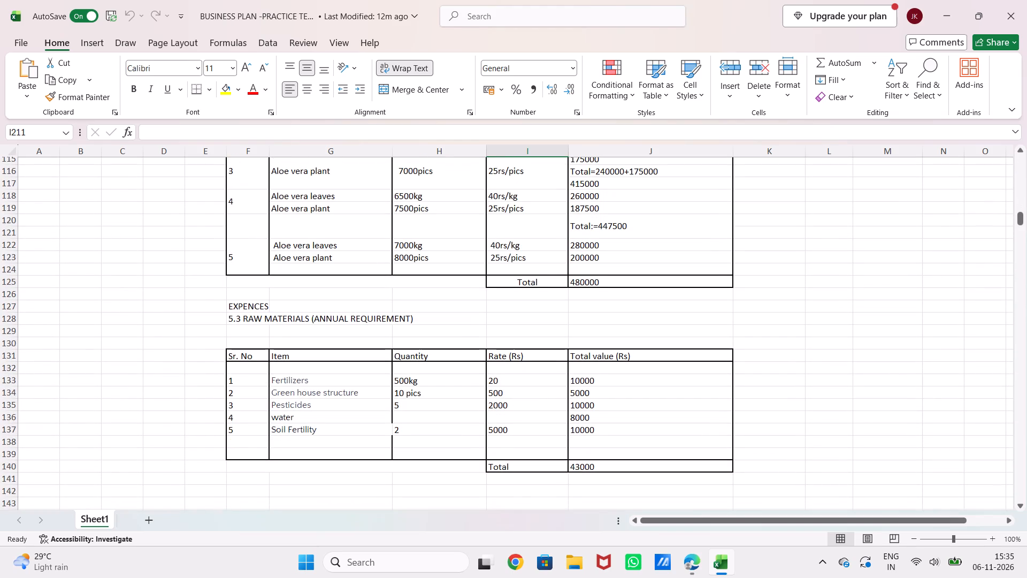
pyautogui.scroll(-1, 546, 459)
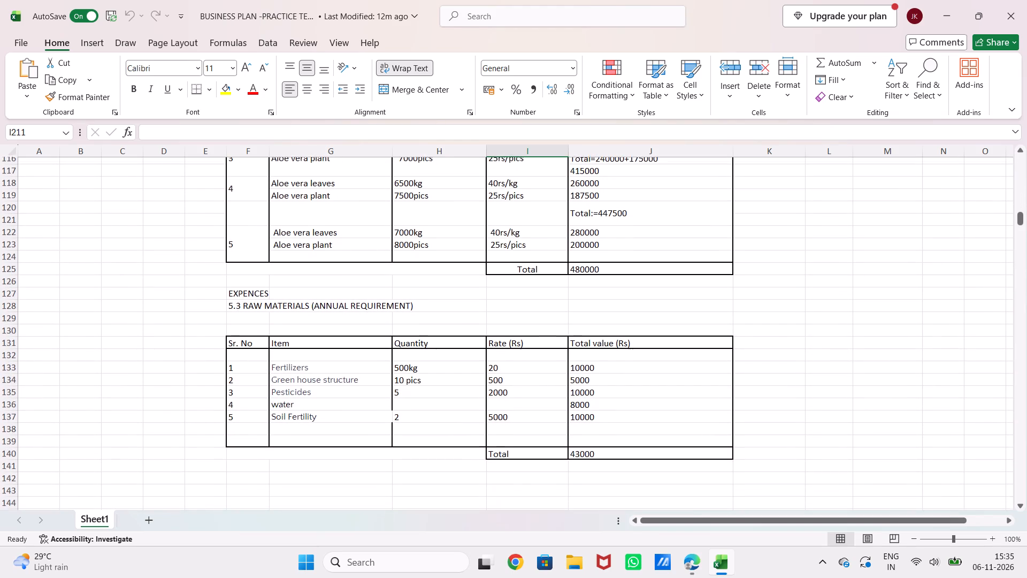
pyautogui.scroll(-4, 546, 459)
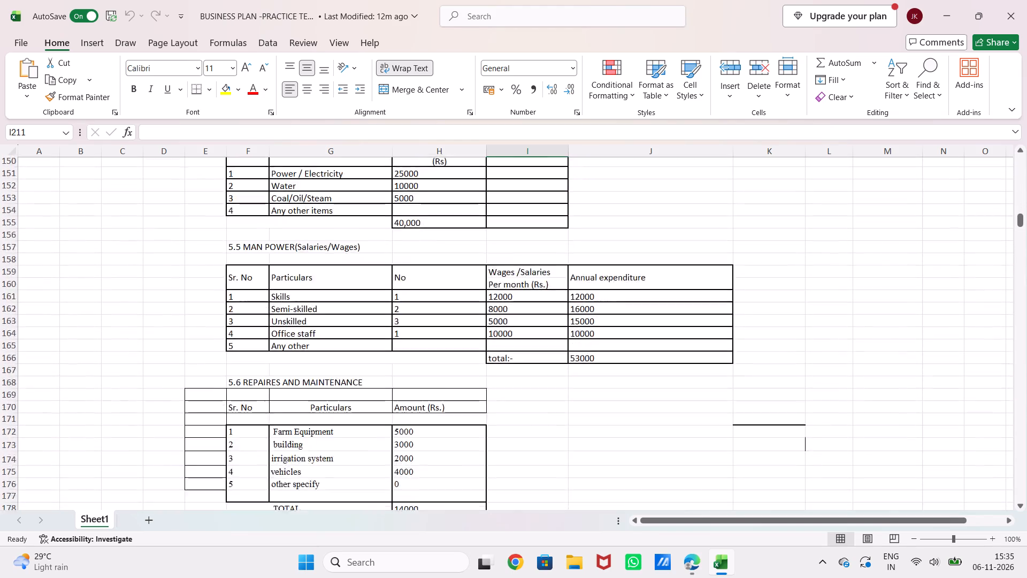
pyautogui.scroll(-7, 546, 459)
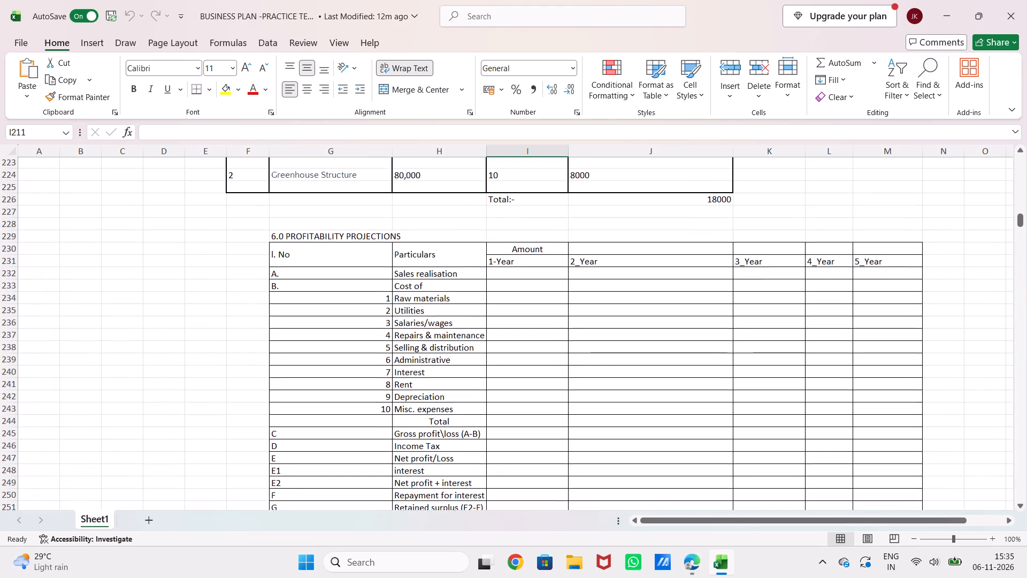
# Copy the 5.3 RAW MATERIALS total, 43000, into the 1-Year Raw materials cell, I234, of the 6.0 PROFITABILITY PROJECTIONS table.
pyautogui.scroll(3, 546, 459)
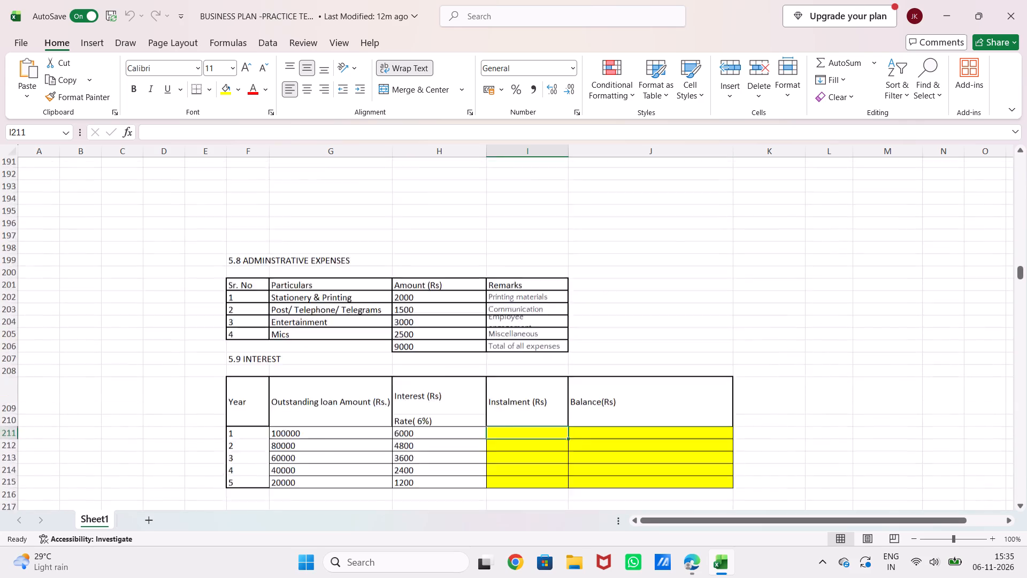
pyautogui.scroll(2, 546, 459)
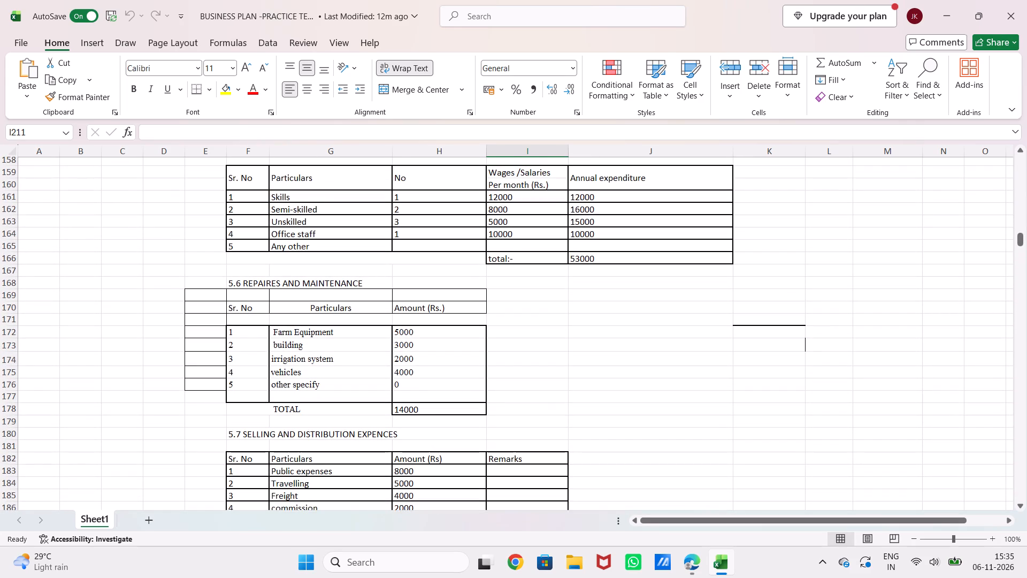
pyautogui.scroll(4, 544, 430)
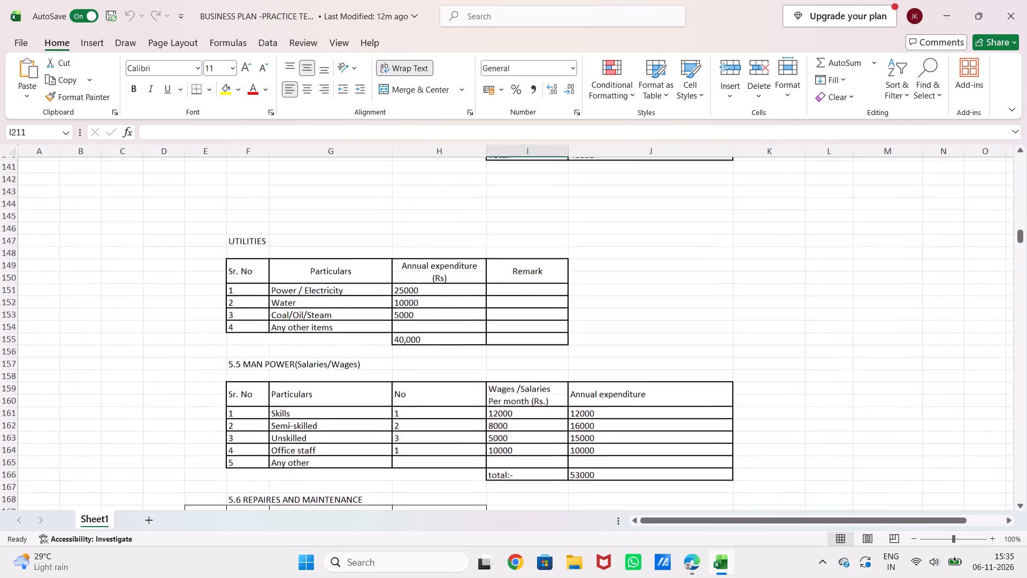
pyautogui.scroll(2, 544, 430)
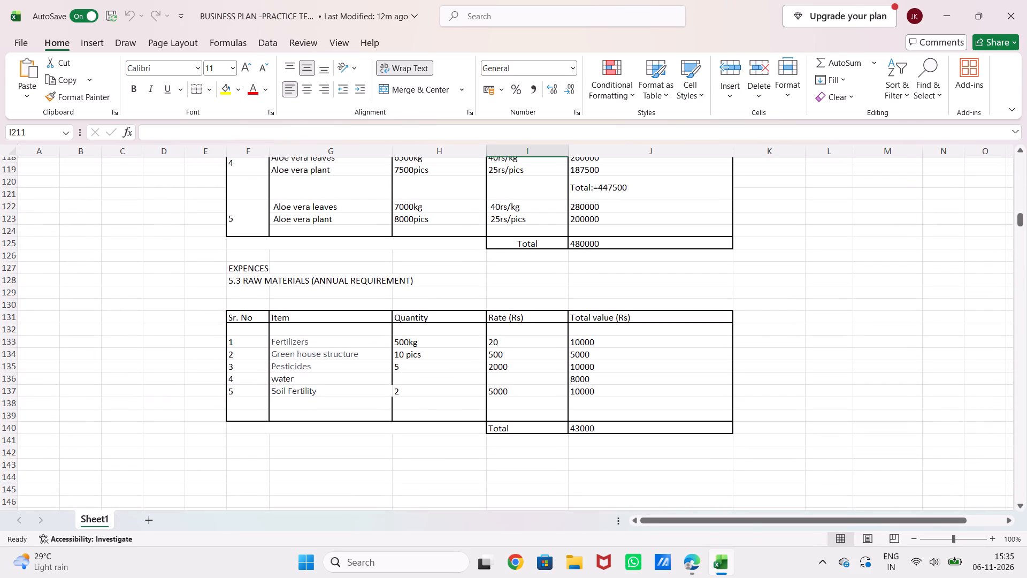
pyautogui.click(578, 432)
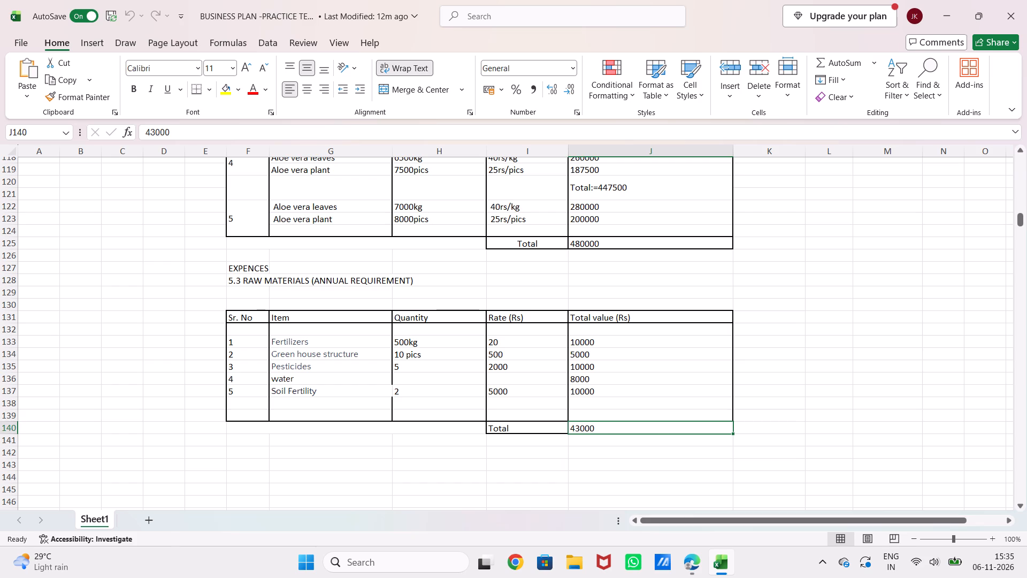
pyautogui.hotkey('ctrl', 'c')
pyautogui.scroll(-3, 803, 406)
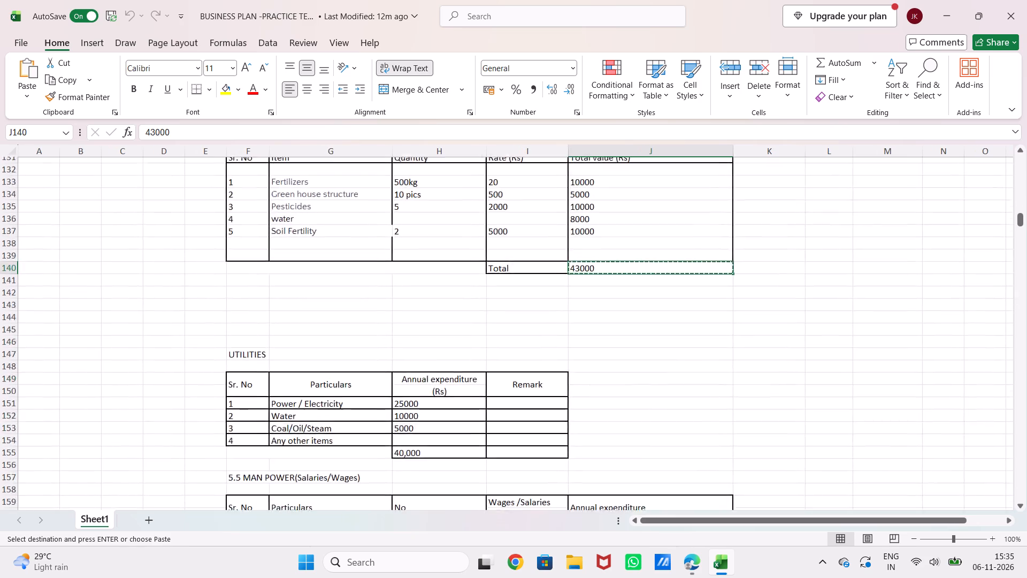
pyautogui.scroll(-10, 803, 406)
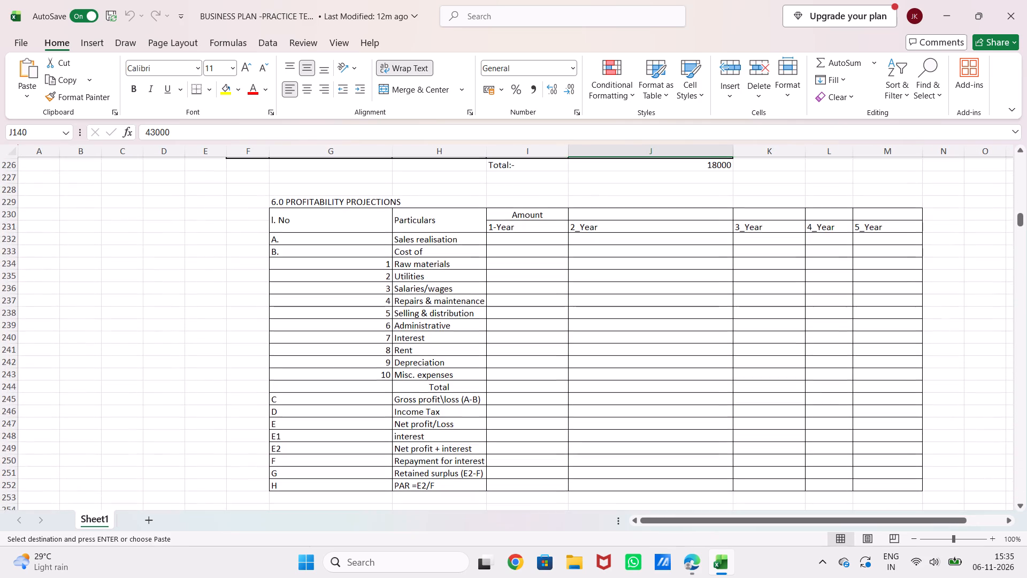
pyautogui.scroll(-1, 803, 406)
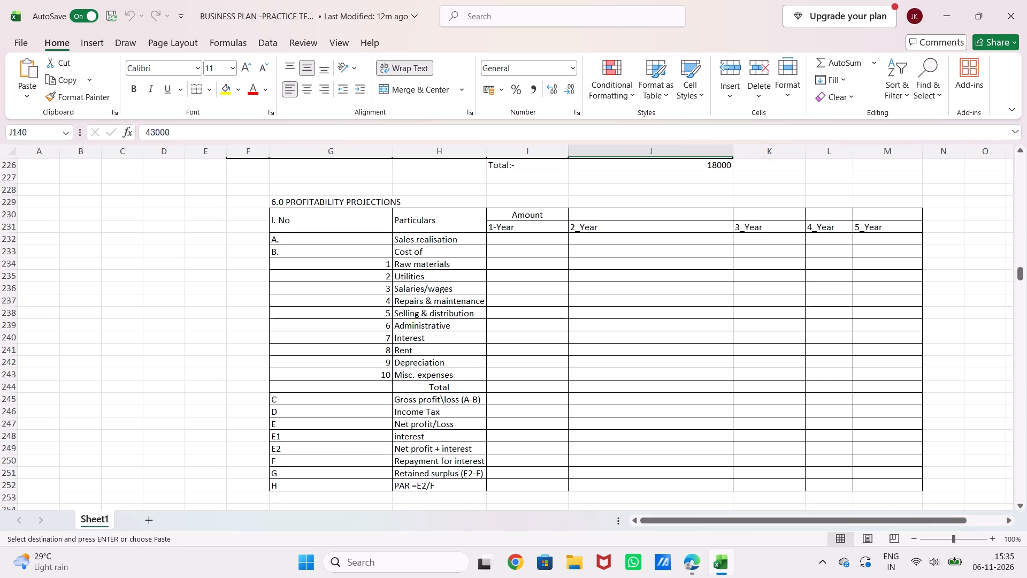
pyautogui.click(497, 265)
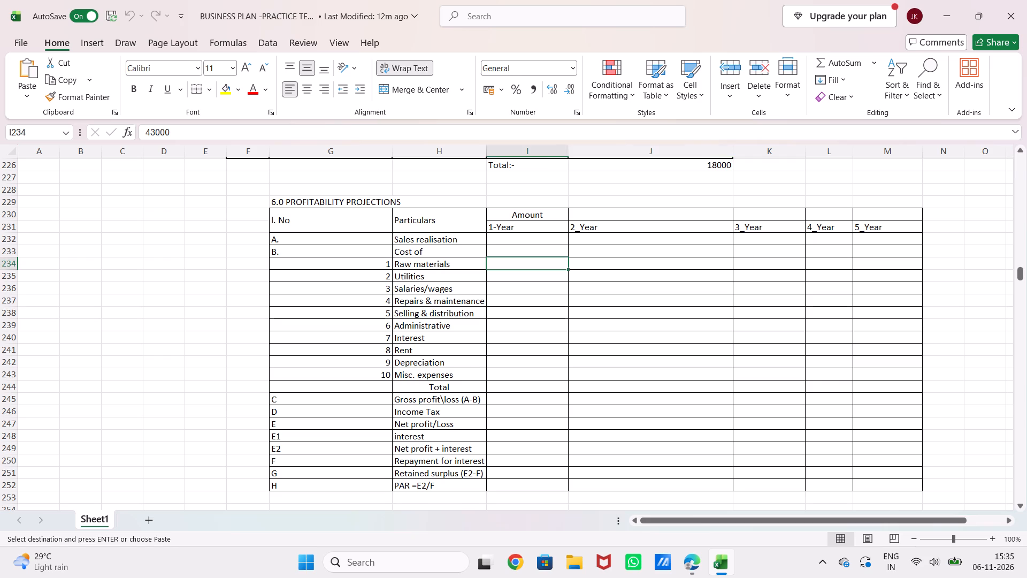
pyautogui.hotkey('ctrl', 'v')
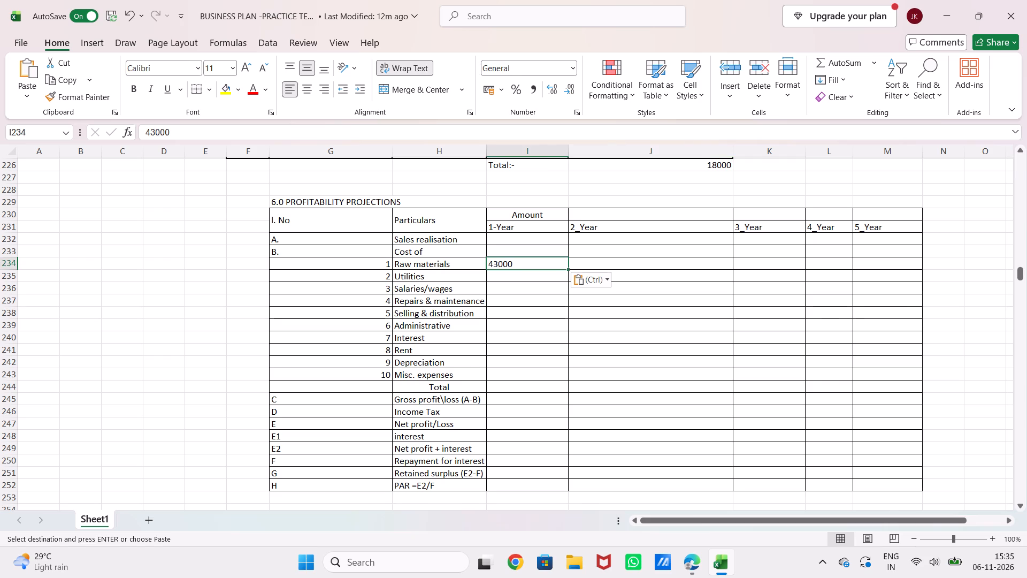
# Select the 1-Year Utilities cell, I235, and look through the expense tables above for the figure it needs.
pyautogui.click(505, 277)
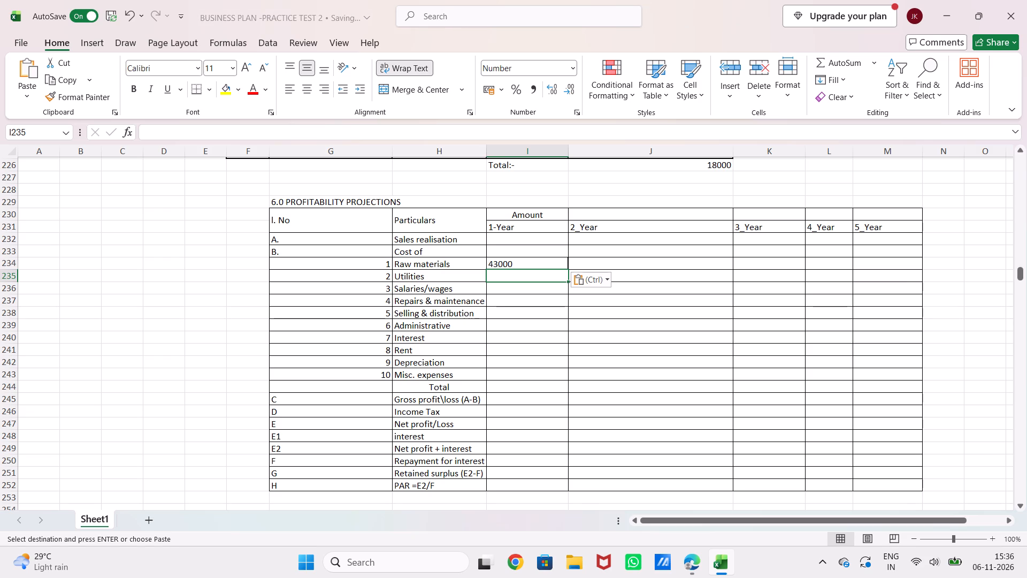
pyautogui.scroll(1, 559, 246)
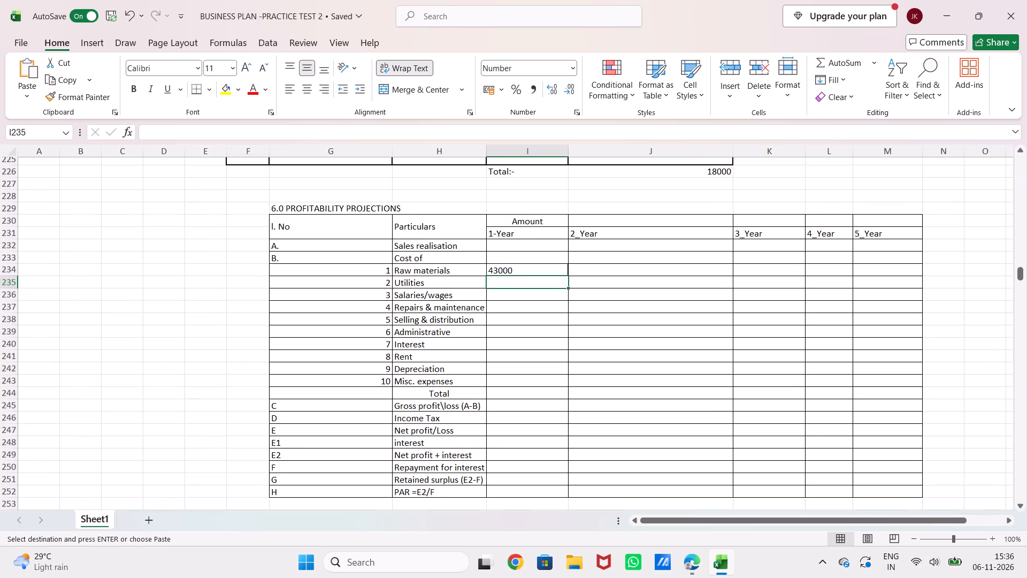
pyautogui.scroll(1, 559, 246)
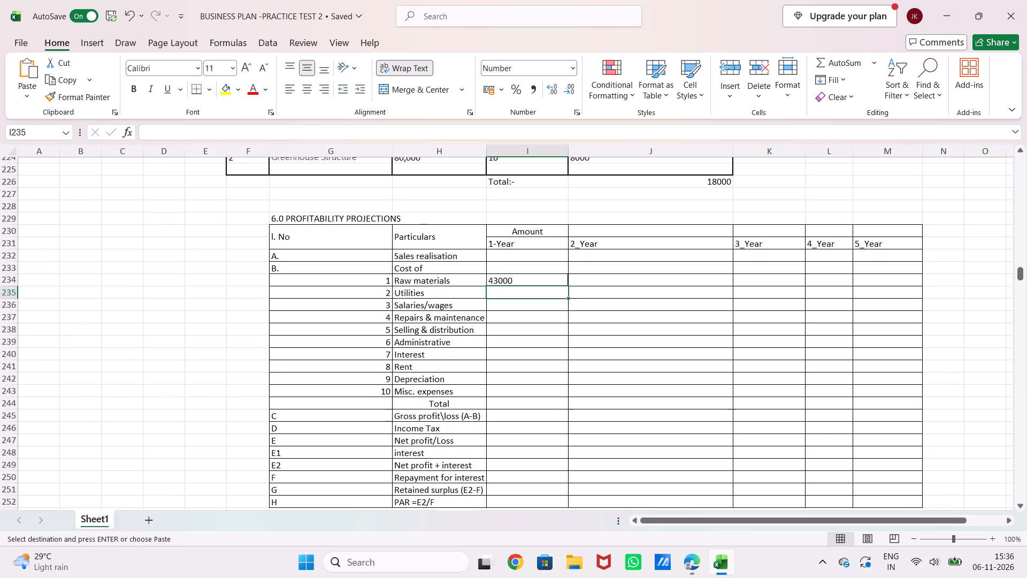
pyautogui.scroll(1, 559, 246)
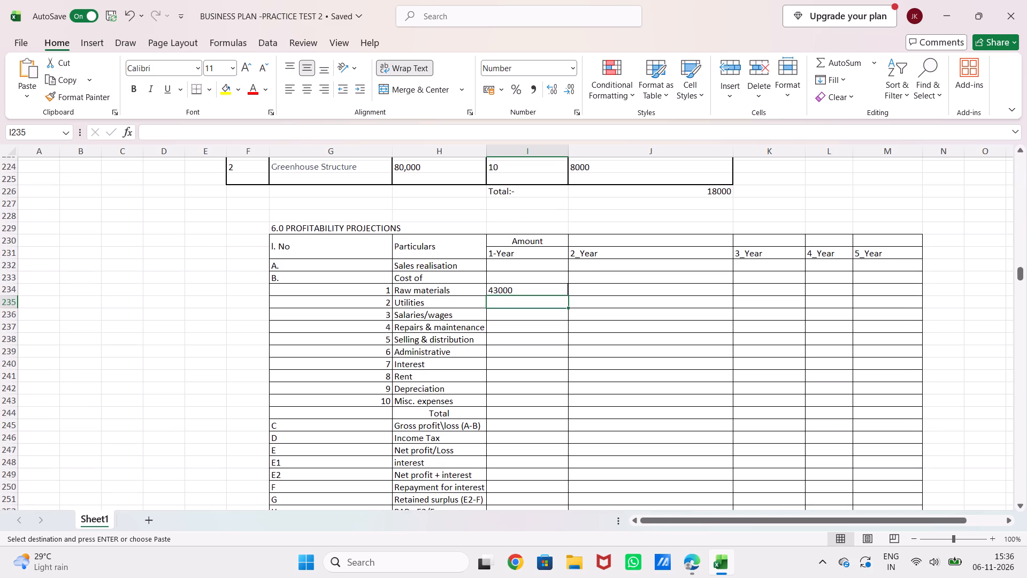
pyautogui.scroll(3, 559, 246)
pyautogui.scroll(-1, 559, 246)
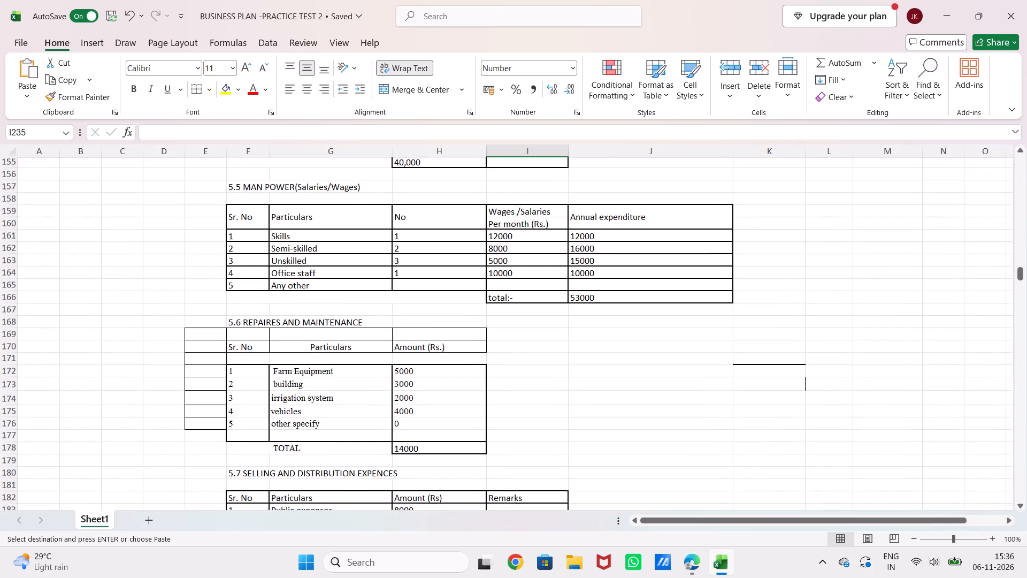
pyautogui.scroll(-1, 559, 246)
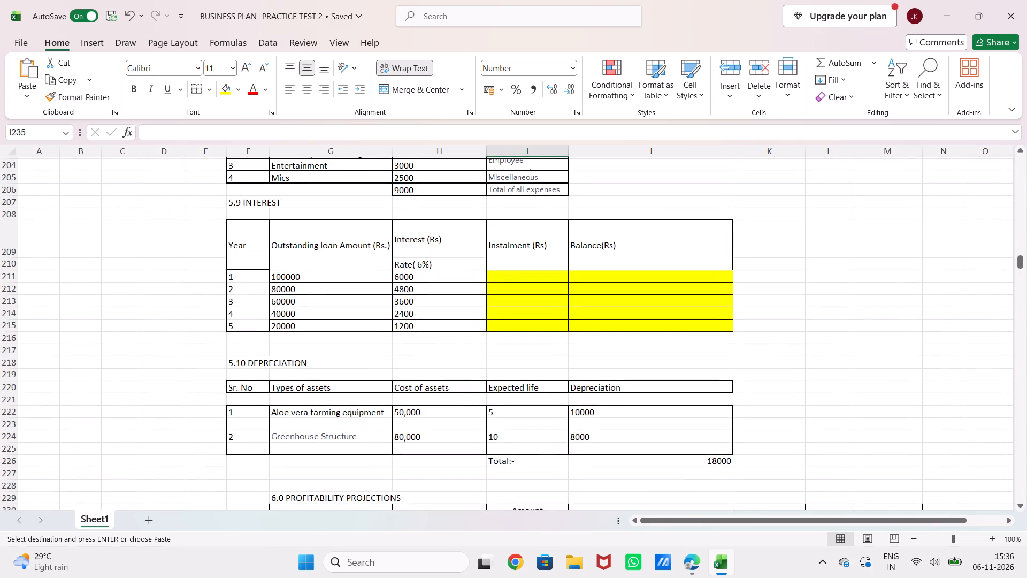
pyautogui.scroll(-2, 559, 246)
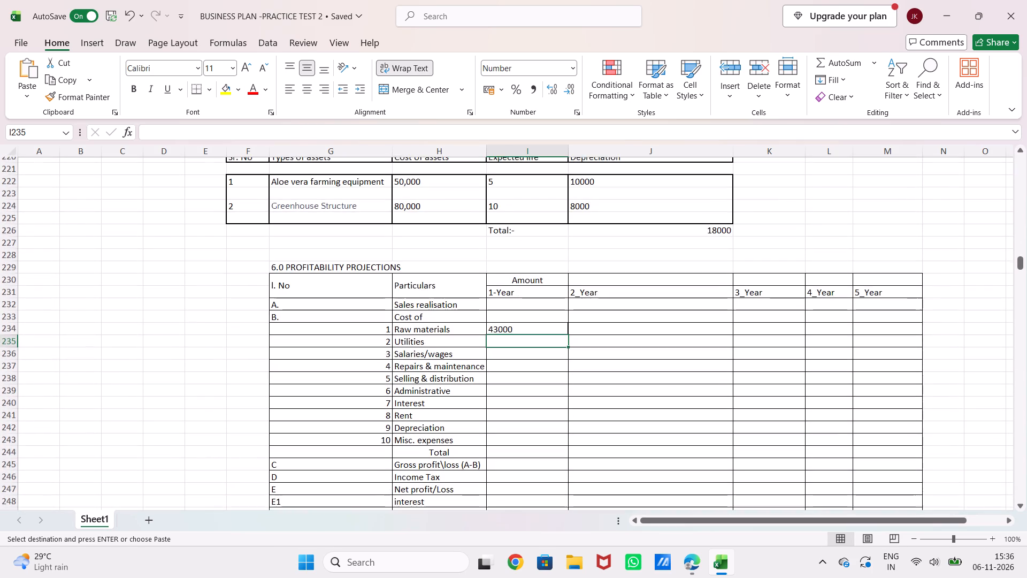
pyautogui.scroll(-1, 559, 246)
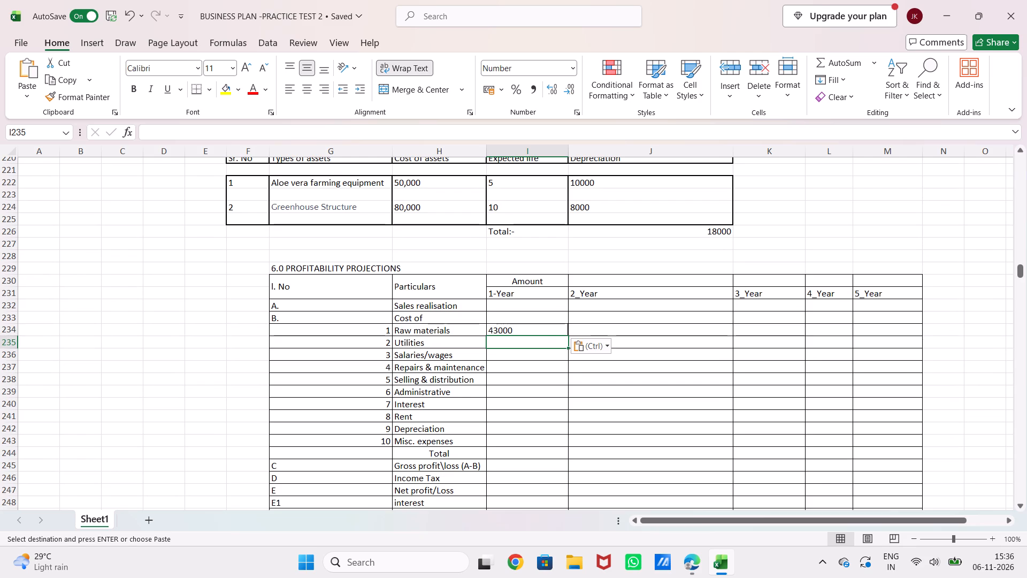
# Copy the 5.10 DEPRECIATION total, 18000, into the 1-Year Depreciation cell, I242, of the profitability table.
pyautogui.scroll(4, 559, 246)
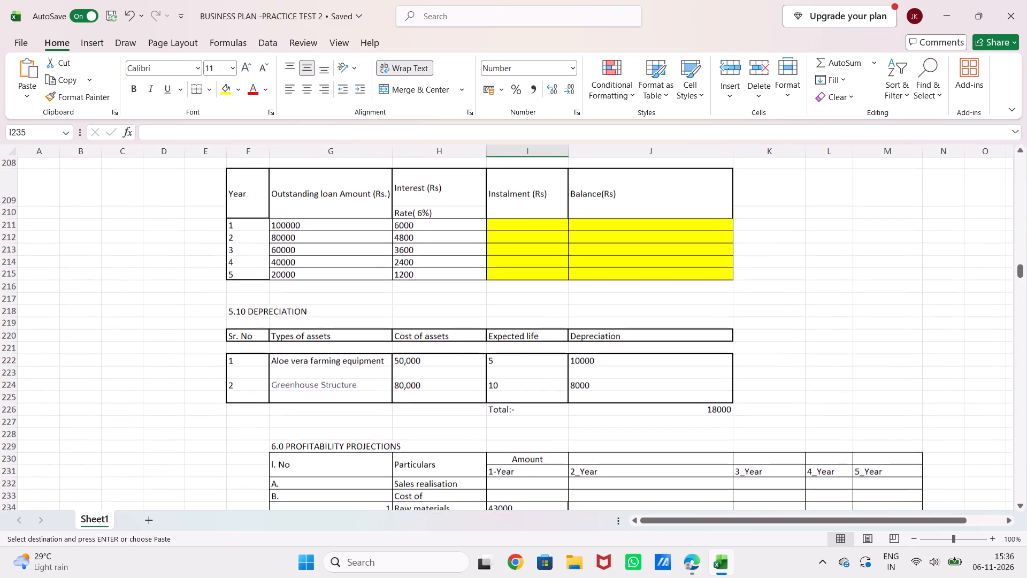
pyautogui.scroll(1, 559, 246)
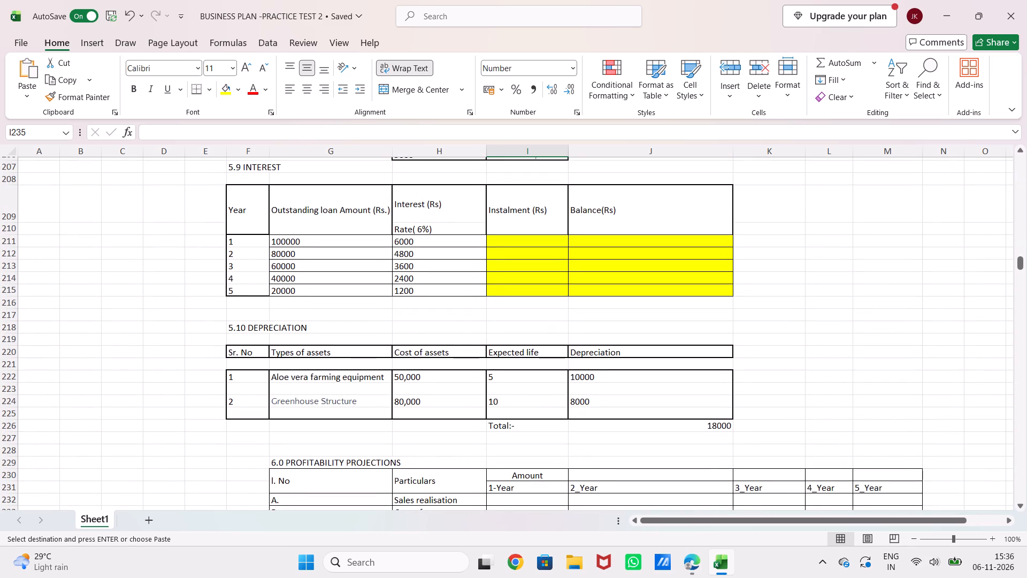
pyautogui.click(635, 430)
pyautogui.hotkey('ctrl', 'c')
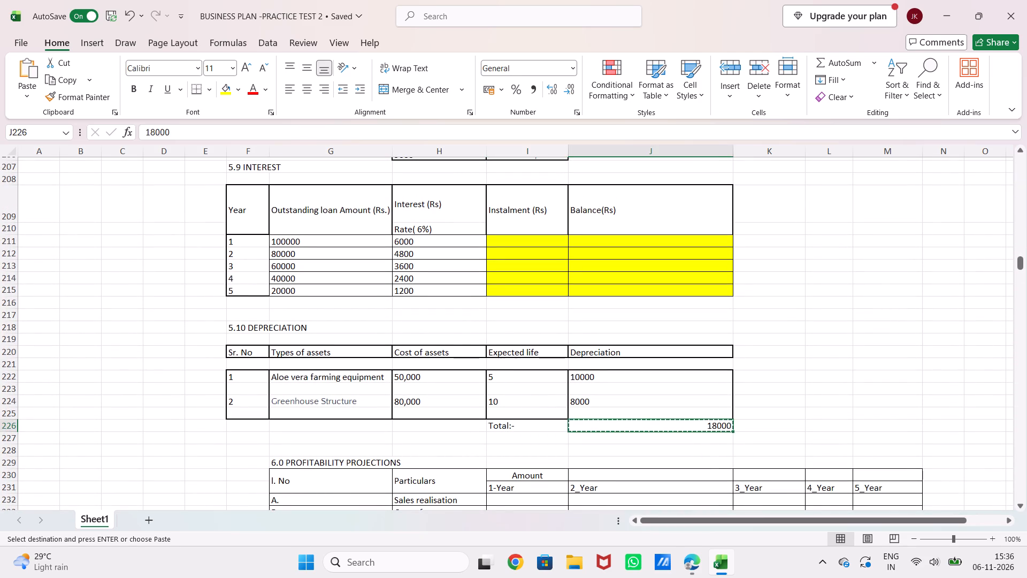
pyautogui.scroll(-3, 635, 430)
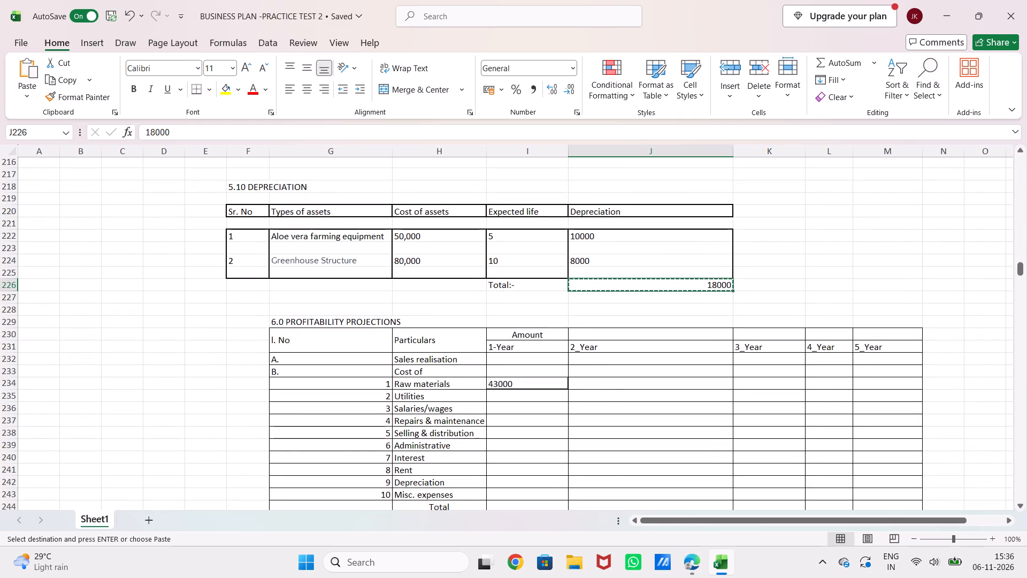
pyautogui.click(492, 481)
pyautogui.hotkey('ctrl', 'v')
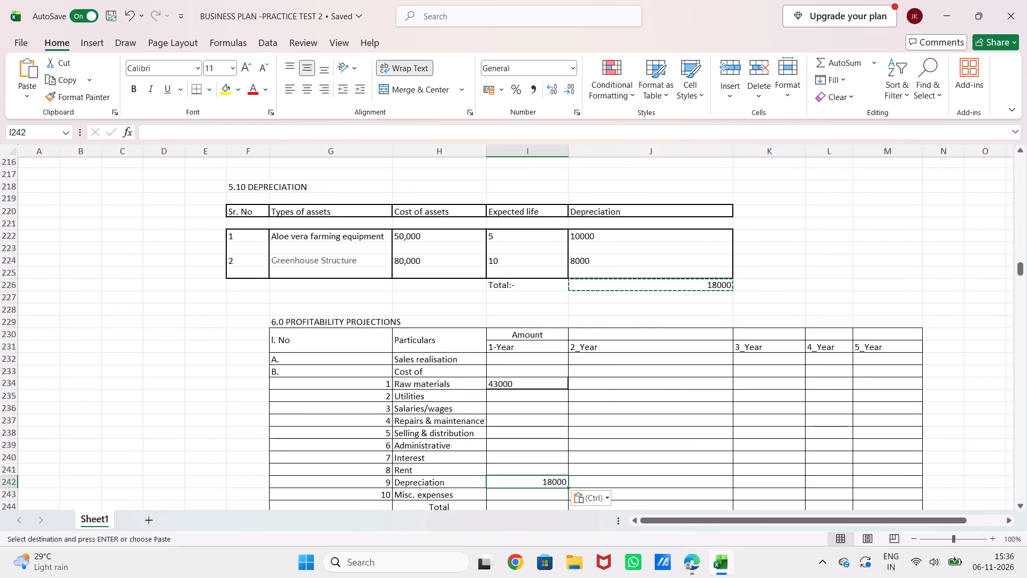
# Select the 1-Year Utilities cell, I235, and compare the profitability rows with the expense tables above, up to the UTILITIES table.
pyautogui.click(531, 401)
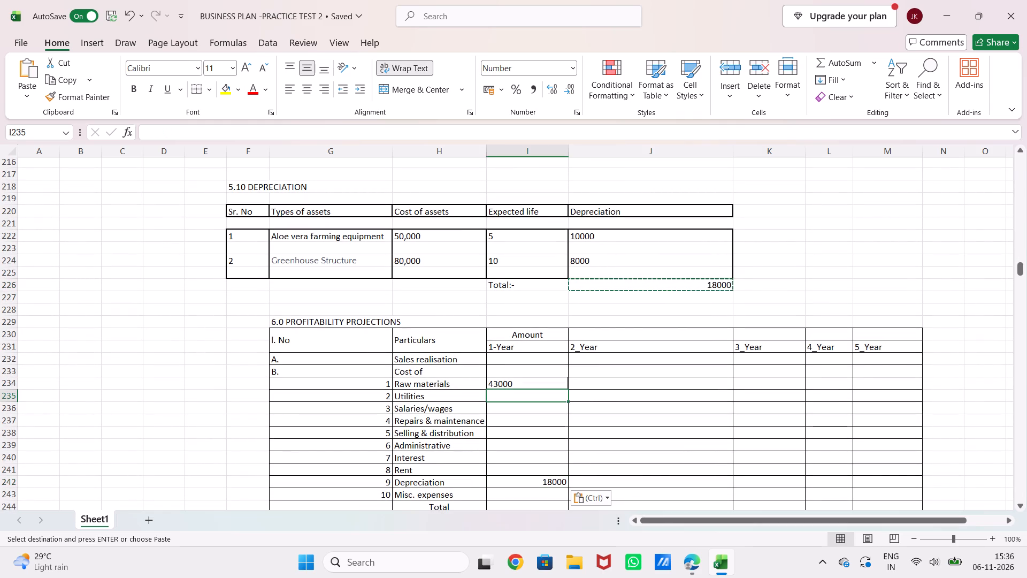
pyautogui.scroll(1, 599, 393)
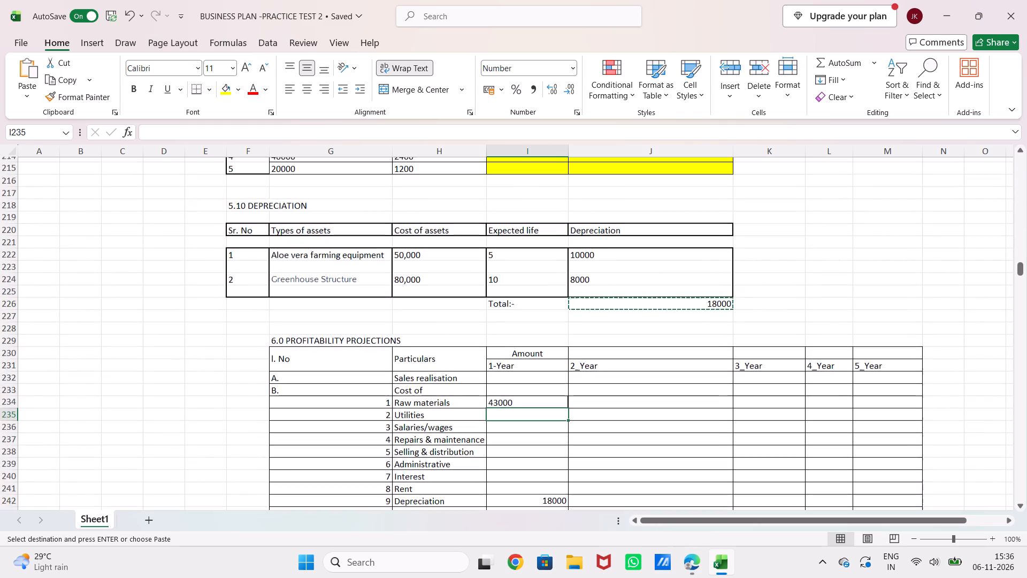
pyautogui.scroll(1, 599, 393)
pyautogui.scroll(-1, 599, 393)
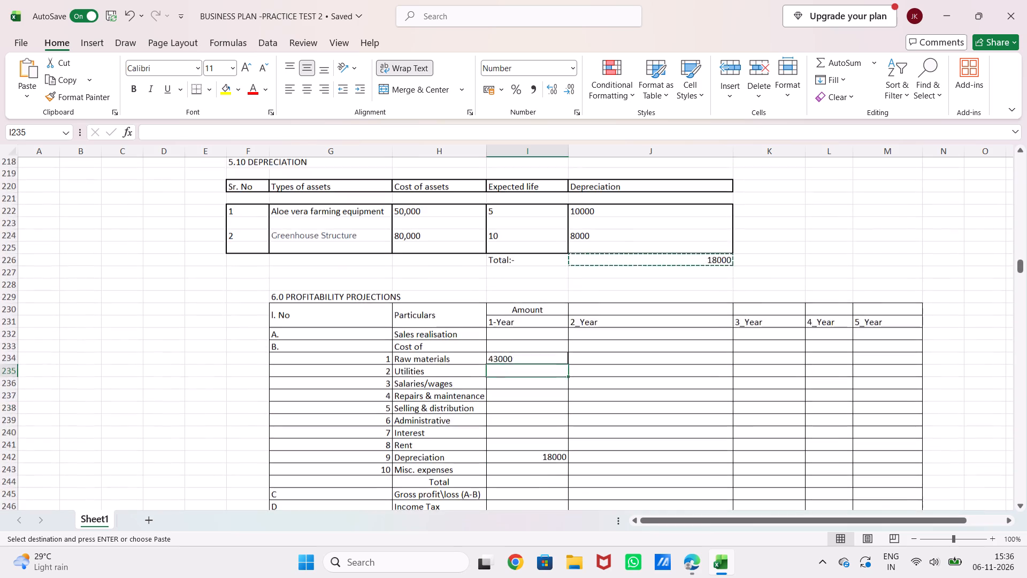
pyautogui.scroll(-1, 599, 393)
pyautogui.scroll(2, 599, 393)
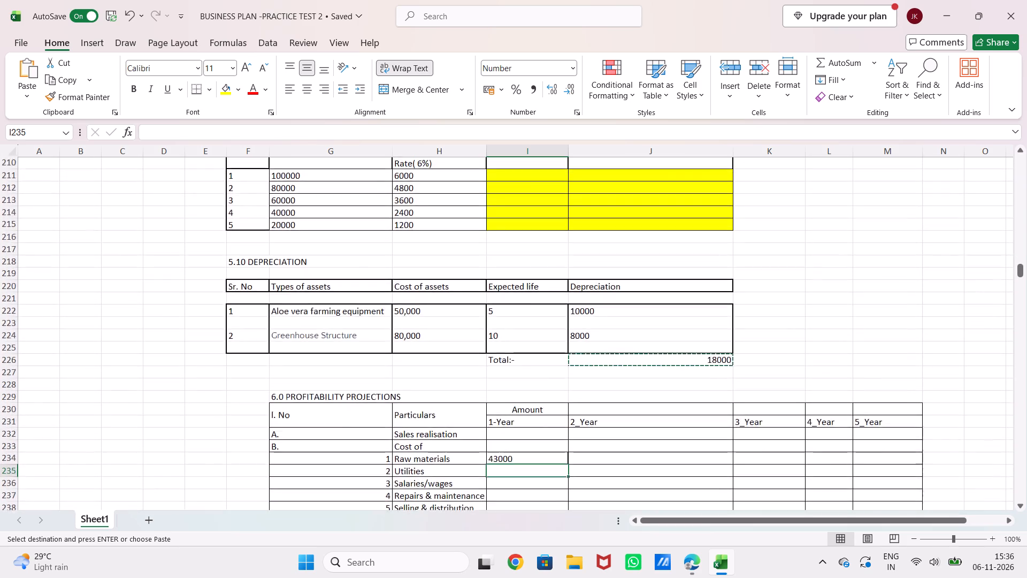
pyautogui.scroll(4, 599, 393)
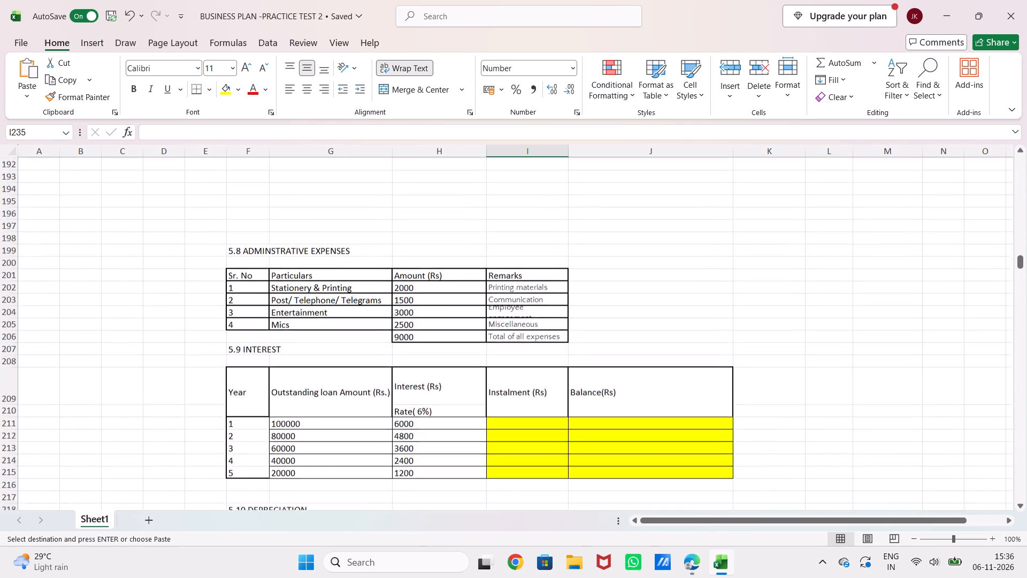
pyautogui.scroll(4, 599, 393)
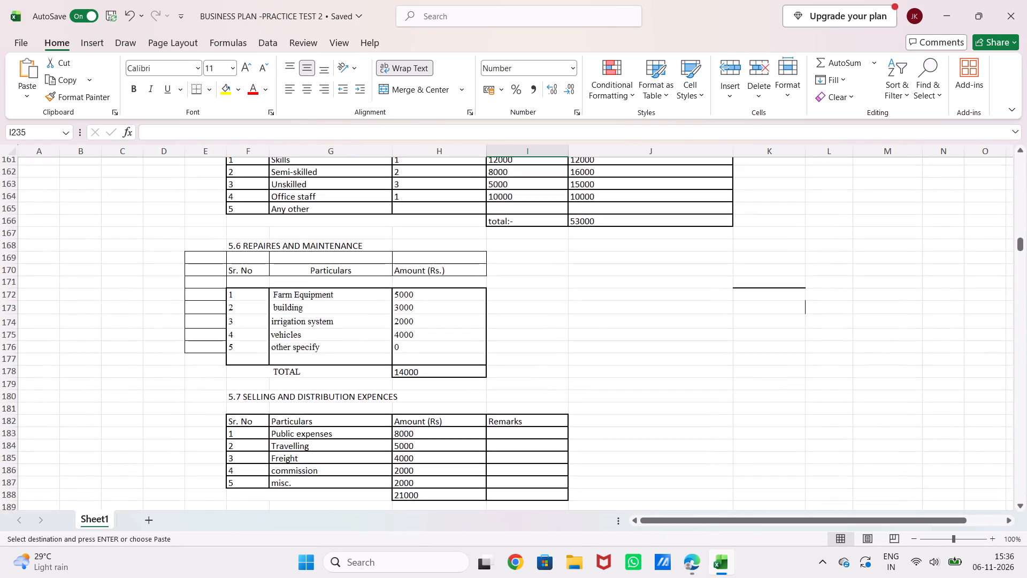
pyautogui.scroll(-6, 599, 393)
pyautogui.scroll(1, 599, 393)
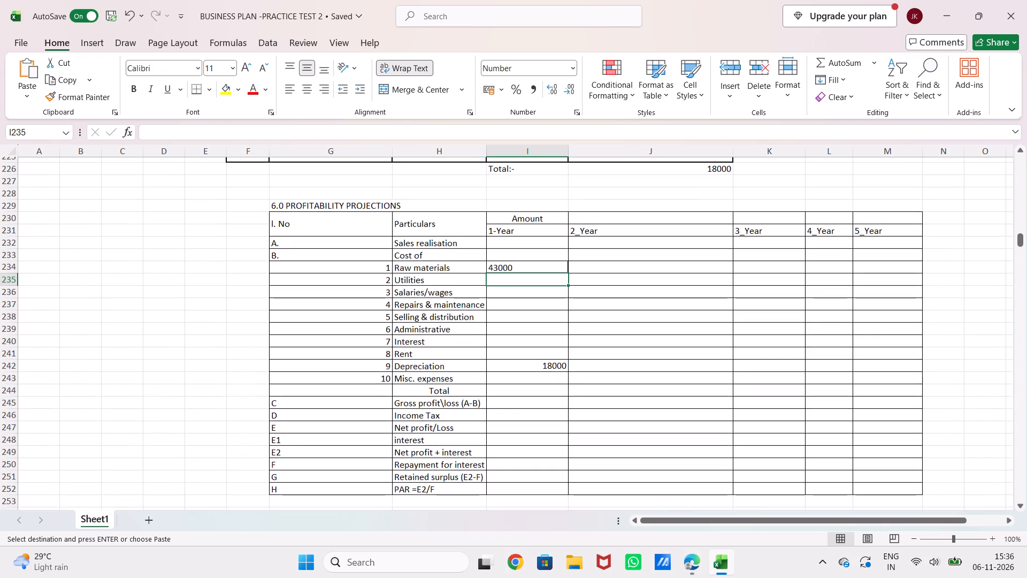
pyautogui.scroll(2, 599, 393)
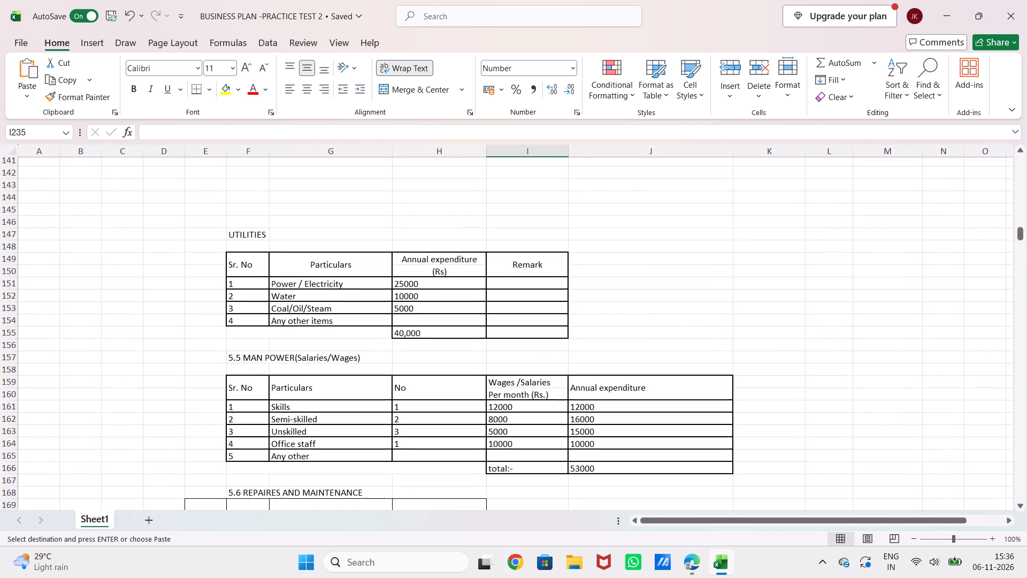
# Copy the 5.6 REPAIRES AND MAINTENANCE total, 14000, into the 1-Year Repairs & maintenance cell, I237, of the profitability table.
pyautogui.scroll(-3, 599, 393)
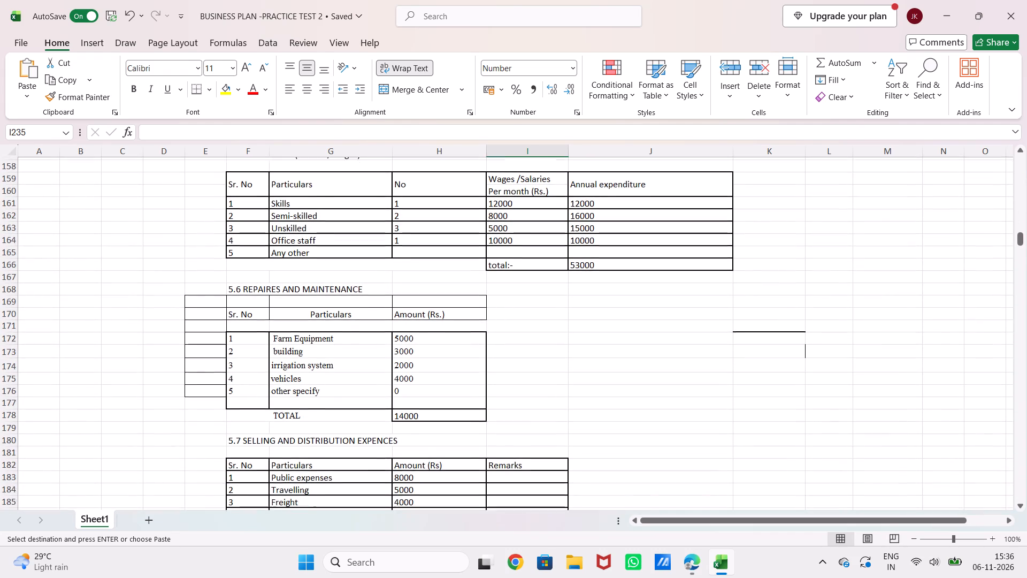
pyautogui.scroll(-1, 599, 393)
pyautogui.click(427, 398)
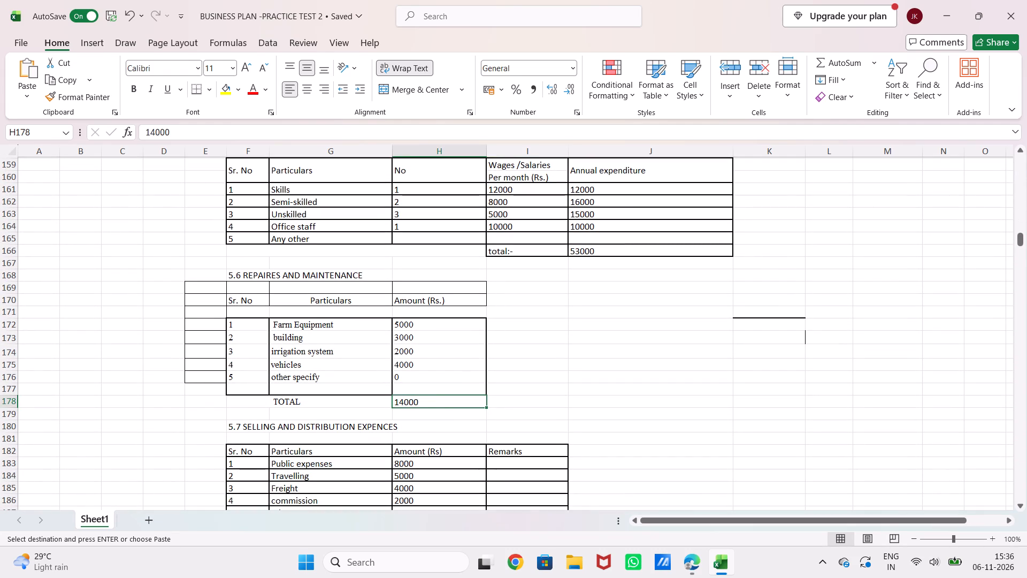
pyautogui.hotkey('ctrl', 'c')
pyautogui.scroll(-7, 427, 398)
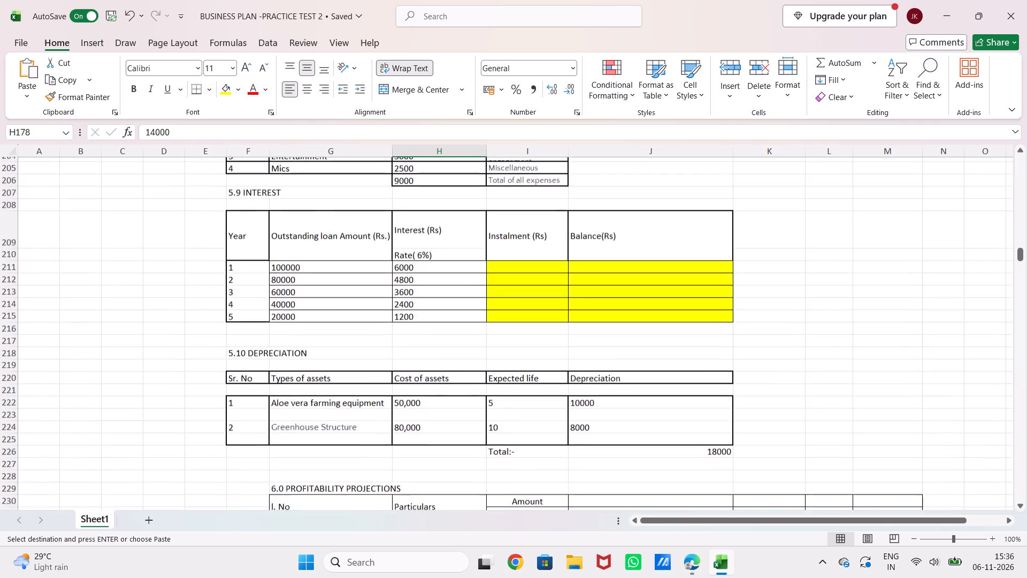
pyautogui.scroll(-3, 427, 398)
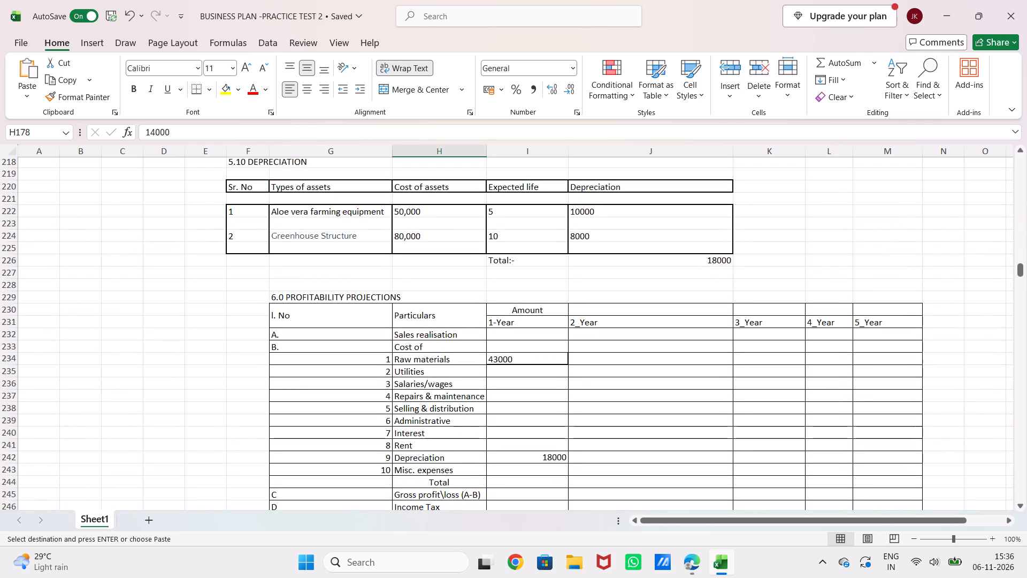
pyautogui.click(524, 400)
pyautogui.hotkey('ctrl', 'v')
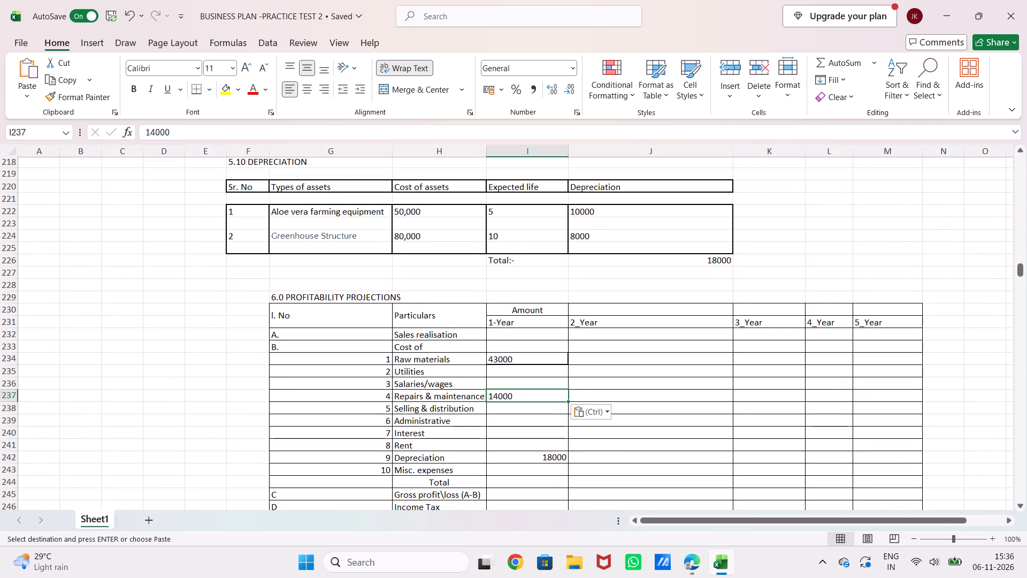
# Look through the profitability rows and the tables above, up to 2.1 Land and Building, for the figure the Rent row needs.
pyautogui.scroll(3, 513, 362)
pyautogui.scroll(-1, 513, 362)
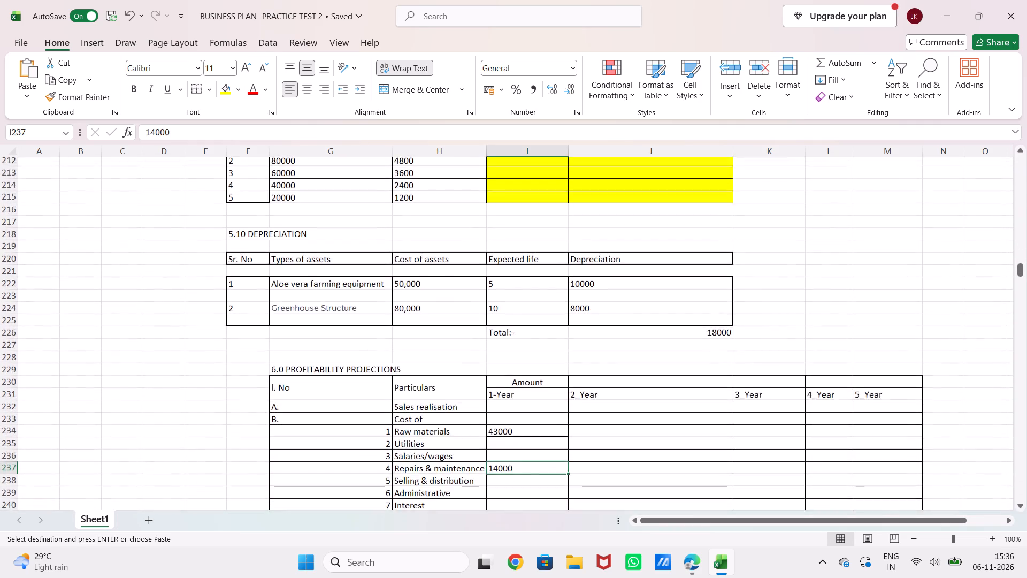
pyautogui.scroll(-1, 513, 362)
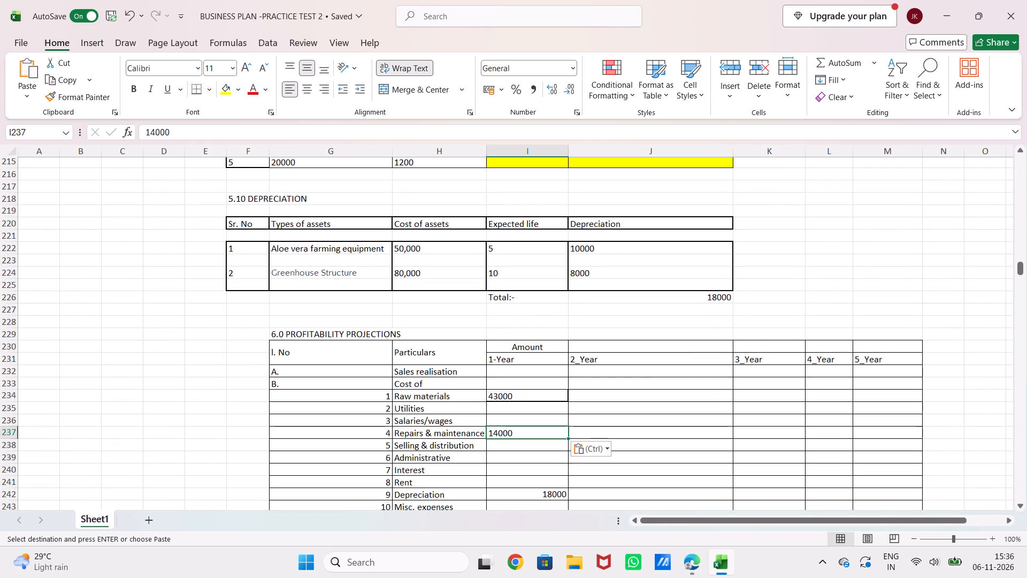
pyautogui.scroll(2, 513, 362)
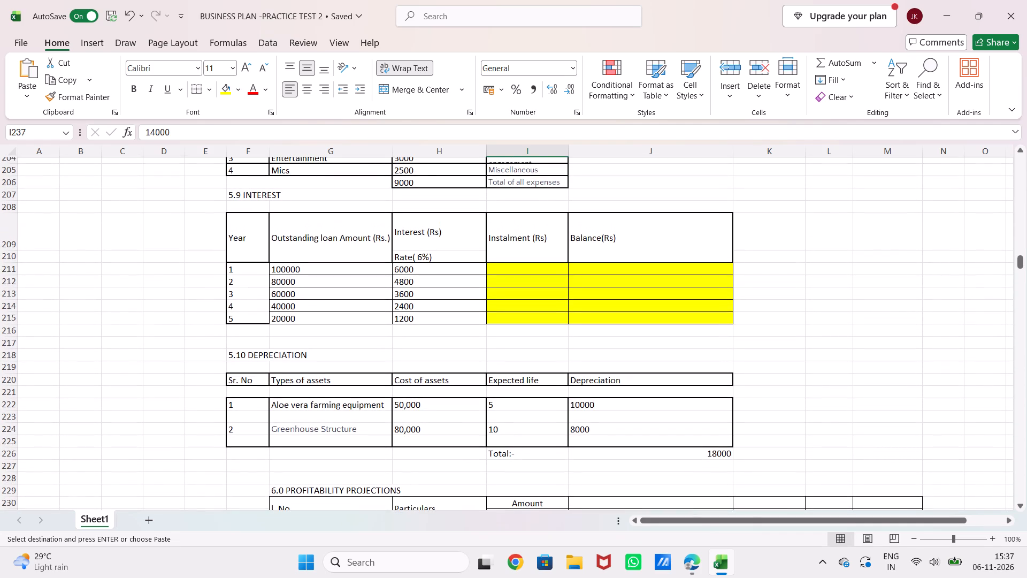
pyautogui.scroll(-1, 513, 362)
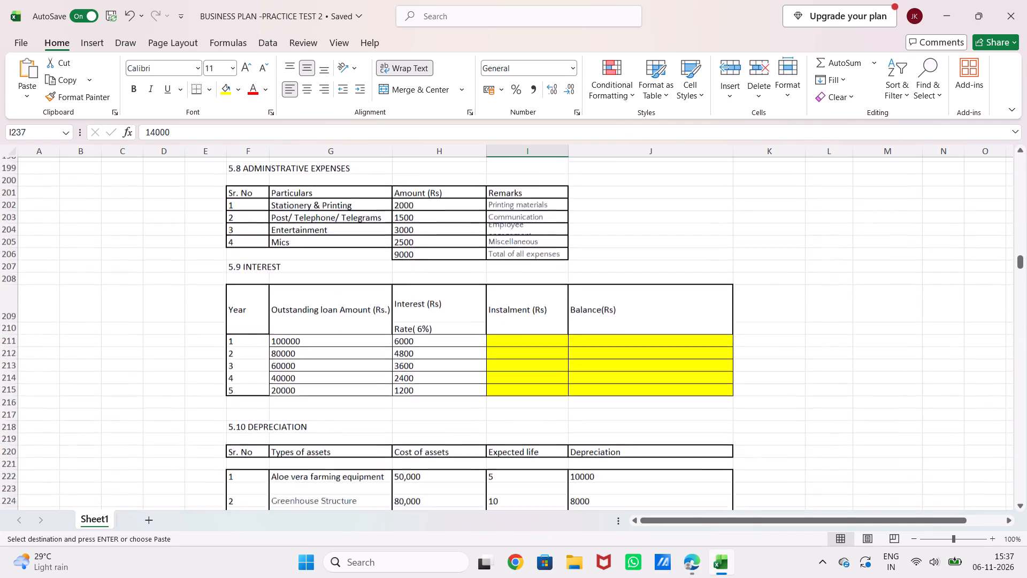
pyautogui.scroll(-2, 513, 362)
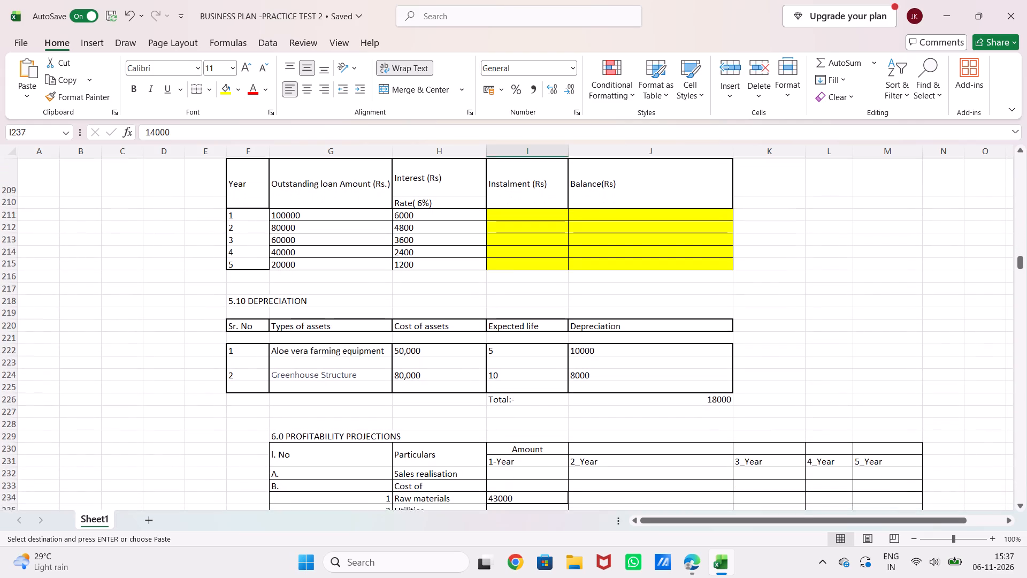
pyautogui.scroll(-1, 513, 362)
pyautogui.scroll(2, 513, 362)
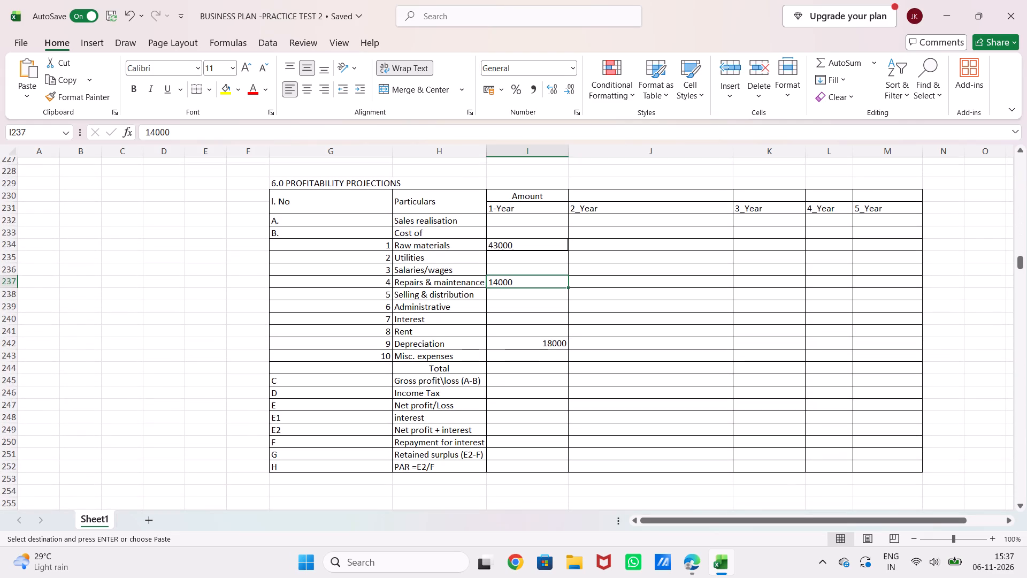
pyautogui.scroll(4, 513, 362)
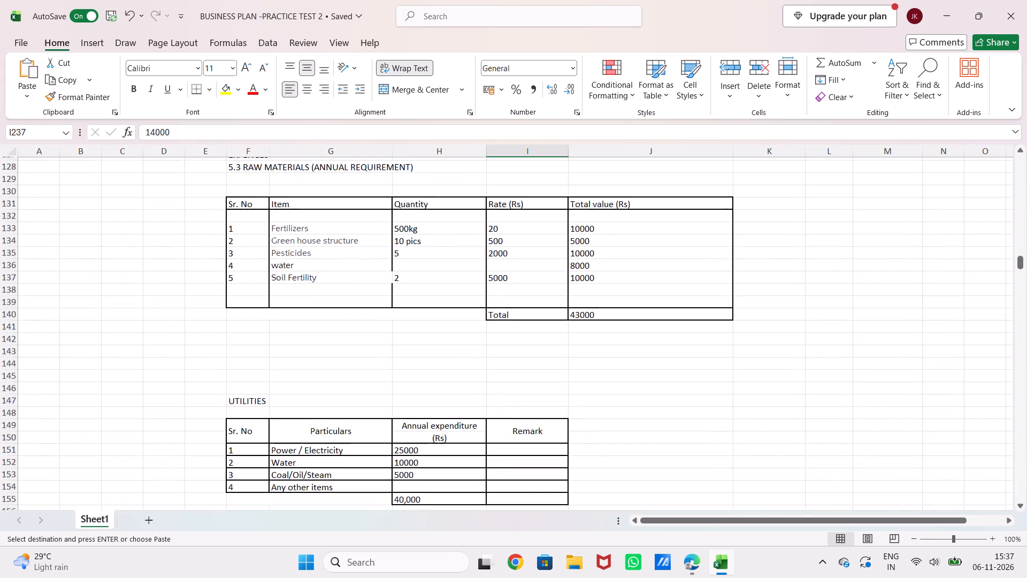
pyautogui.scroll(6, 513, 362)
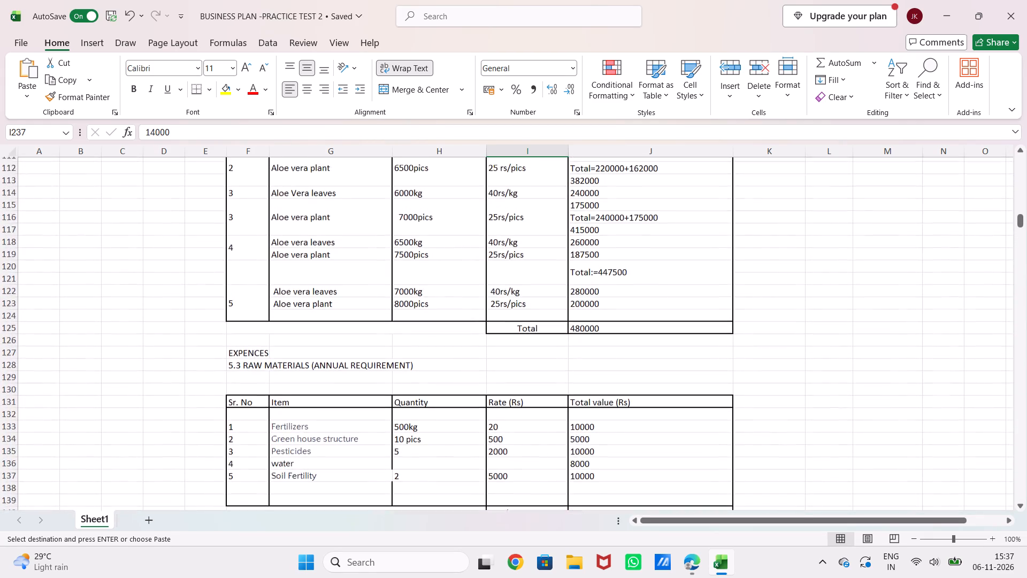
pyautogui.scroll(5, 513, 362)
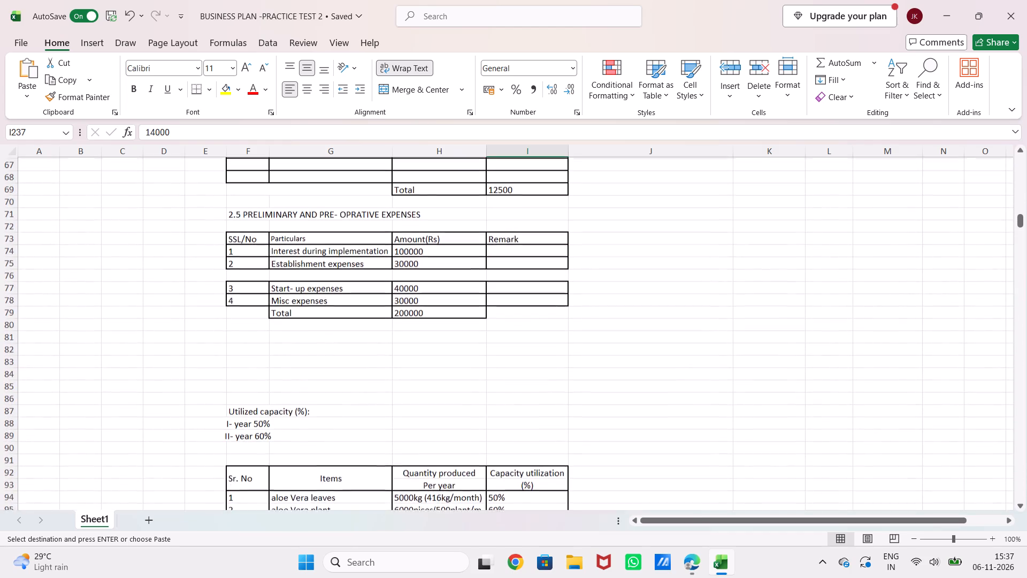
pyautogui.scroll(2, 513, 362)
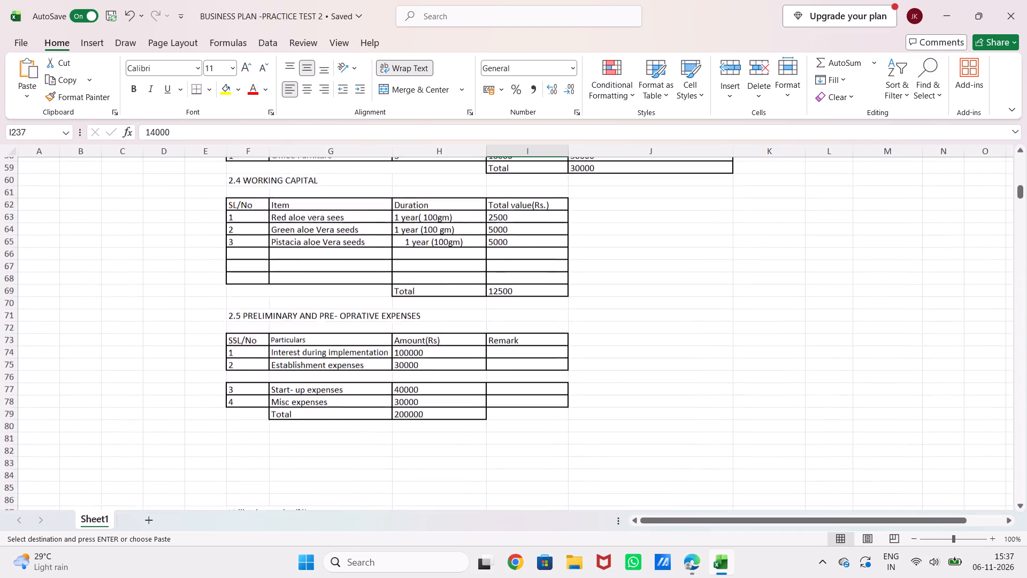
pyautogui.scroll(4, 513, 362)
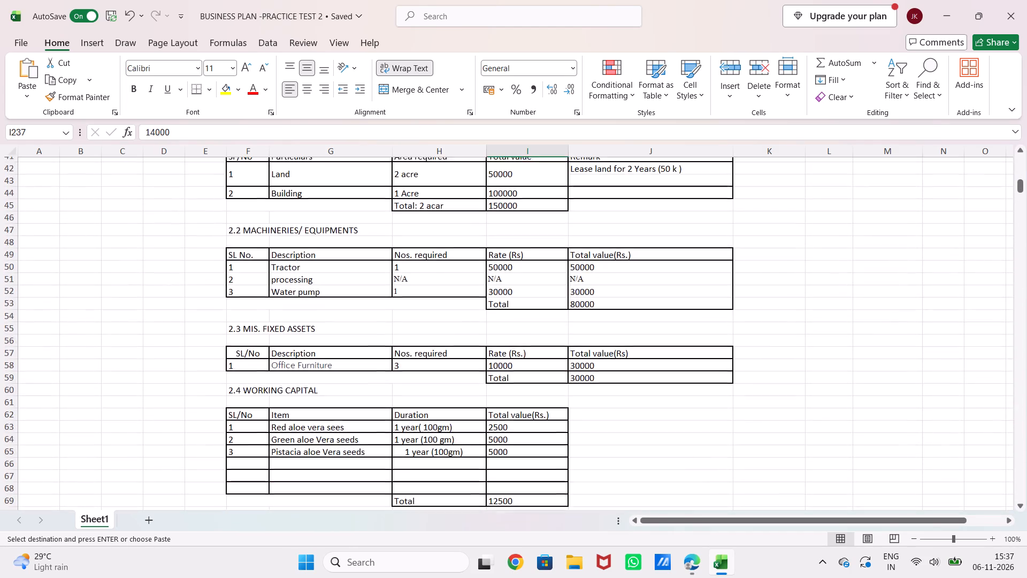
pyautogui.scroll(1, 513, 362)
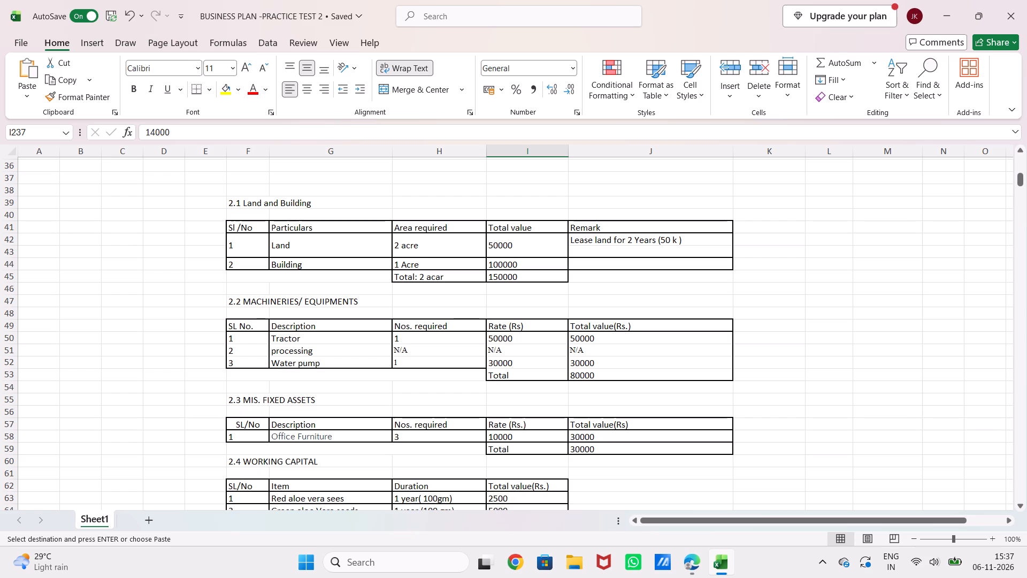
# Copy the 2.1 Land and Building total, 150000, into the 1-Year Rent cell, I241, of the profitability table.
pyautogui.click(513, 274)
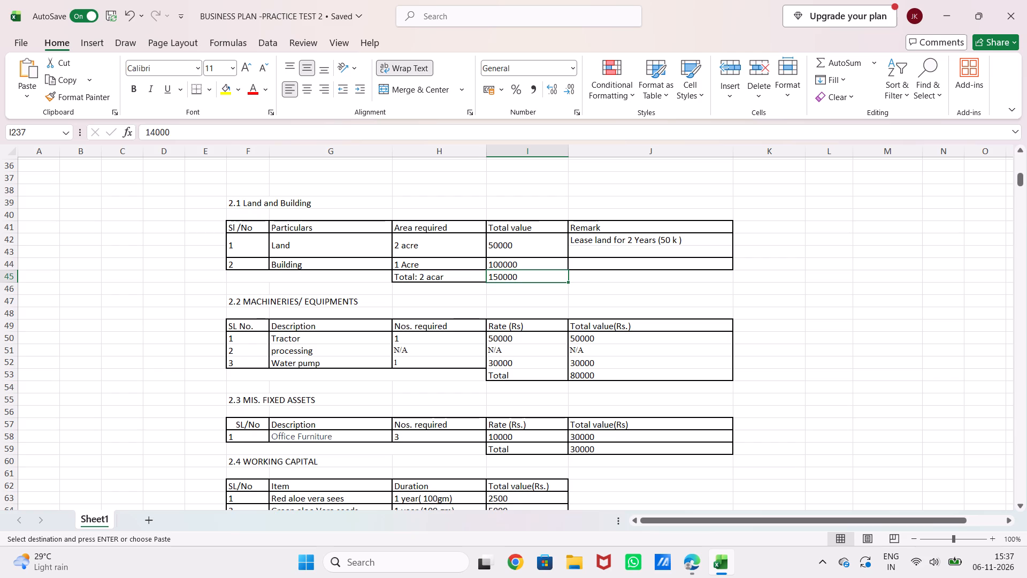
pyautogui.hotkey('ctrl', 'c')
pyautogui.scroll(-9, 513, 274)
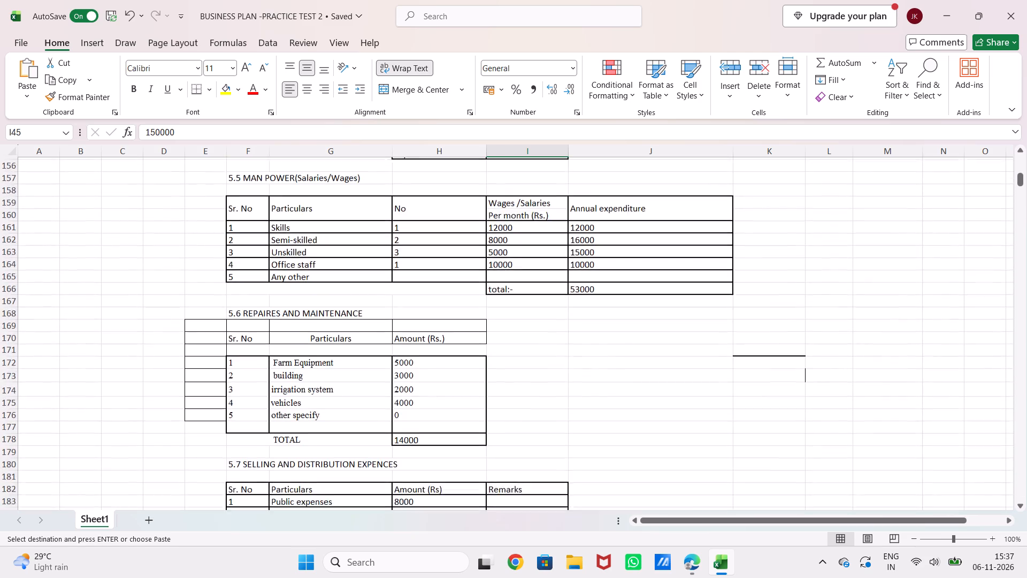
pyautogui.scroll(-7, 513, 274)
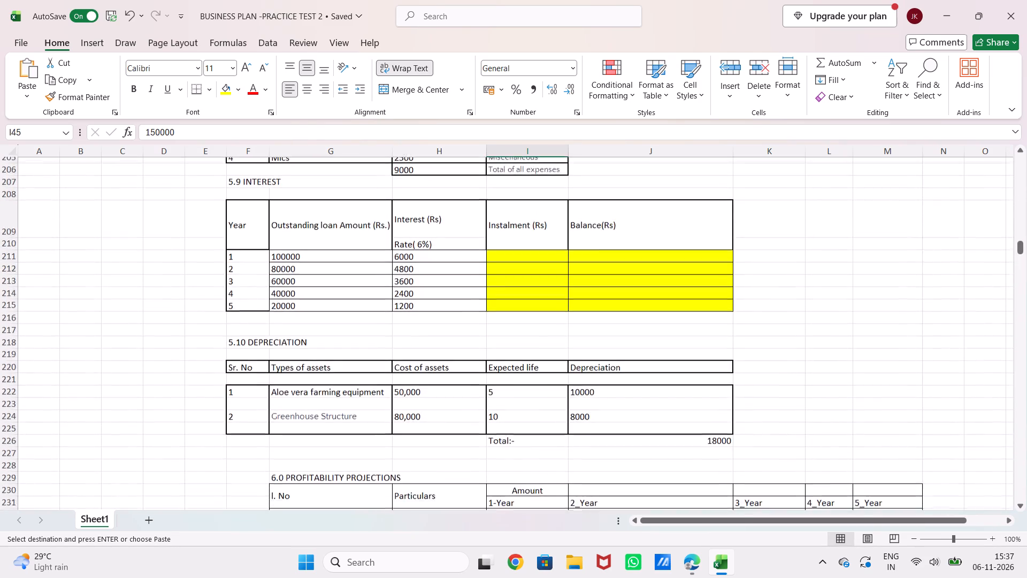
pyautogui.scroll(-4, 513, 274)
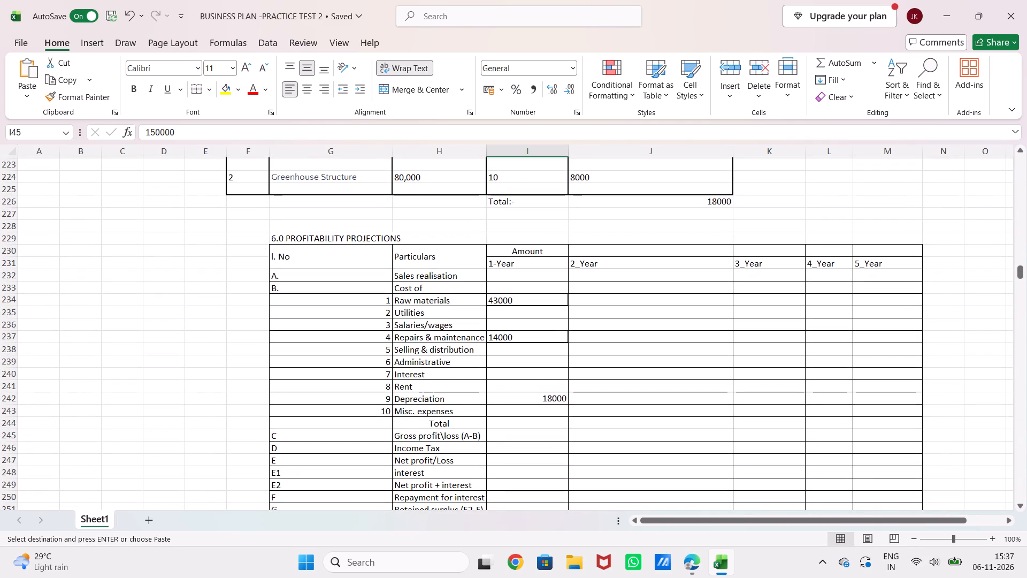
pyautogui.click(509, 389)
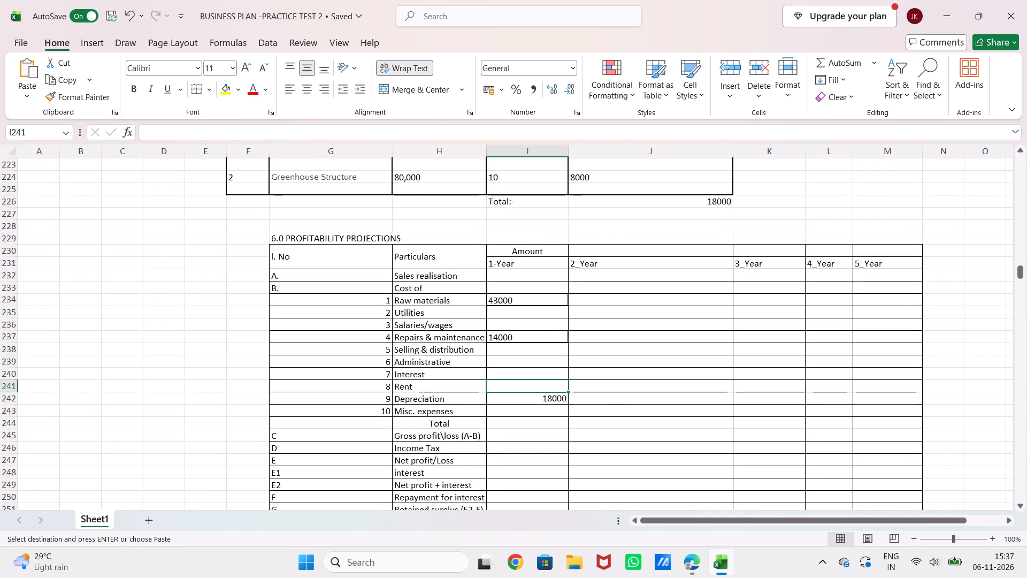
pyautogui.hotkey('ctrl', 'v')
# Look through the plan's tables, from 2.6 TOTAL COST OF THE PROJECT to UTILITIES, for figures the empty 1-Year profitability rows need.
pyautogui.click(518, 370)
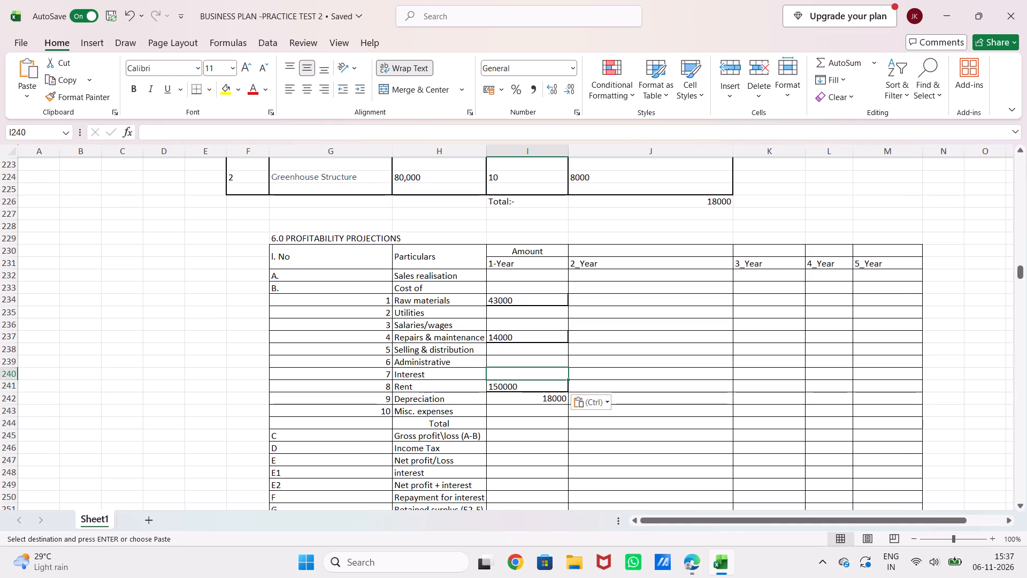
pyautogui.scroll(5, 516, 336)
pyautogui.scroll(-7, 516, 336)
pyautogui.scroll(2, 516, 336)
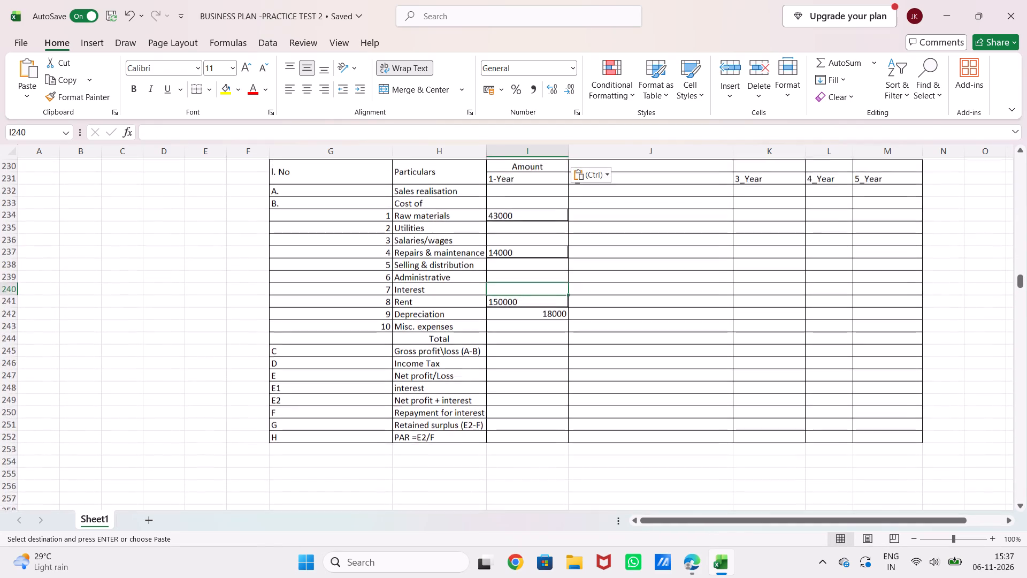
pyautogui.scroll(1, 516, 336)
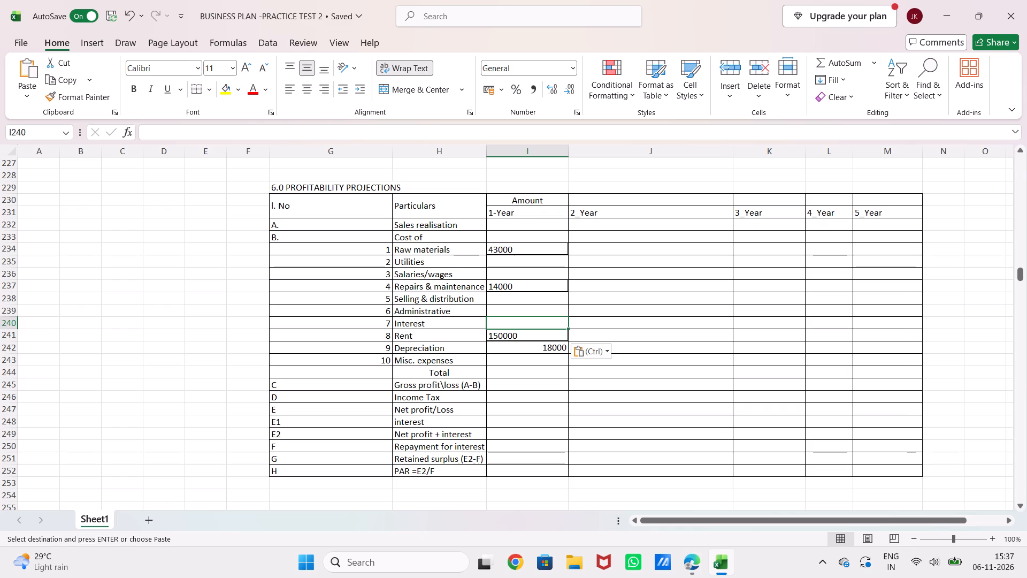
pyautogui.scroll(10, 516, 336)
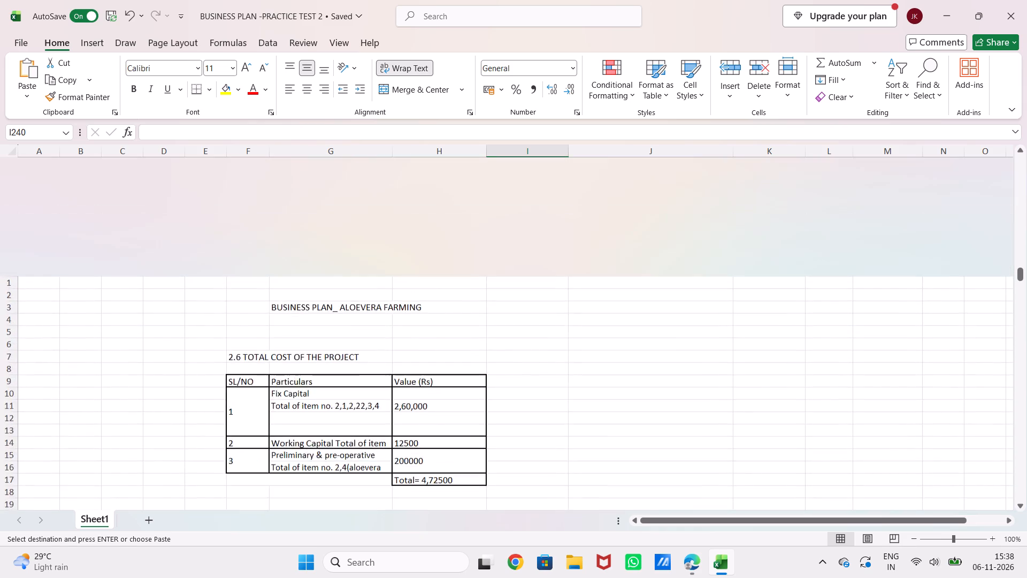
pyautogui.scroll(3, 516, 336)
pyautogui.scroll(-2, 516, 336)
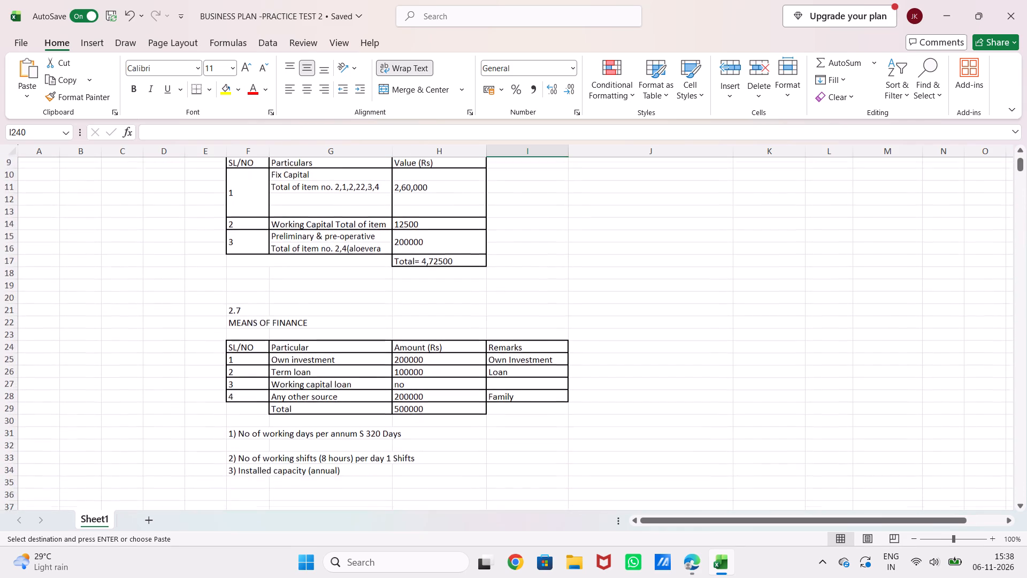
pyautogui.scroll(-4, 516, 336)
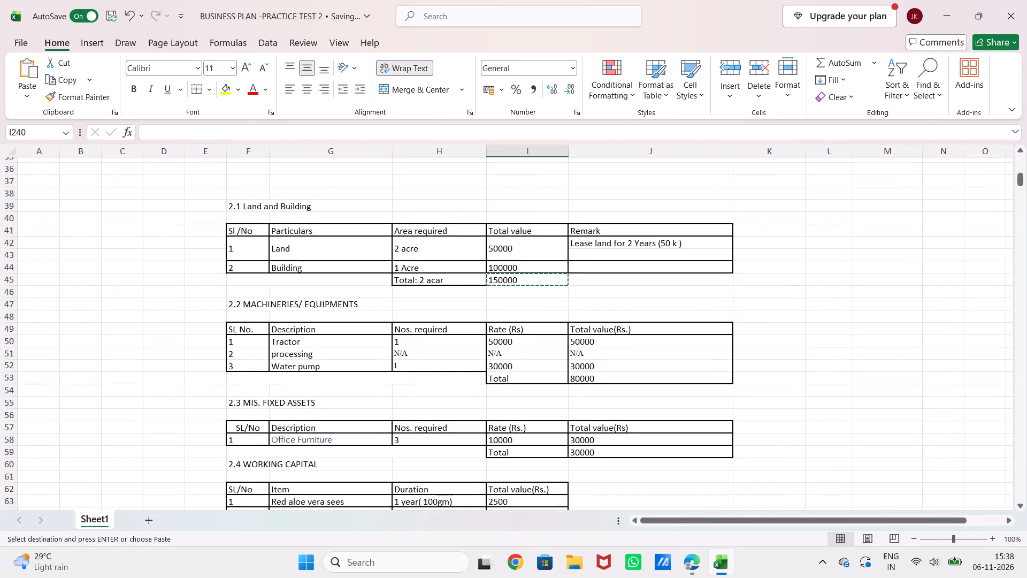
pyautogui.scroll(-3, 516, 336)
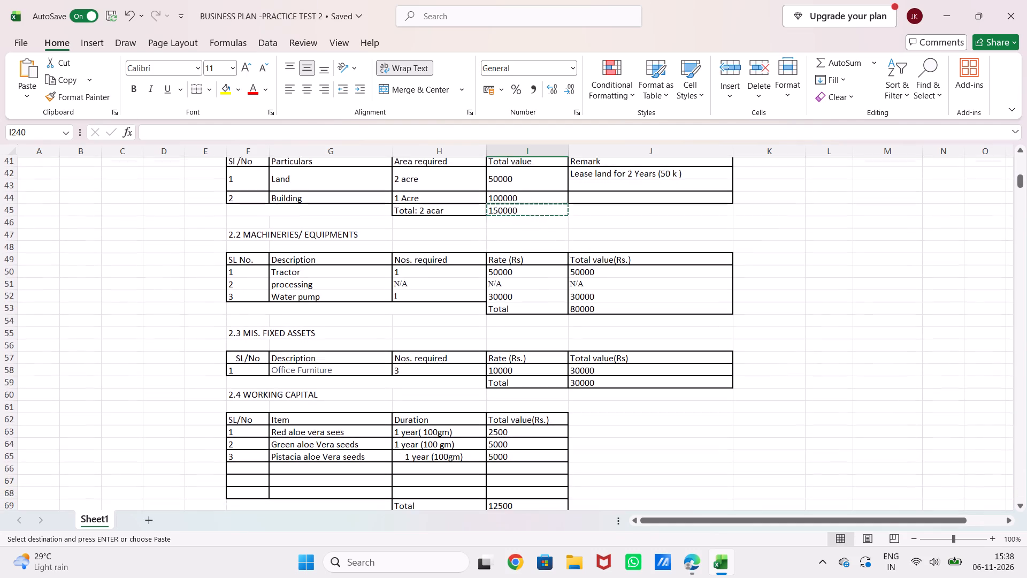
pyautogui.scroll(-3, 516, 336)
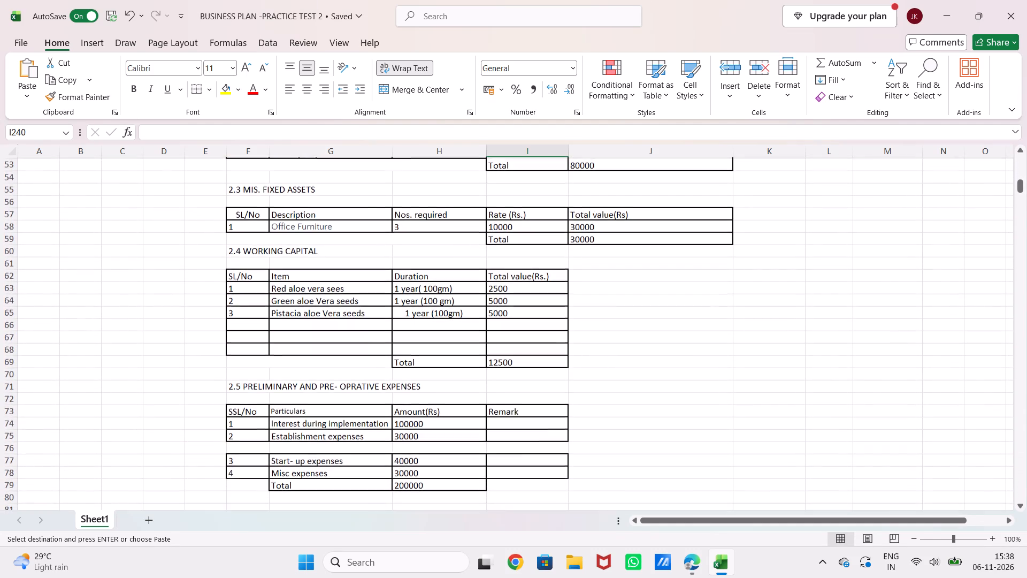
pyautogui.scroll(-6, 516, 336)
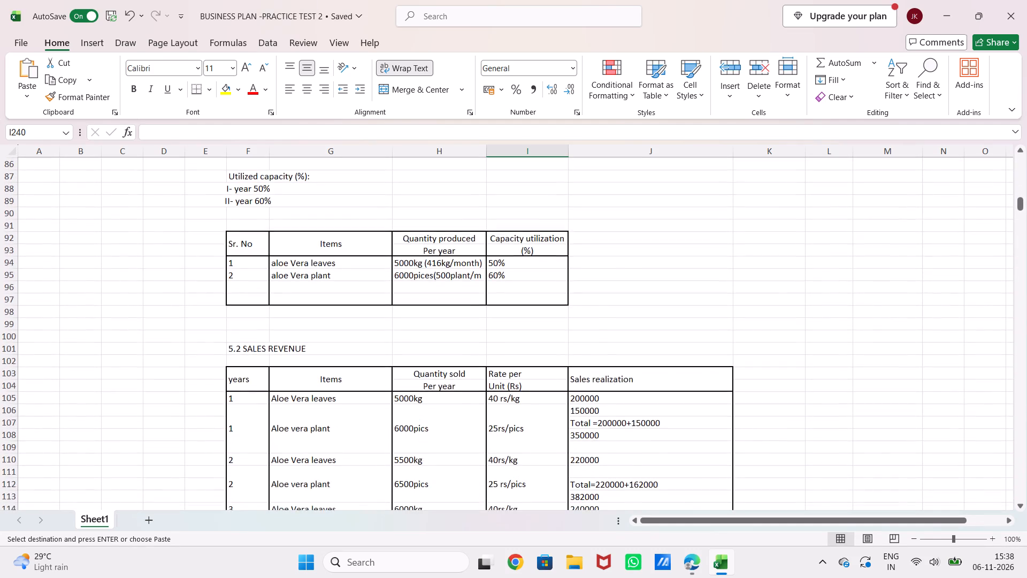
pyautogui.scroll(-6, 516, 336)
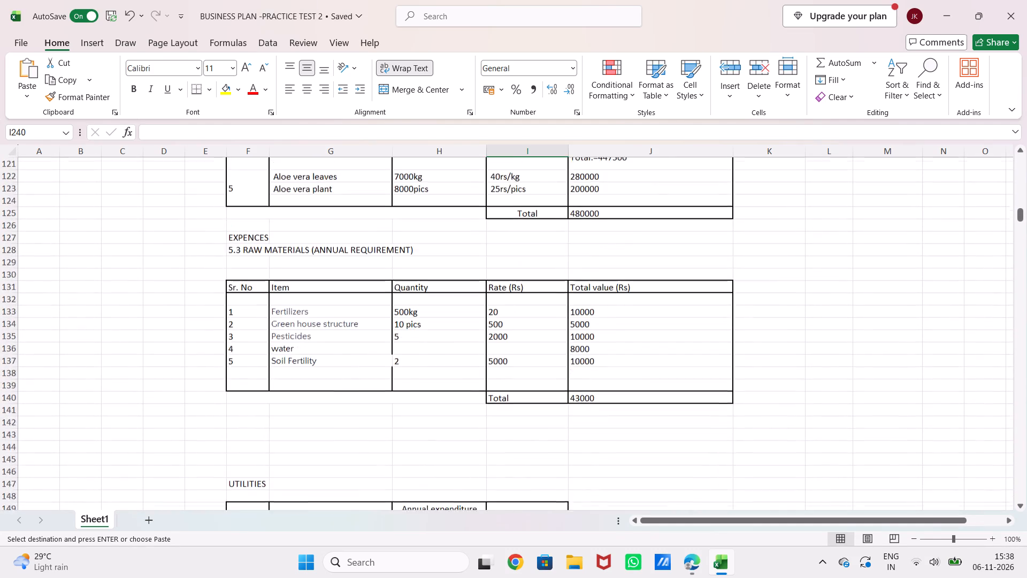
pyautogui.scroll(-3, 516, 336)
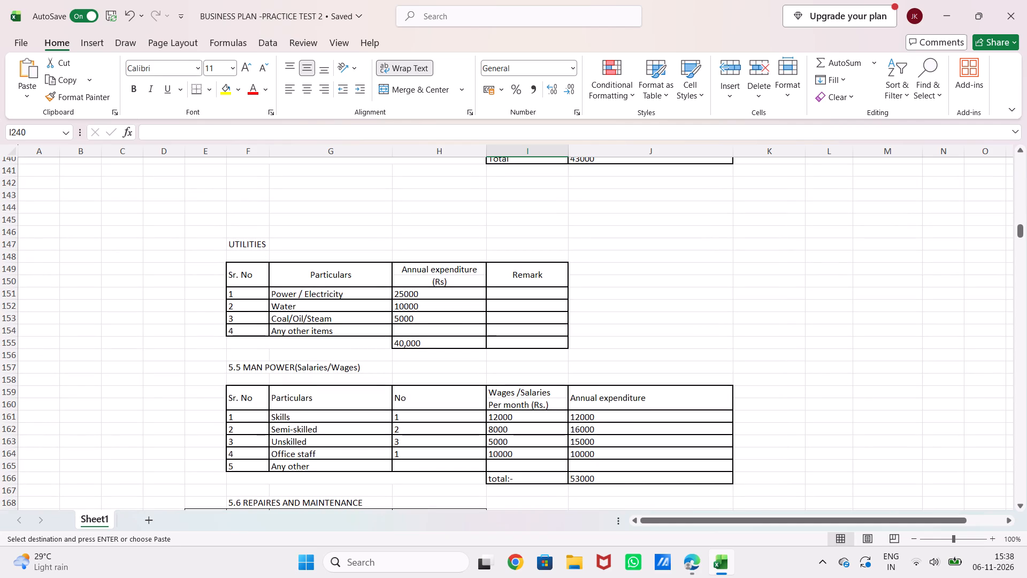
# Copy the UTILITIES table total, 40,000, into the 1-Year Salaries/wages cell, I236, of the profitability table.
pyautogui.click(438, 345)
pyautogui.hotkey('ctrl', 'c')
pyautogui.scroll(-2, 438, 345)
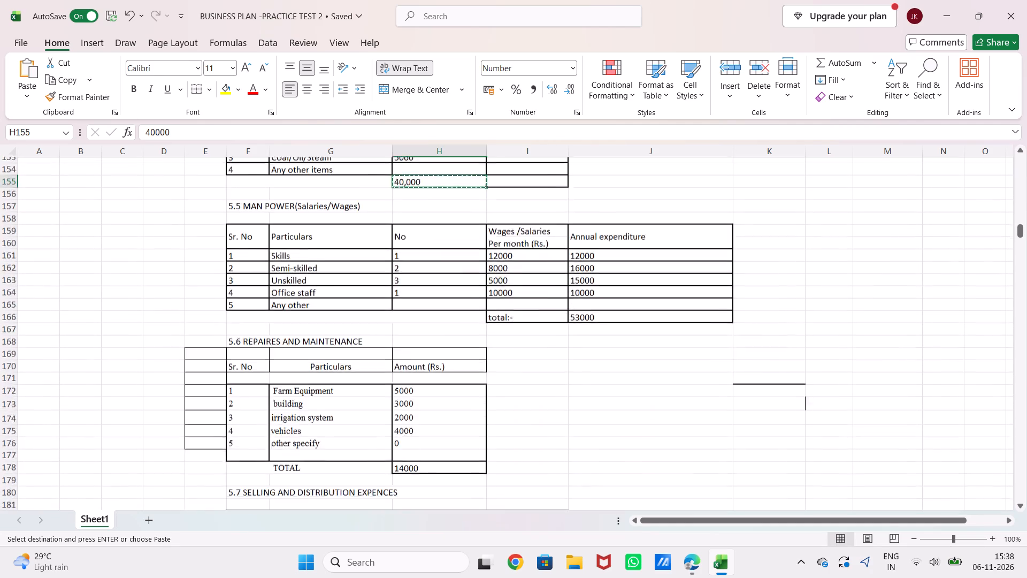
pyautogui.scroll(-6, 438, 345)
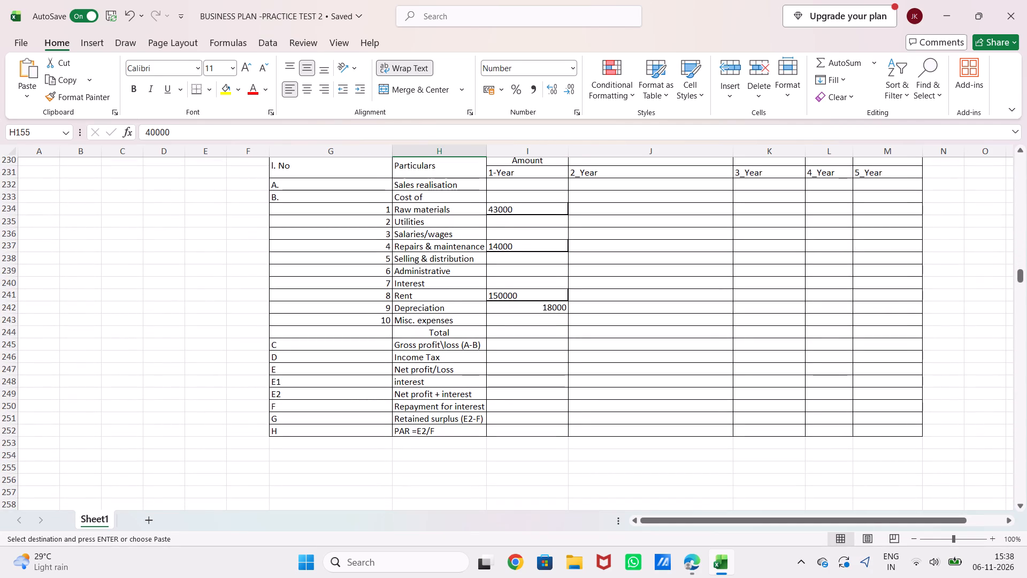
pyautogui.click(505, 236)
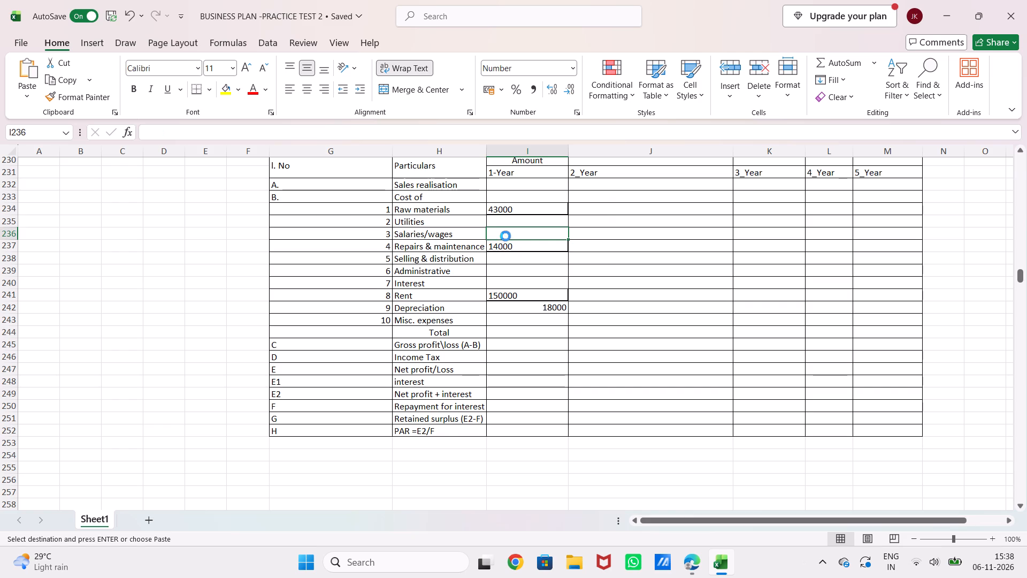
pyautogui.hotkey('ctrl', 'v')
# Compare the UTILITIES and 5.5 MAN POWER(Salaries/Wages) tables with the Utilities and Salaries/wages rows of the profitability table.
pyautogui.scroll(1, 505, 236)
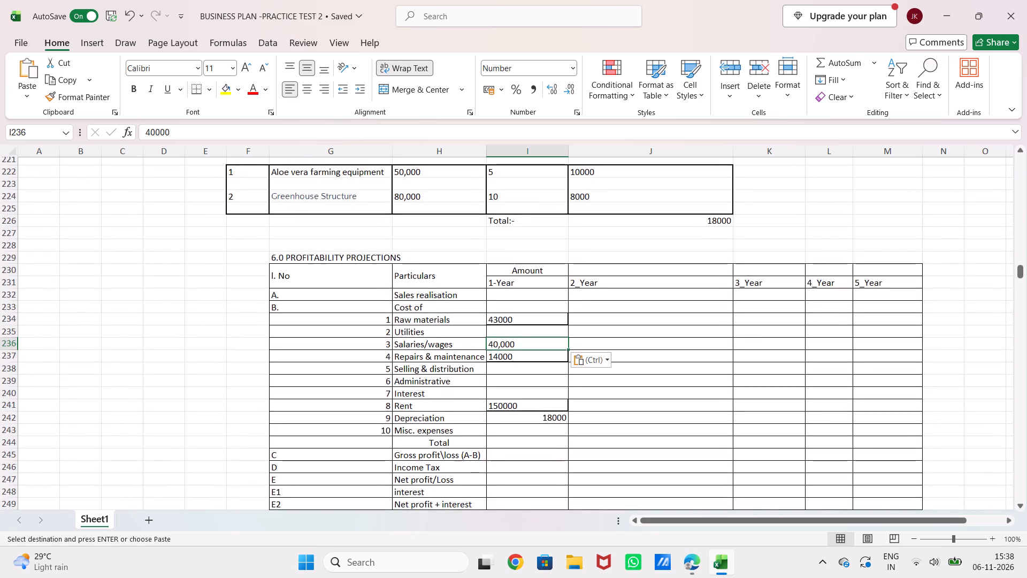
pyautogui.scroll(5, 505, 236)
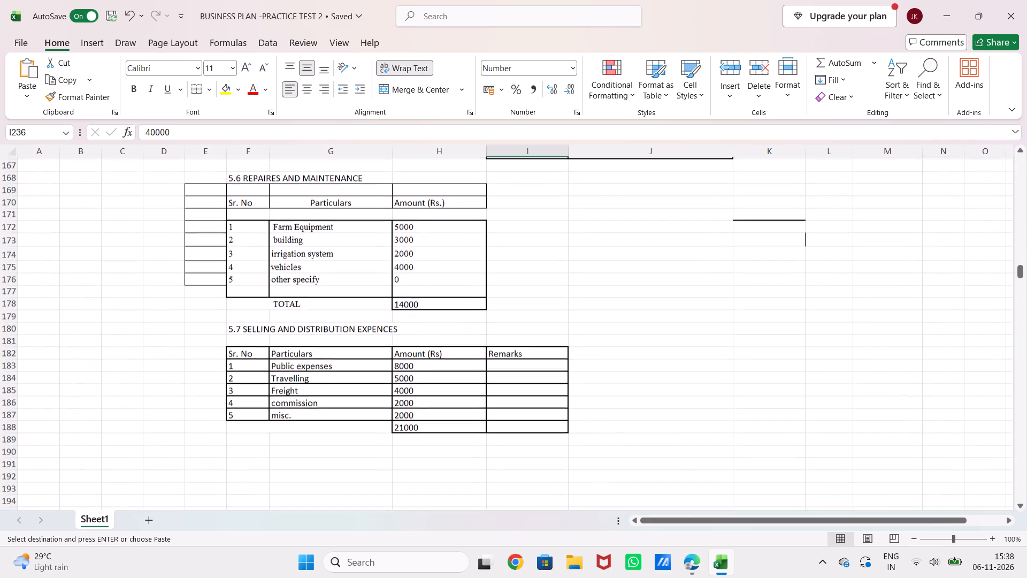
pyautogui.scroll(2, 505, 236)
pyautogui.scroll(-1, 505, 236)
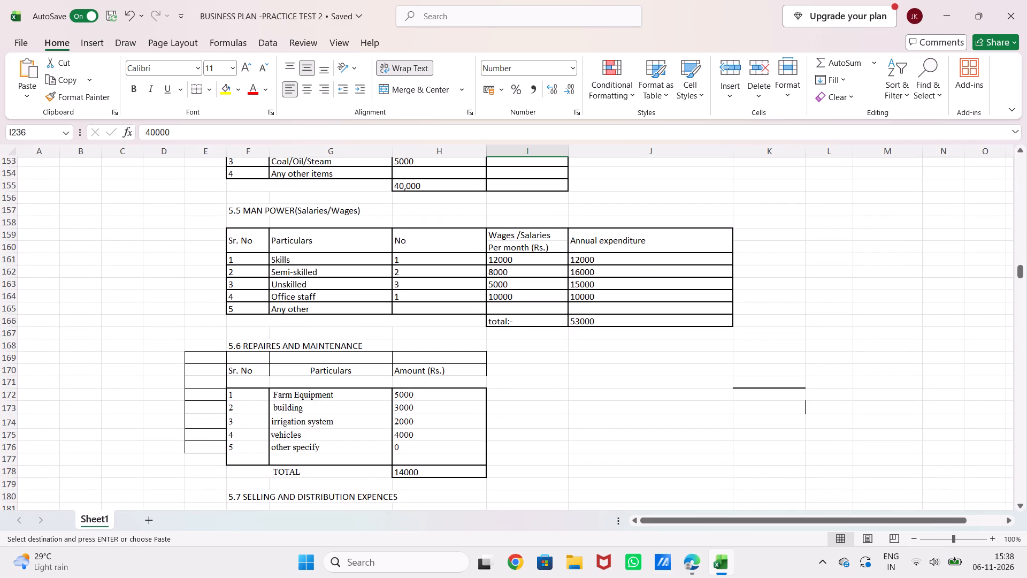
pyautogui.scroll(-5, 505, 236)
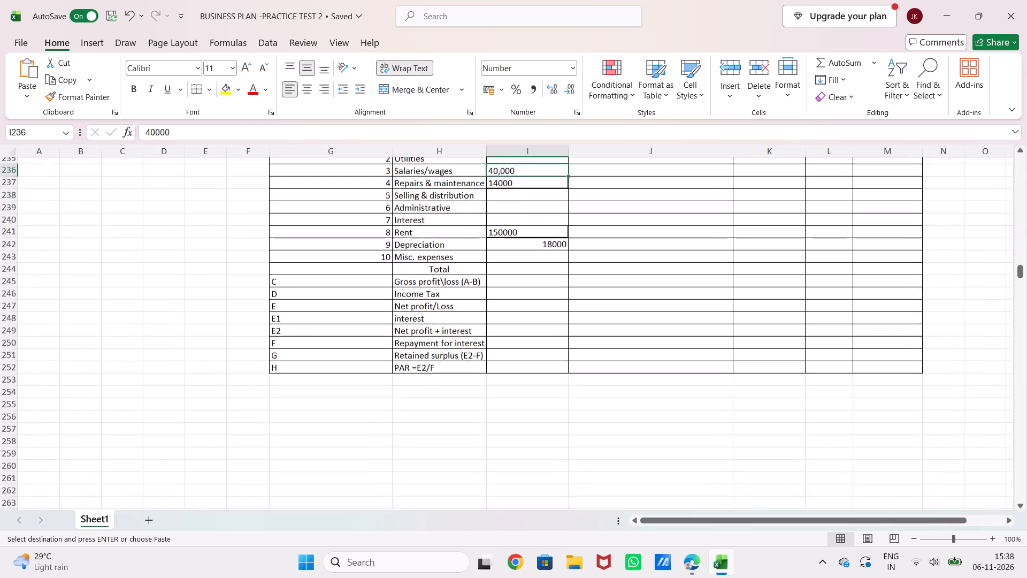
pyautogui.scroll(2, 510, 269)
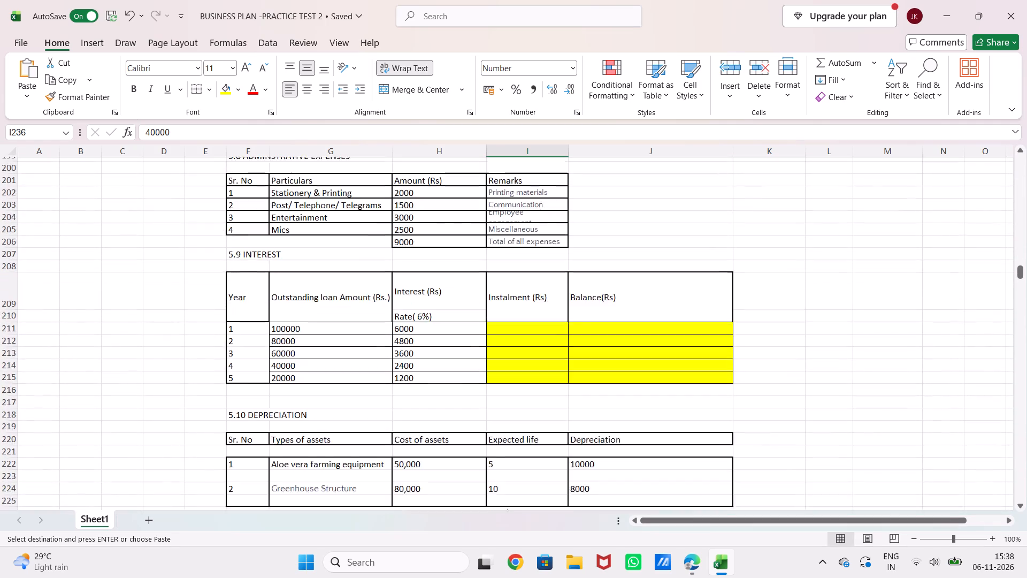
pyautogui.scroll(9, 510, 269)
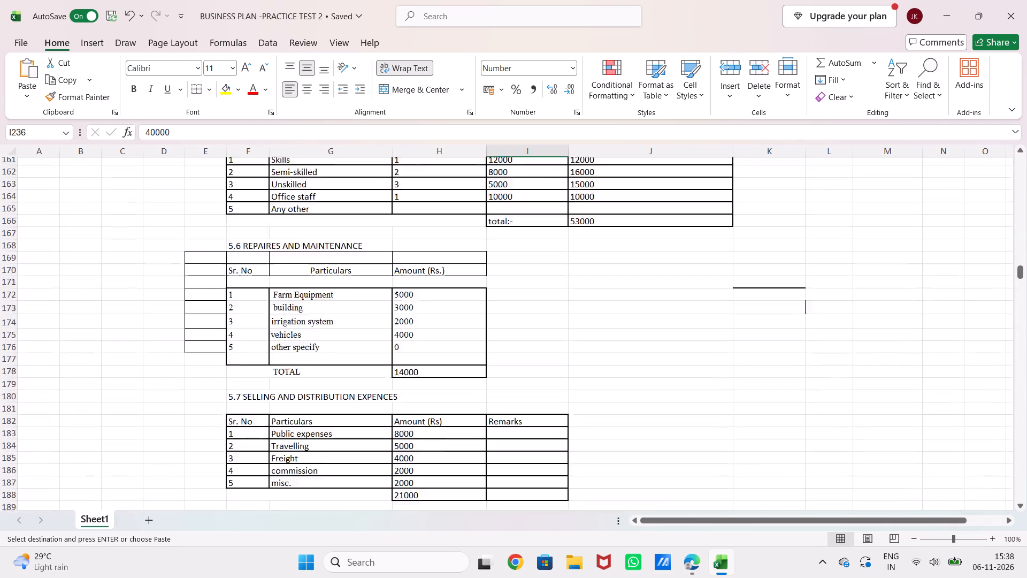
pyautogui.scroll(2, 510, 269)
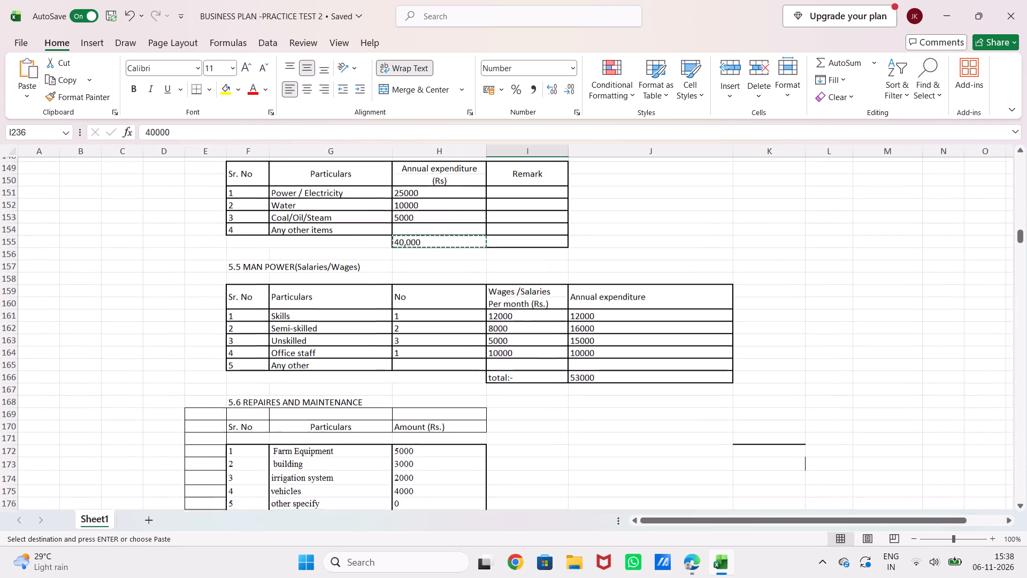
pyautogui.scroll(2, 510, 269)
pyautogui.scroll(-1, 510, 269)
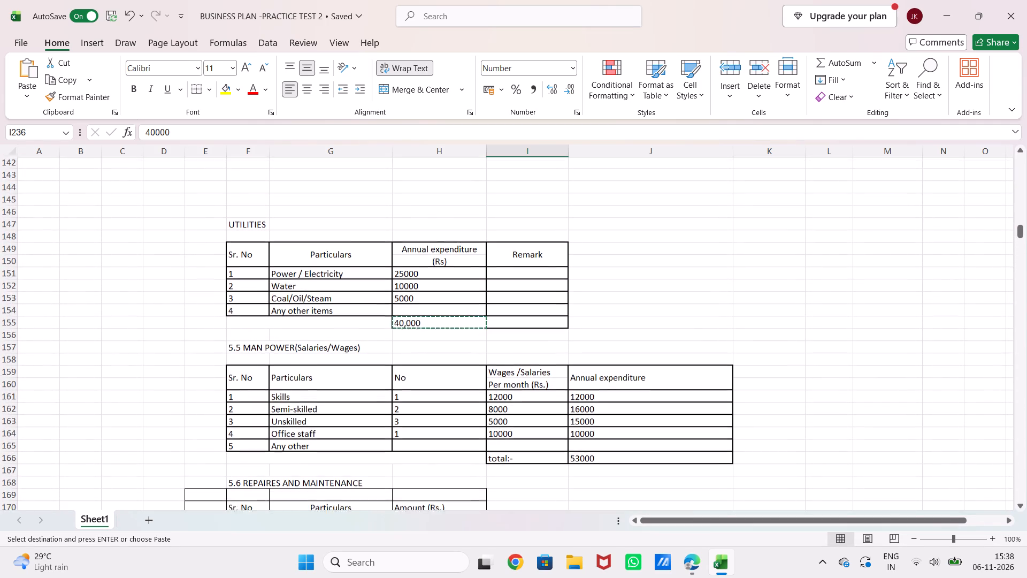
pyautogui.scroll(-8, 510, 269)
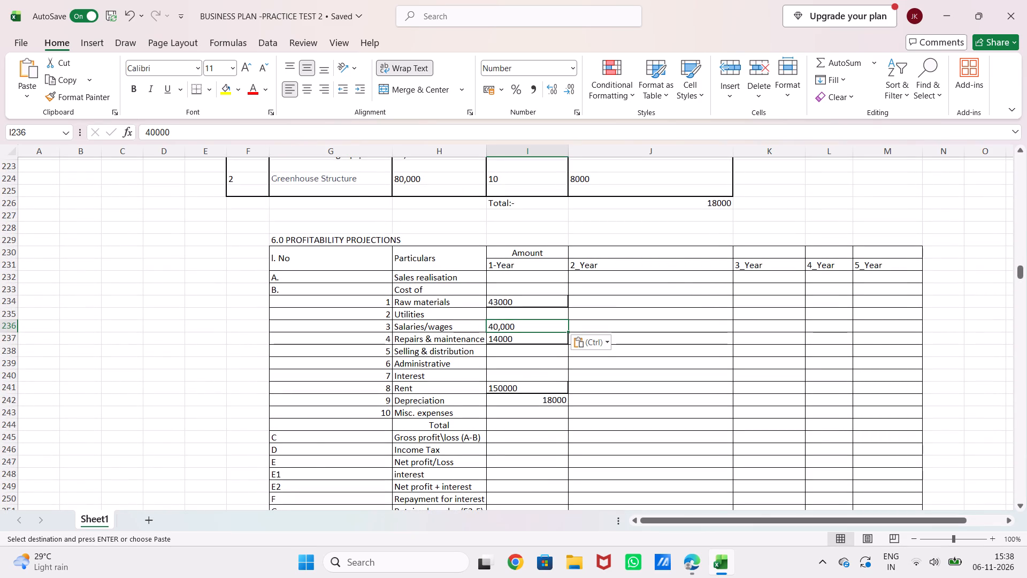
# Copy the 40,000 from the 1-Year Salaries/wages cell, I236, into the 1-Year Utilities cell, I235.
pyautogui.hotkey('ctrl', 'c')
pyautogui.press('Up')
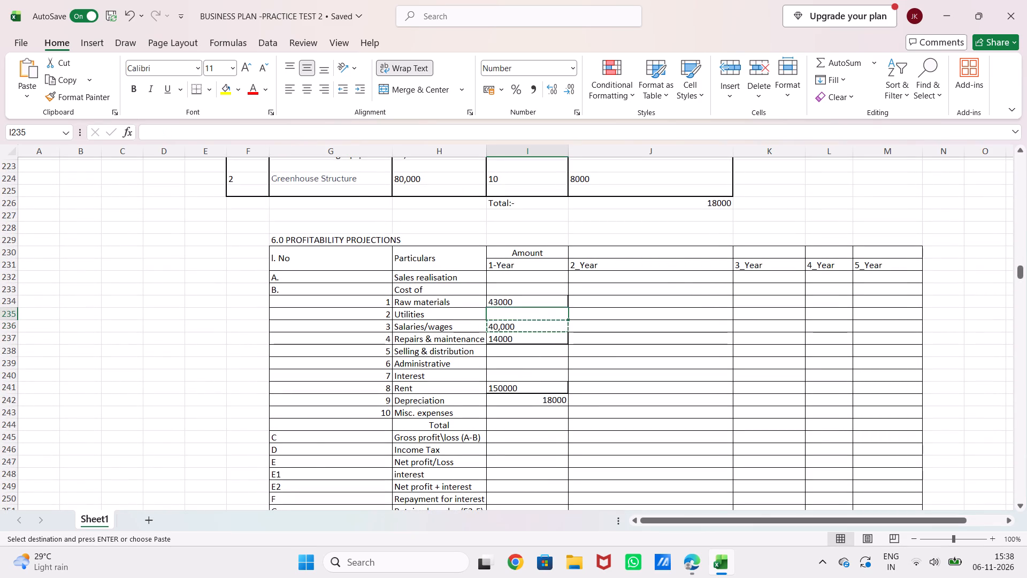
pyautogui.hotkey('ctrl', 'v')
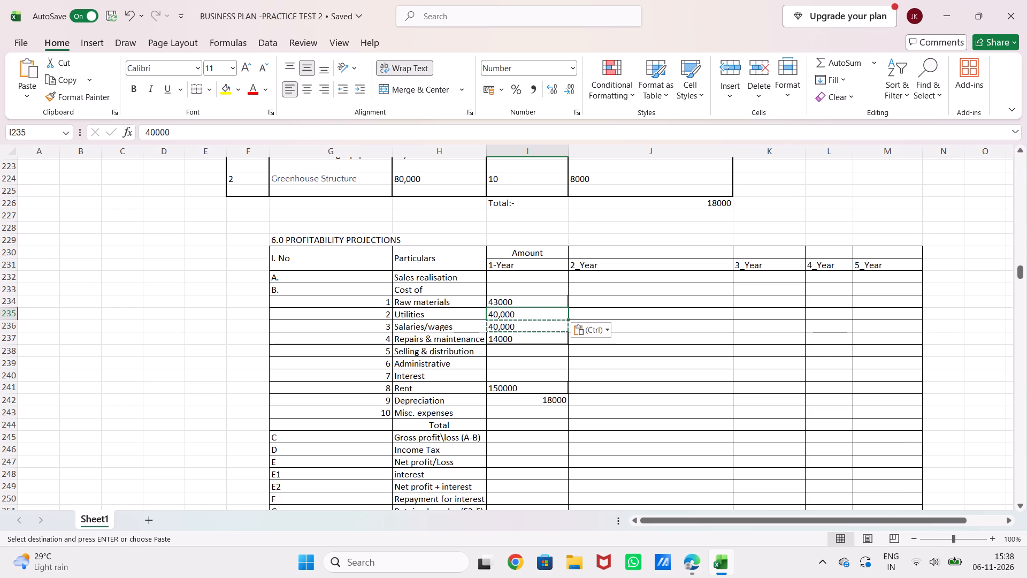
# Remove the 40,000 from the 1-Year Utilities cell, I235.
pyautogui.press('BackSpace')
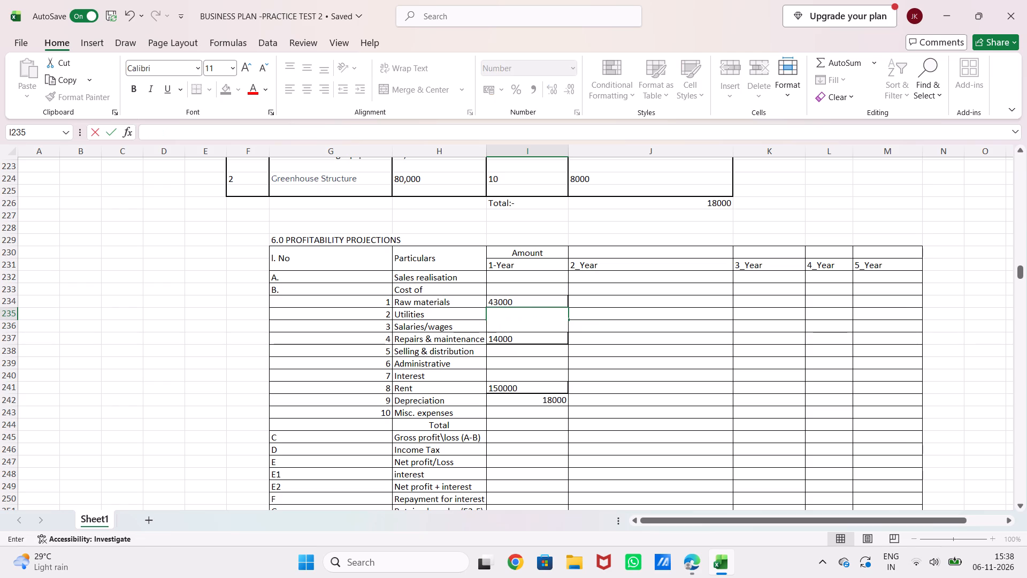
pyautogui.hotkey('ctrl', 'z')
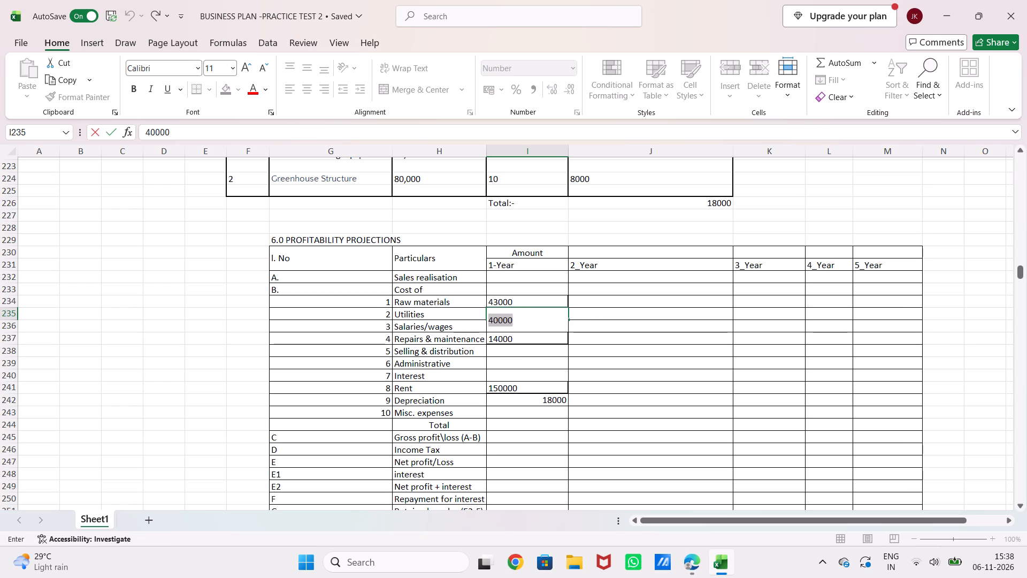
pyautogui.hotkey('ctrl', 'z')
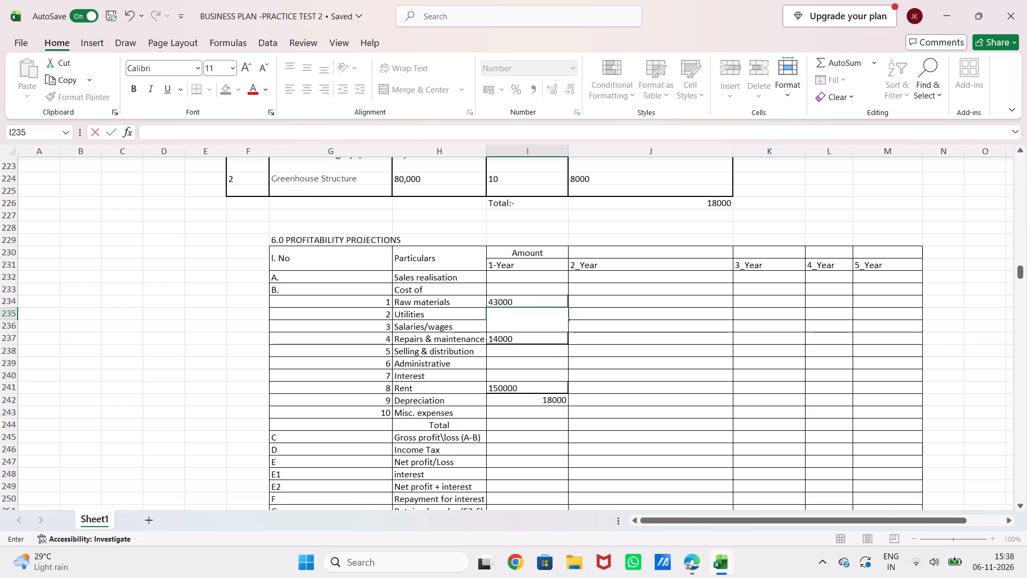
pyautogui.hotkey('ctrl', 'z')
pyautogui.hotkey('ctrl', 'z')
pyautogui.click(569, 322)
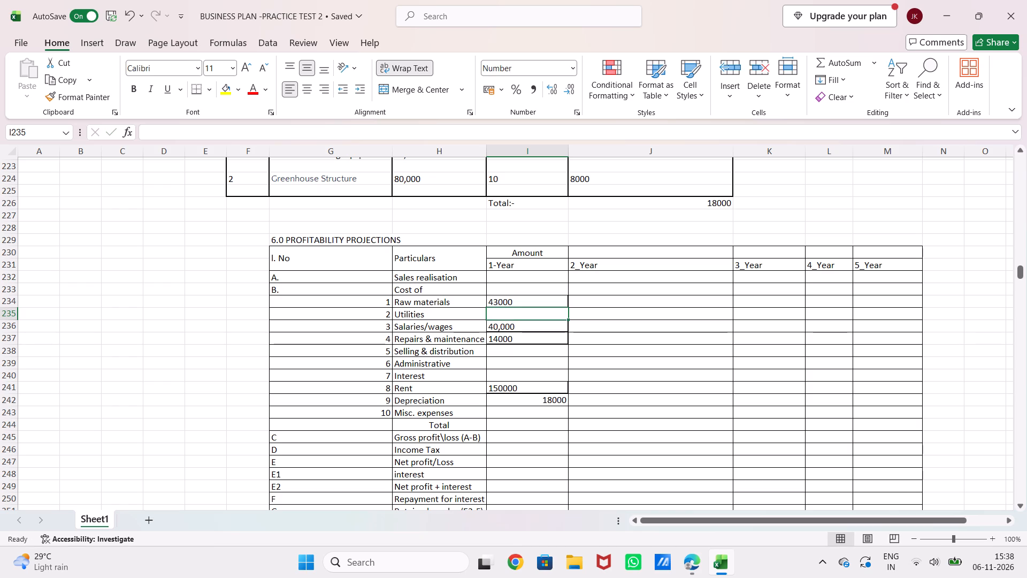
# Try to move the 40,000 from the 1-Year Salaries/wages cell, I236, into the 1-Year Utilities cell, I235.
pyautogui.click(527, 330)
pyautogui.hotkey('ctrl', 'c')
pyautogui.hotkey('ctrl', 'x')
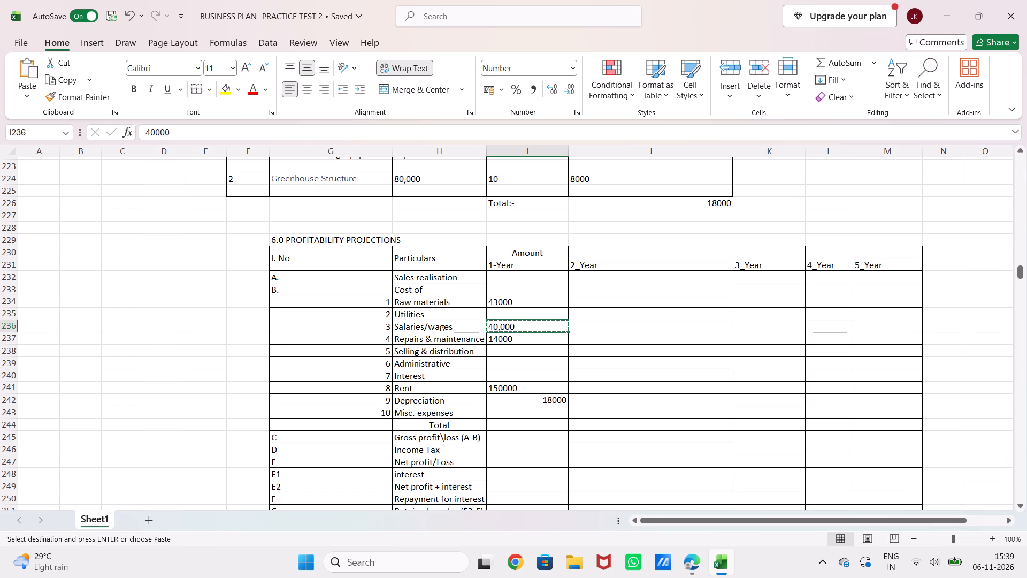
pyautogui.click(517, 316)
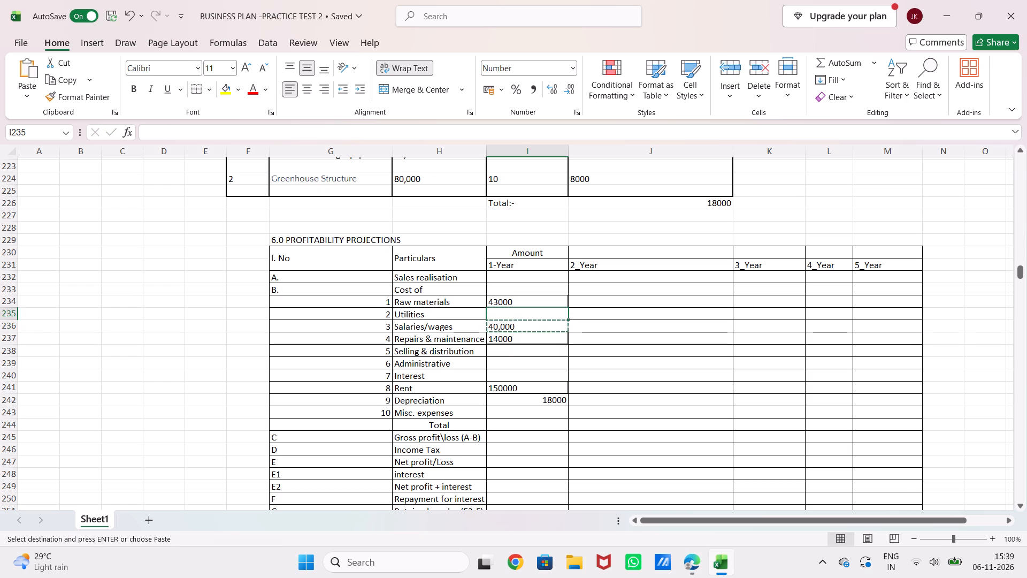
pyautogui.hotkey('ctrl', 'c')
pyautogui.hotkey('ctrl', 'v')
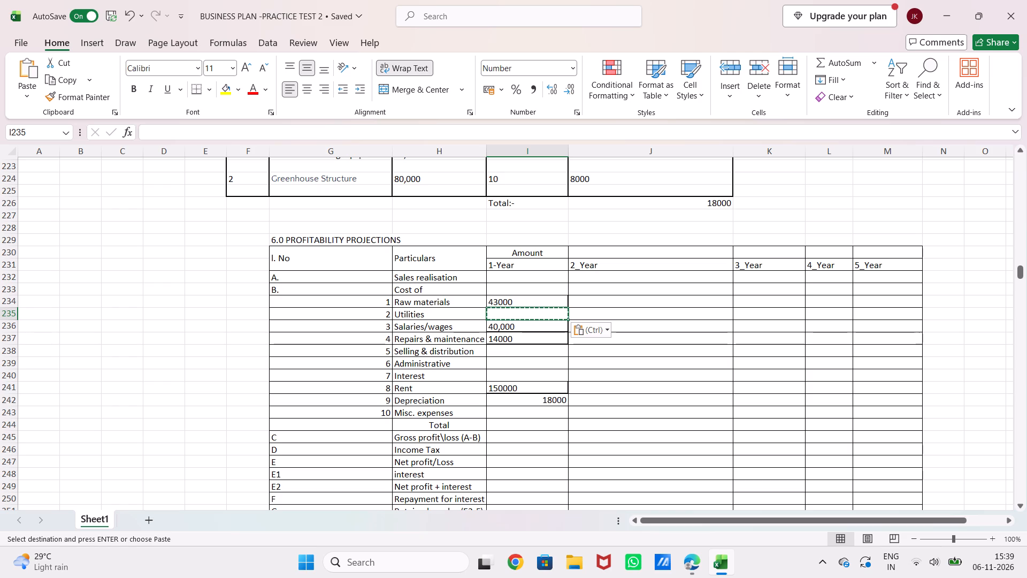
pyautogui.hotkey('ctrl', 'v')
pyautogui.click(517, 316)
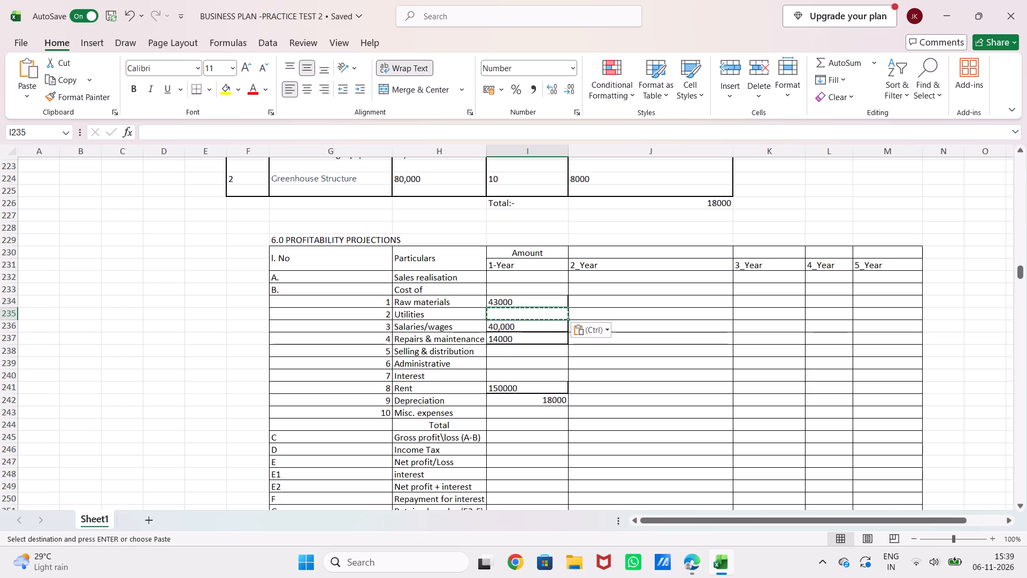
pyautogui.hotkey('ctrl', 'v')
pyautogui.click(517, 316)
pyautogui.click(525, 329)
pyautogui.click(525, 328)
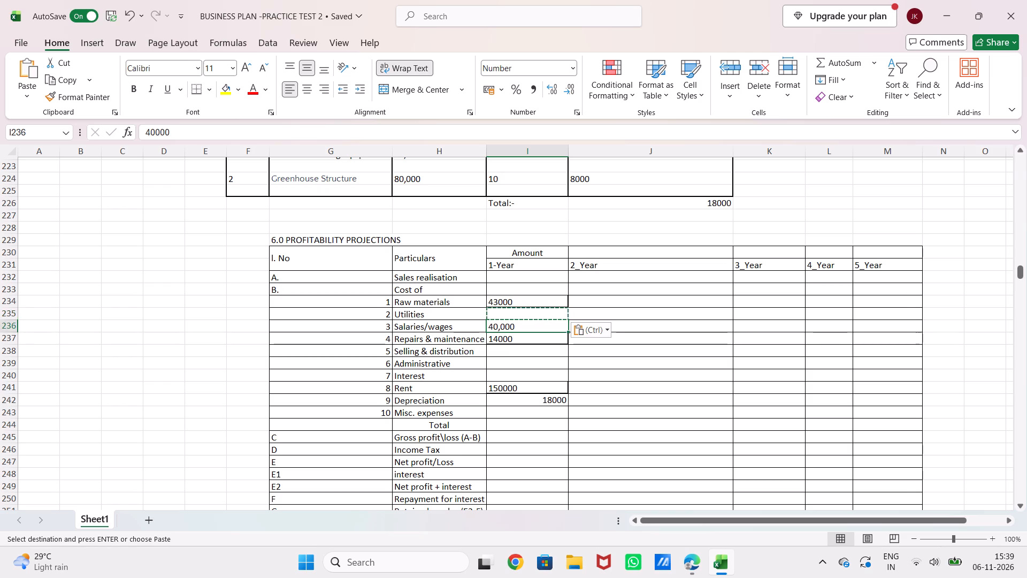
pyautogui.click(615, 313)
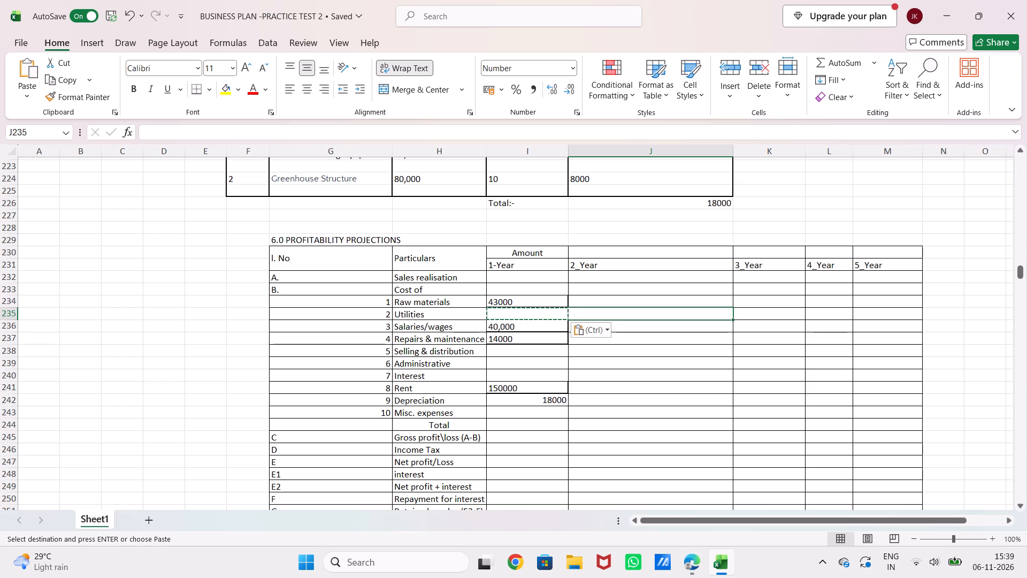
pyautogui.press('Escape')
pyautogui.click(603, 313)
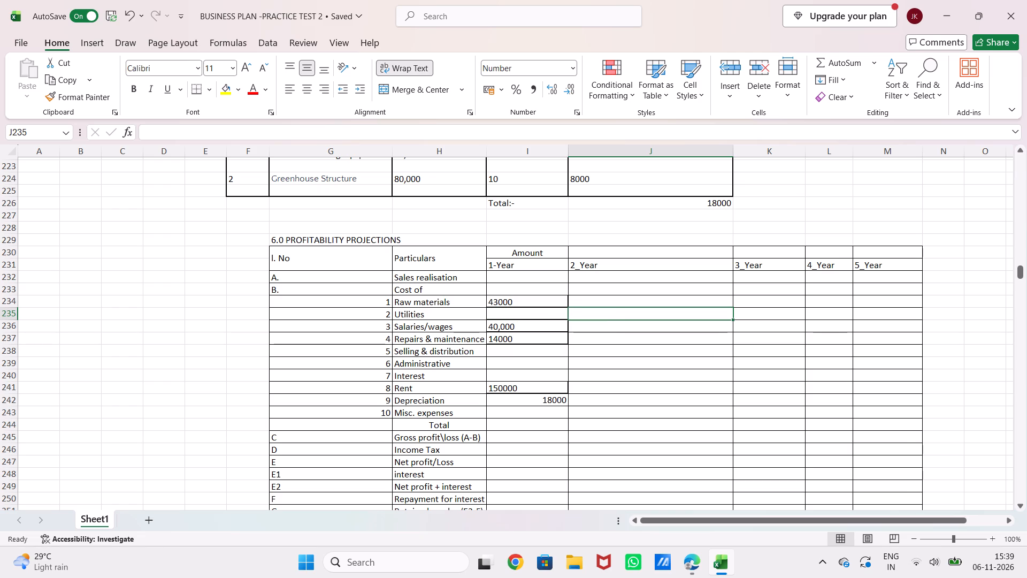
# Copy the 40,000 from the 1-Year Salaries/wages cell, I236, into the 1-Year Utilities cell, I235.
pyautogui.click(542, 311)
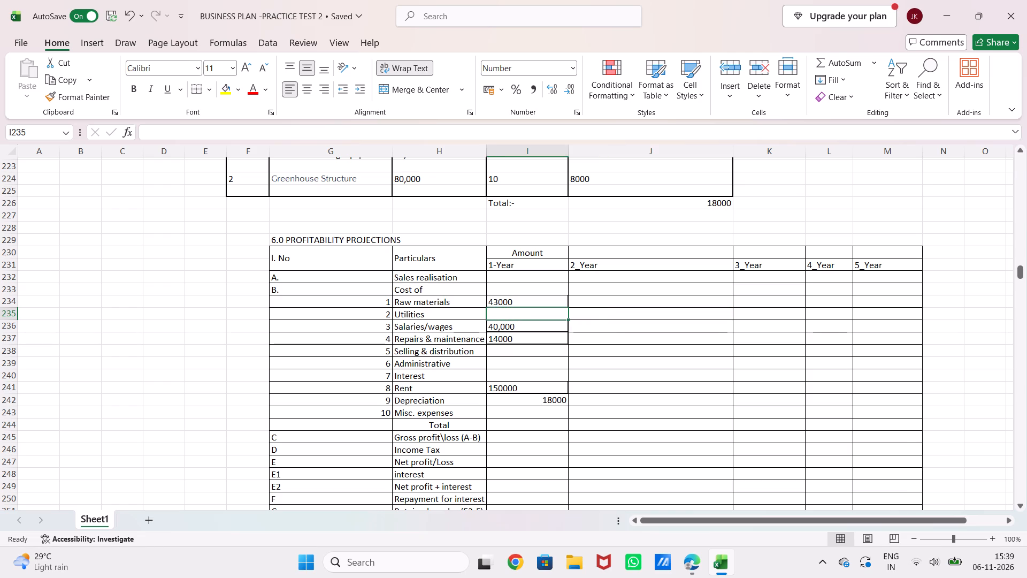
pyautogui.press('Down')
pyautogui.hotkey('ctrl', 'c')
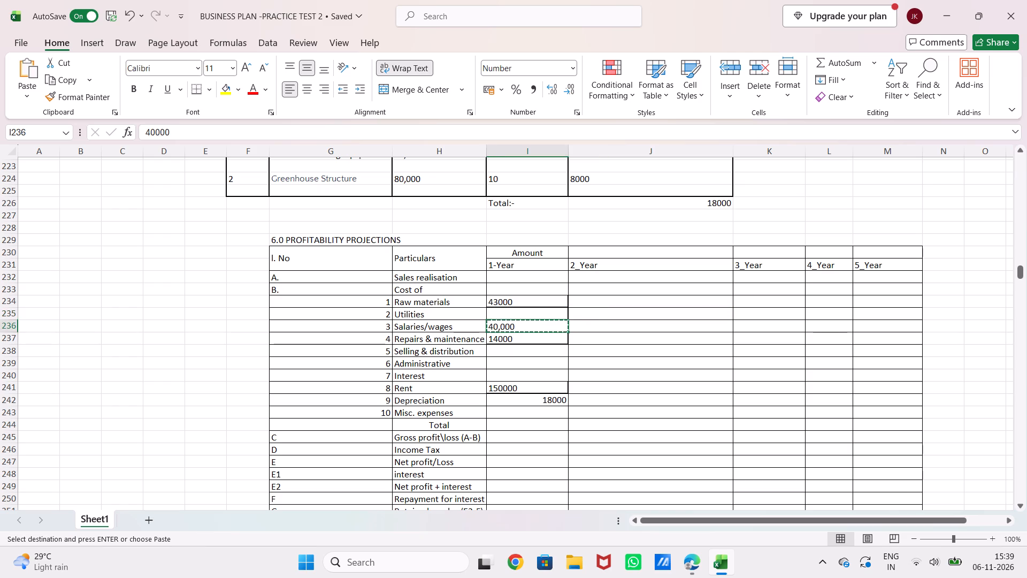
pyautogui.press('Up')
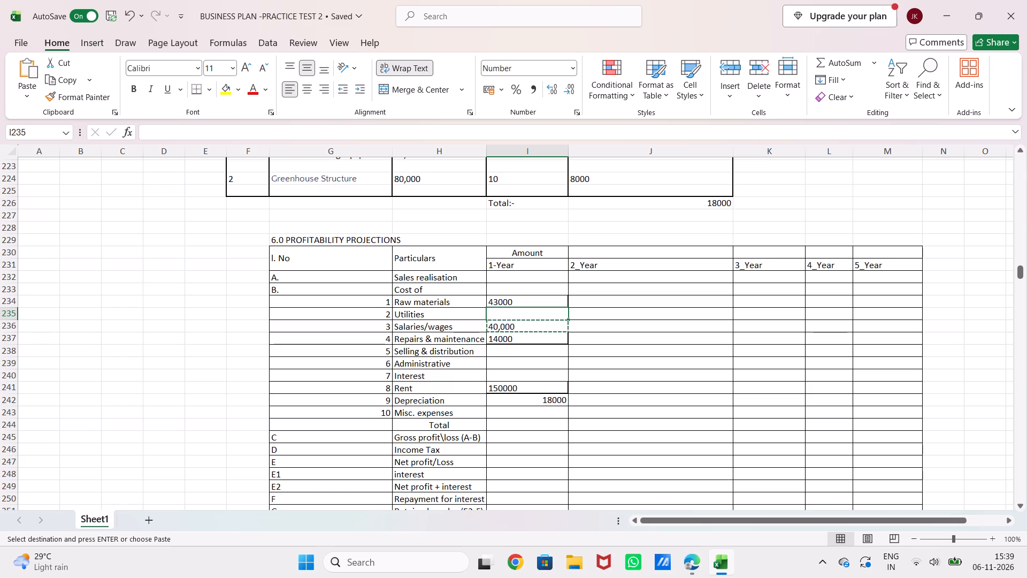
pyautogui.hotkey('ctrl', 'v')
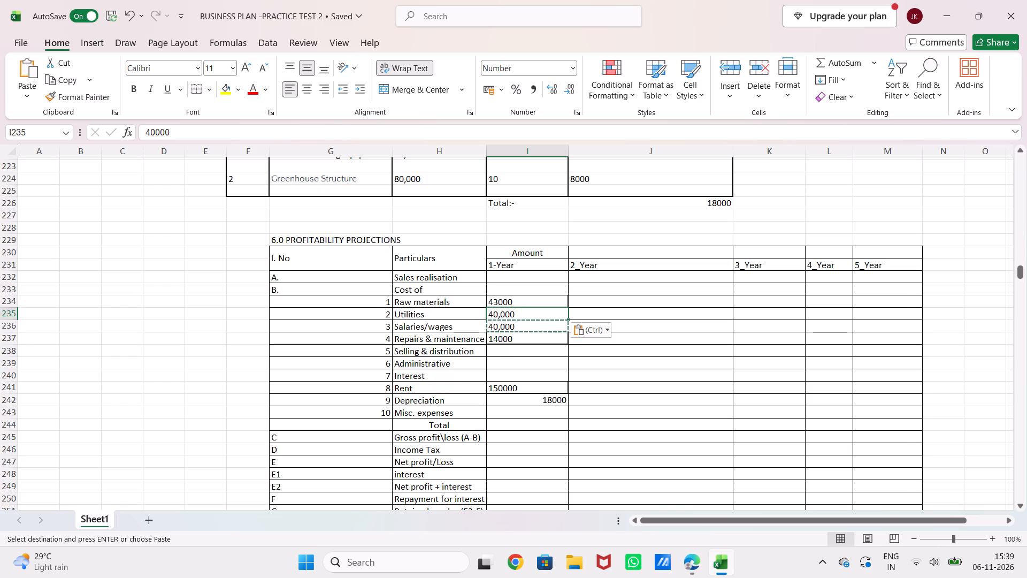
pyautogui.click(542, 326)
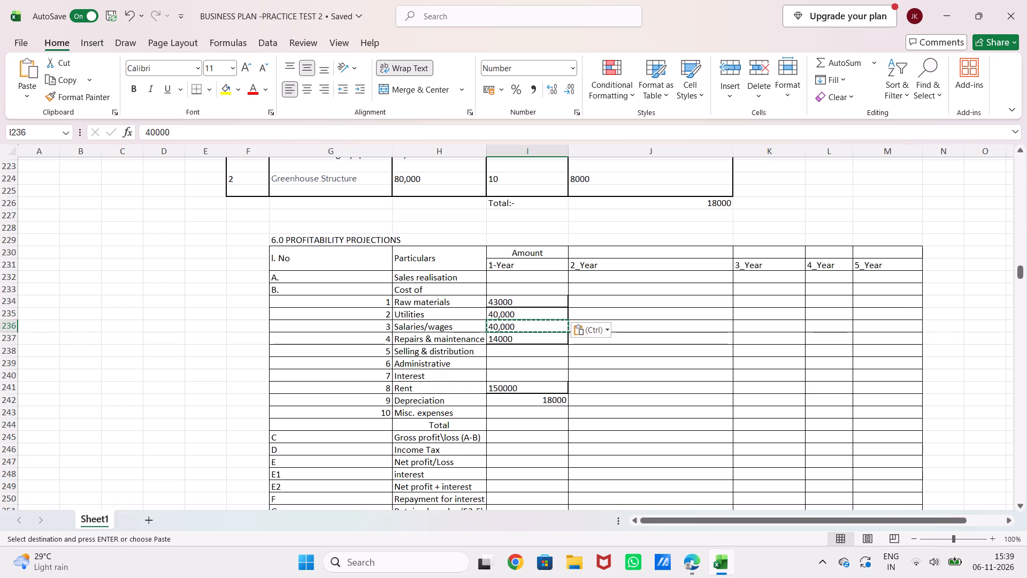
pyautogui.click(598, 312)
pyautogui.press('Escape')
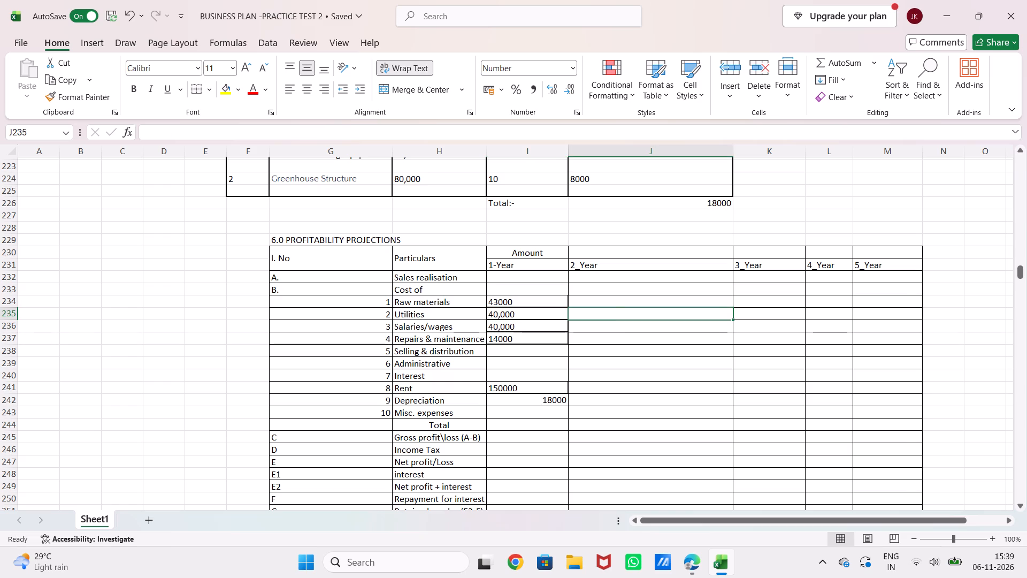
# Clear the 40,000 from the 1-Year Salaries/wages cell, I236, of the profitability table.
pyautogui.click(548, 325)
pyautogui.press('BackSpace')
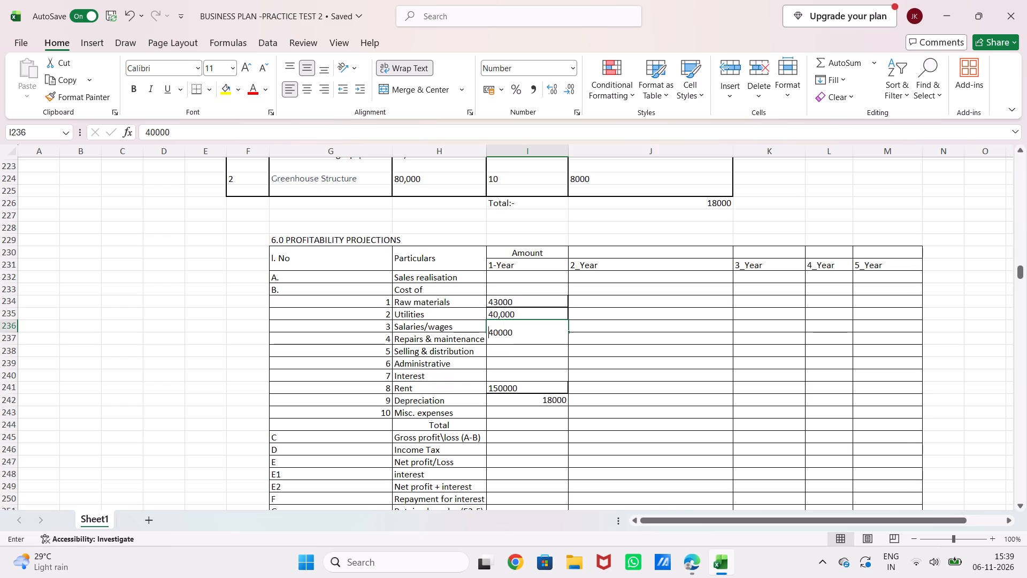
pyautogui.press('BackSpace')
pyautogui.press('BackSpace')
pyautogui.press('BackSpace')
pyautogui.hotkey('ctrl', 'z')
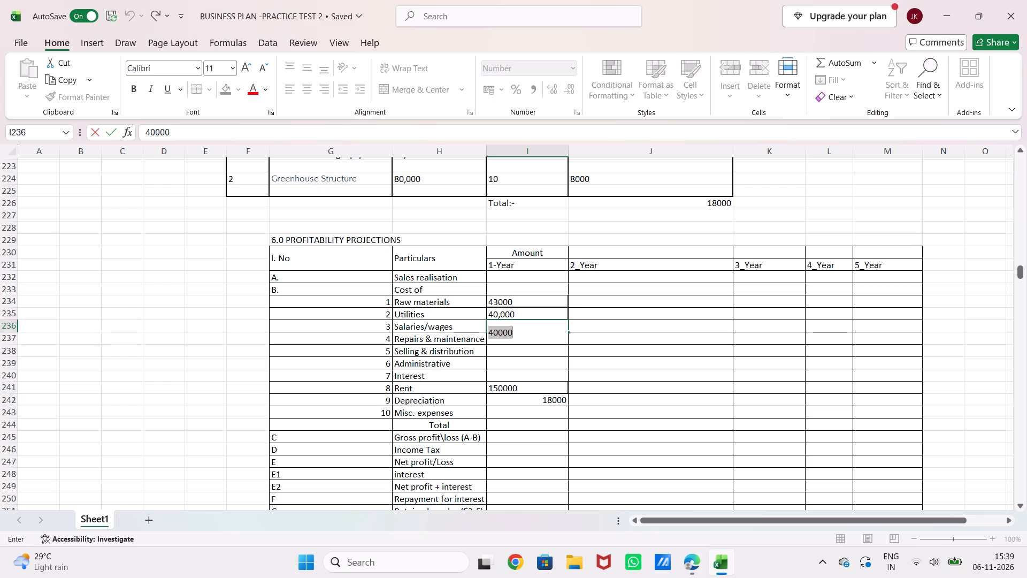
pyautogui.hotkey('ctrl', 'z')
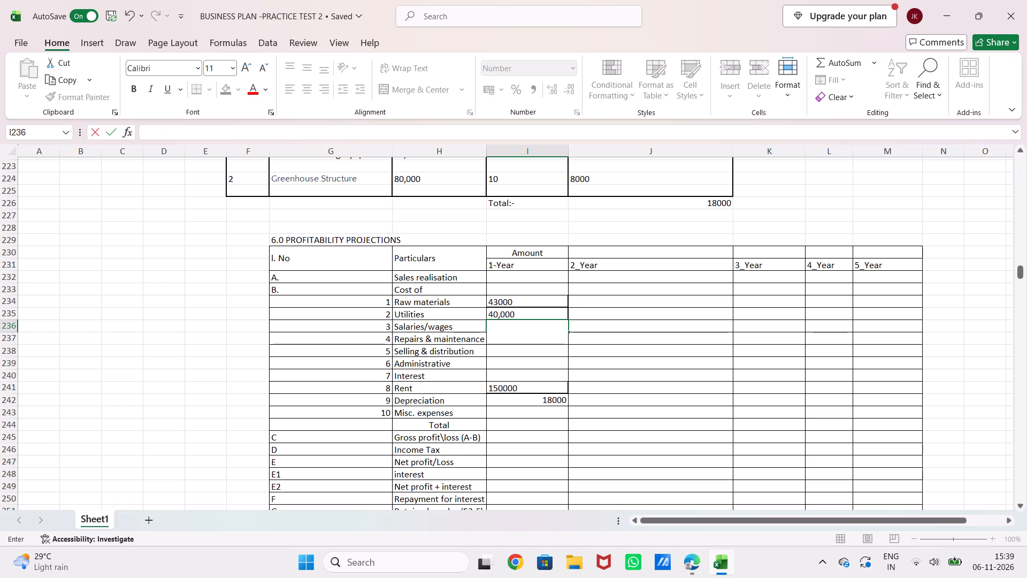
pyautogui.click(587, 328)
pyautogui.click(513, 330)
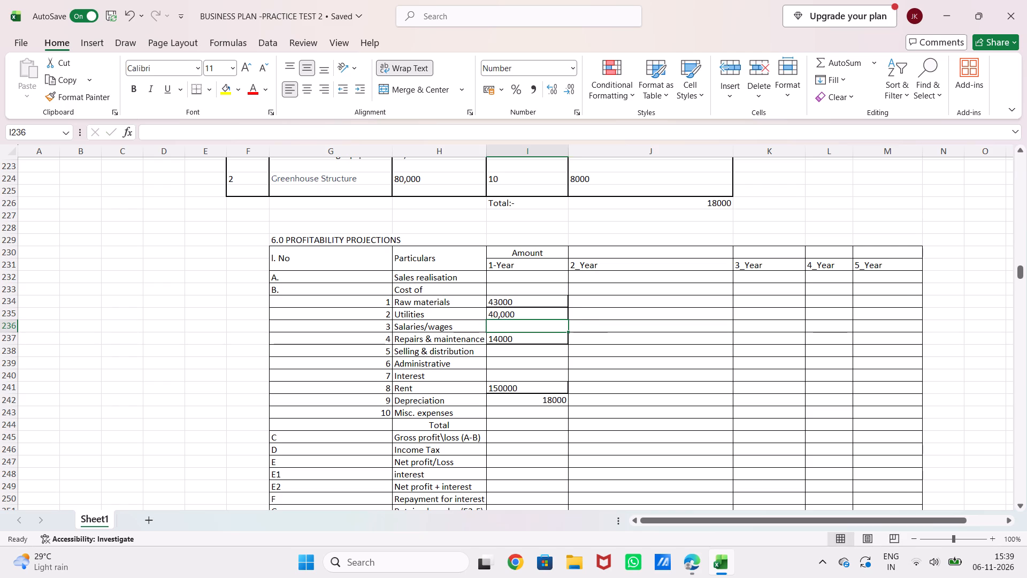
# Copy the 5.5 MAN POWER(Salaries/Wages) total formula from J166 into the 1-Year Salaries/wages cell, I236.
pyautogui.scroll(6, 513, 329)
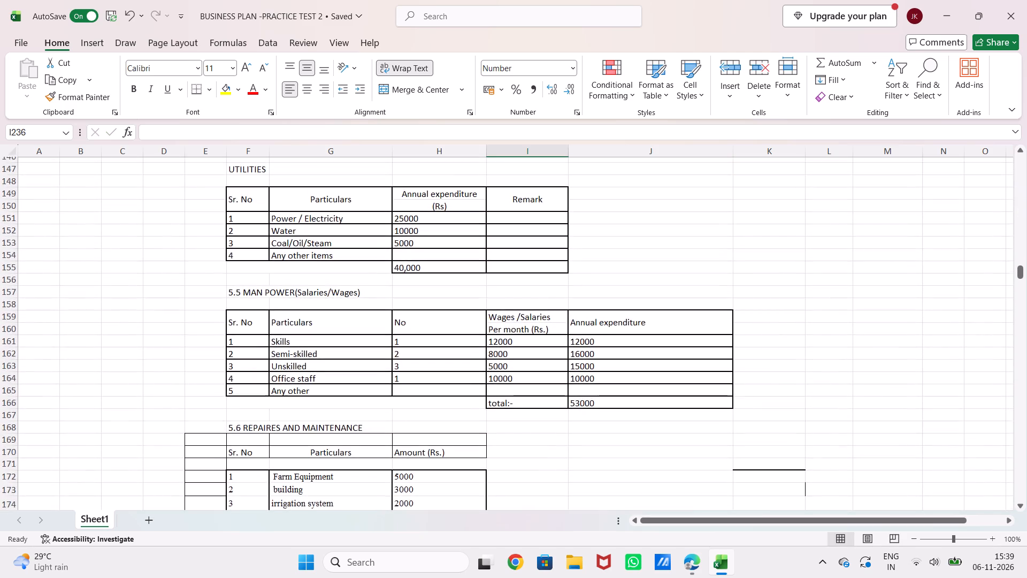
pyautogui.scroll(5, 513, 329)
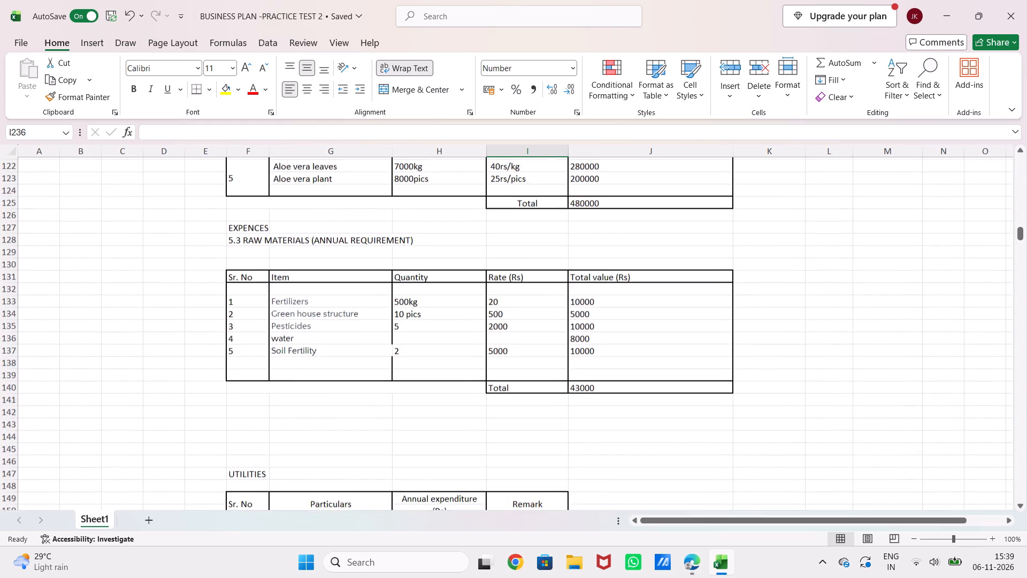
pyautogui.scroll(6, 513, 329)
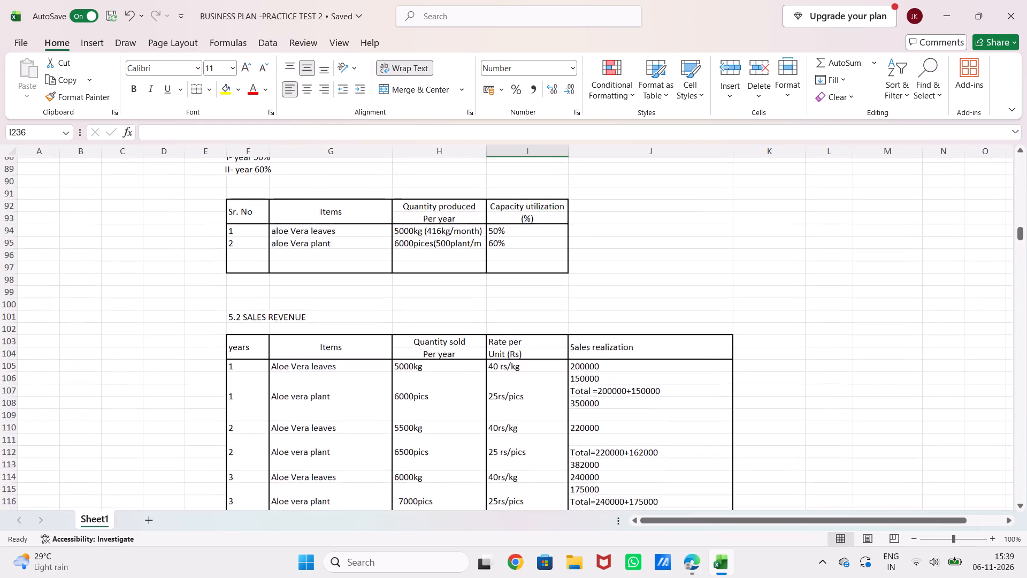
pyautogui.scroll(2, 513, 329)
pyautogui.hscroll(1, 513, 329)
pyautogui.scroll(-1, 513, 329)
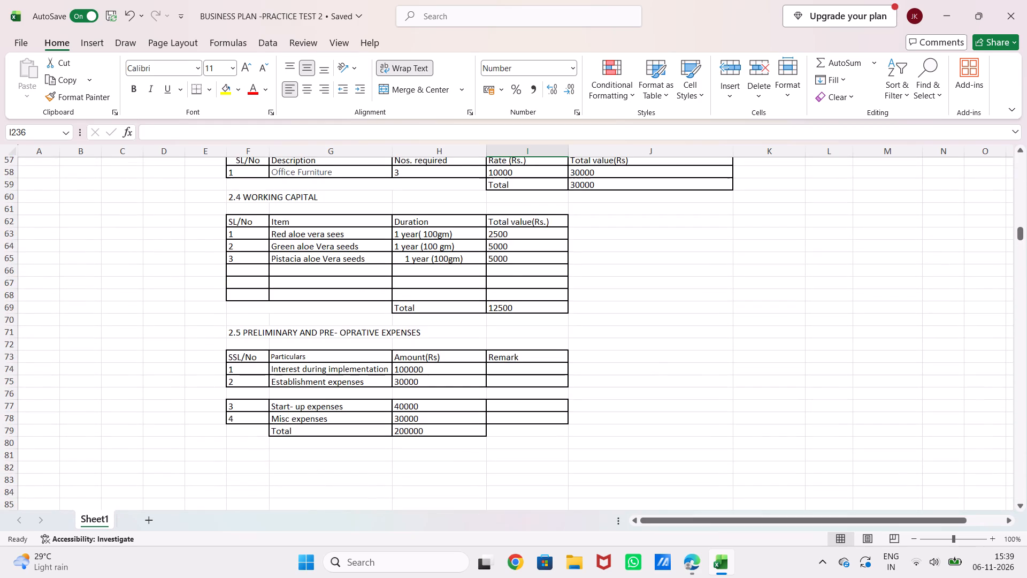
pyautogui.scroll(-2, 513, 329)
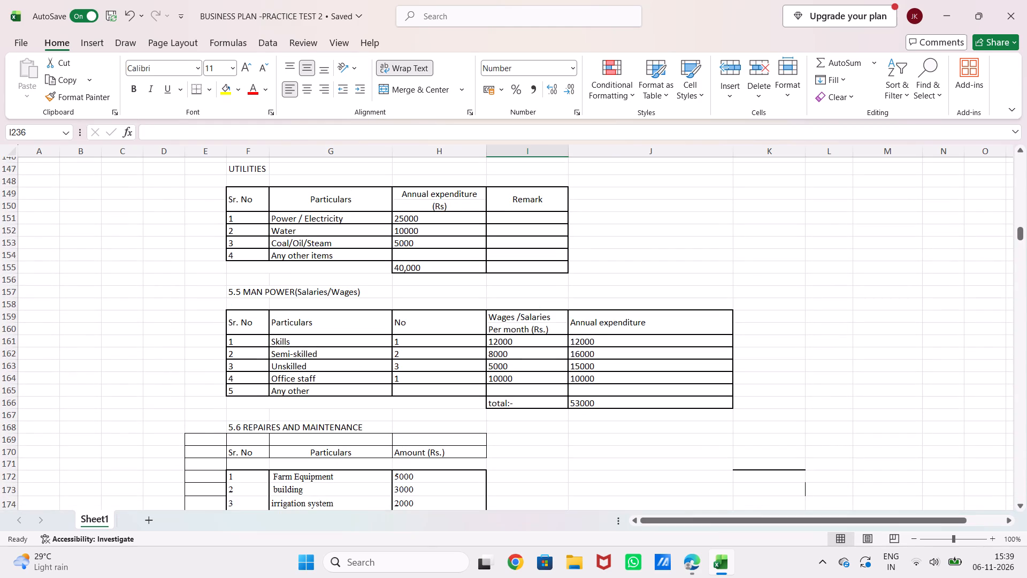
pyautogui.click(584, 408)
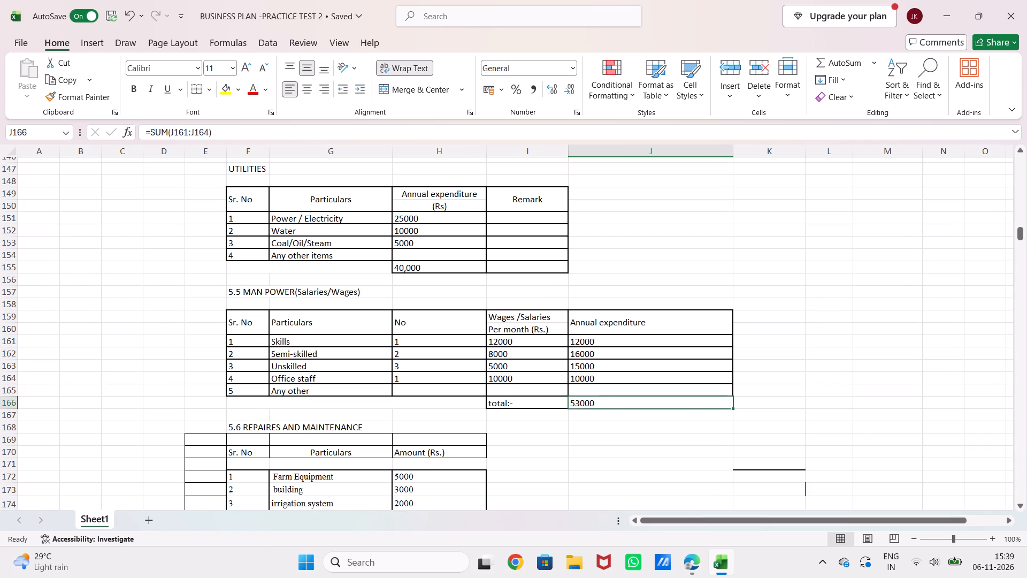
pyautogui.hotkey('ctrl', 'c')
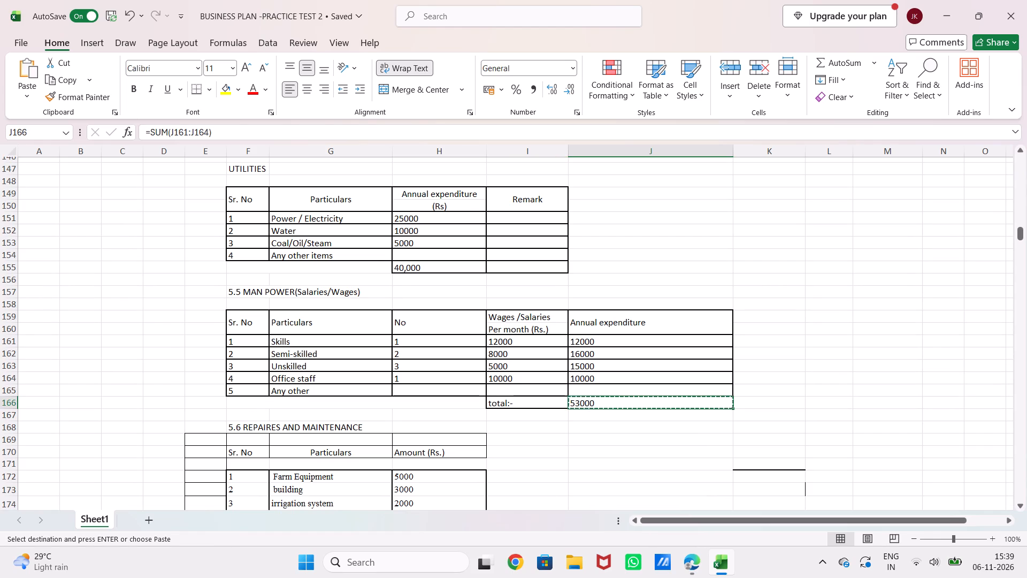
pyautogui.scroll(-7, 586, 429)
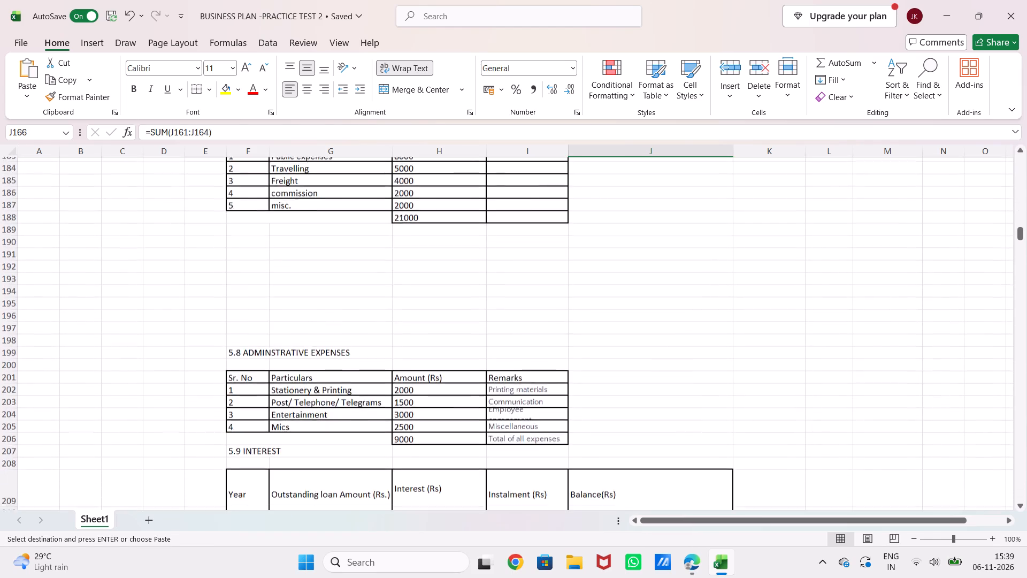
pyautogui.scroll(-4, 586, 429)
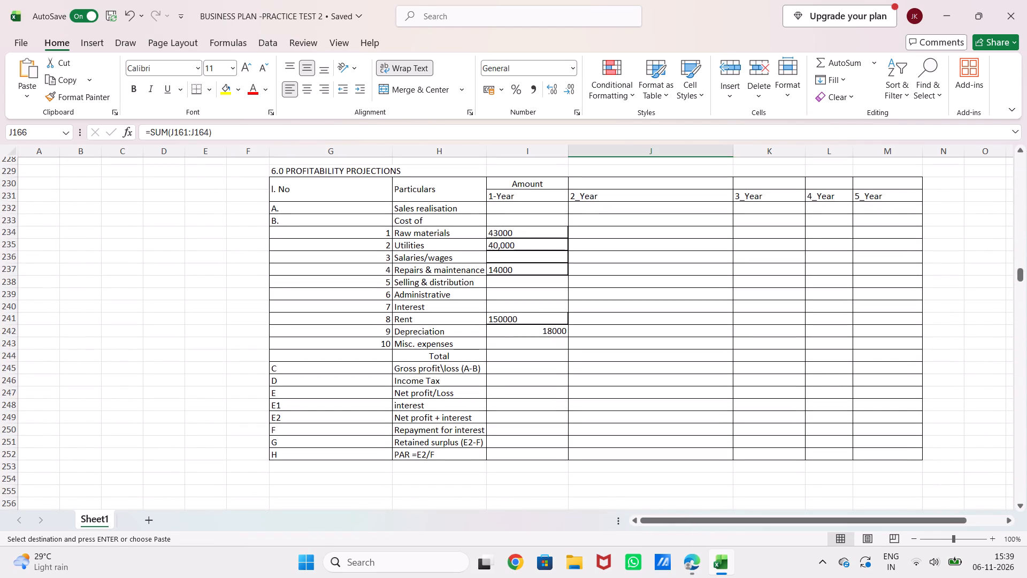
pyautogui.click(510, 258)
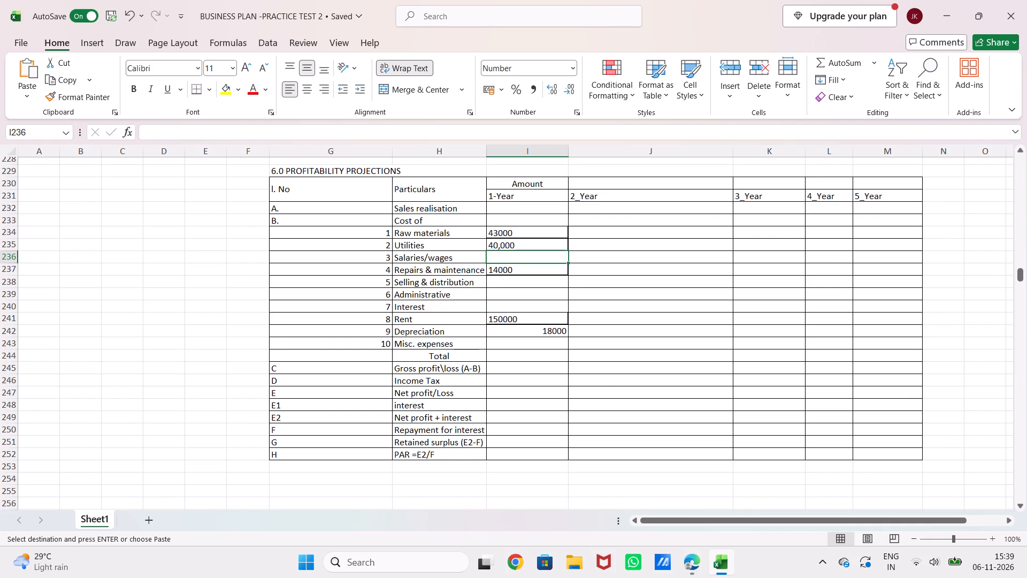
pyautogui.hotkey('ctrl', 'v')
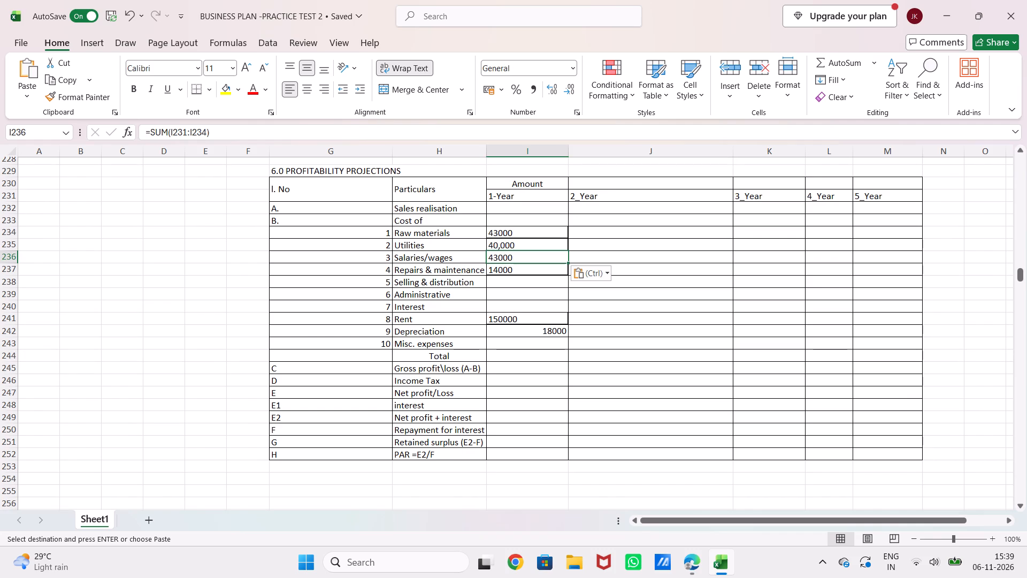
# Review the plan's expense tables and the 5.2 SALES REVENUE table against the 1-Year column of the profitability table.
pyautogui.scroll(3, 517, 277)
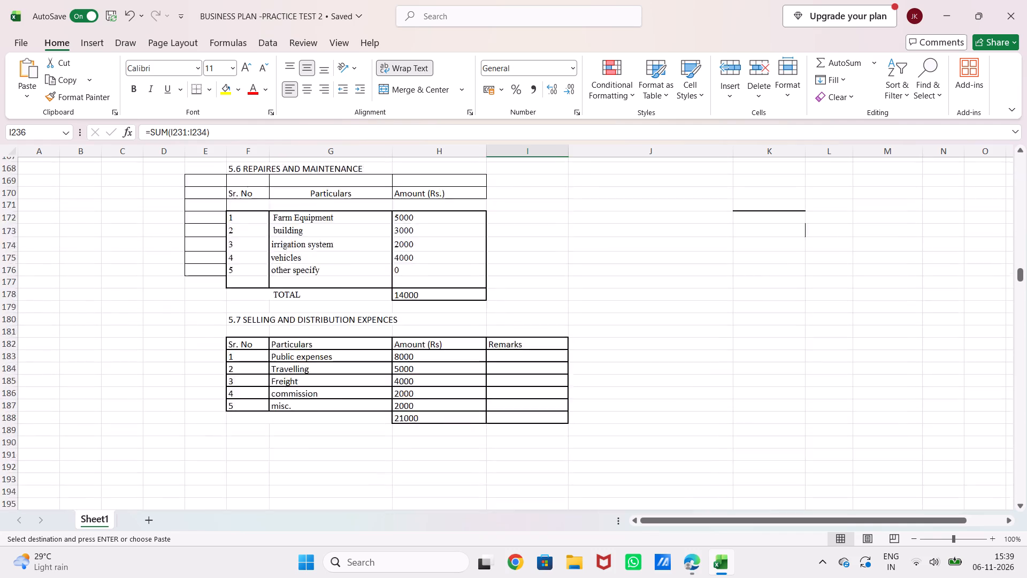
pyautogui.scroll(6, 517, 277)
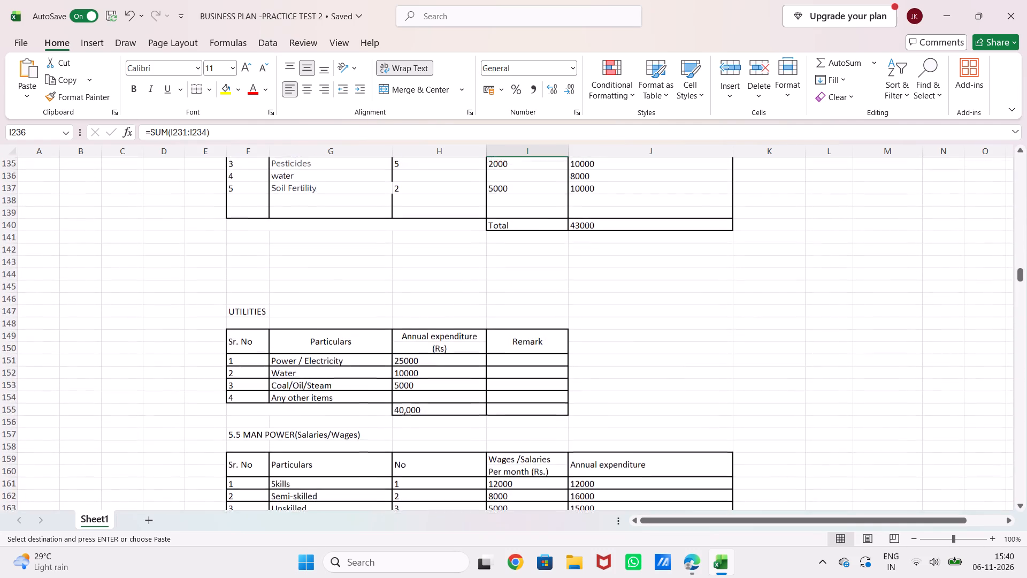
pyautogui.scroll(7, 517, 277)
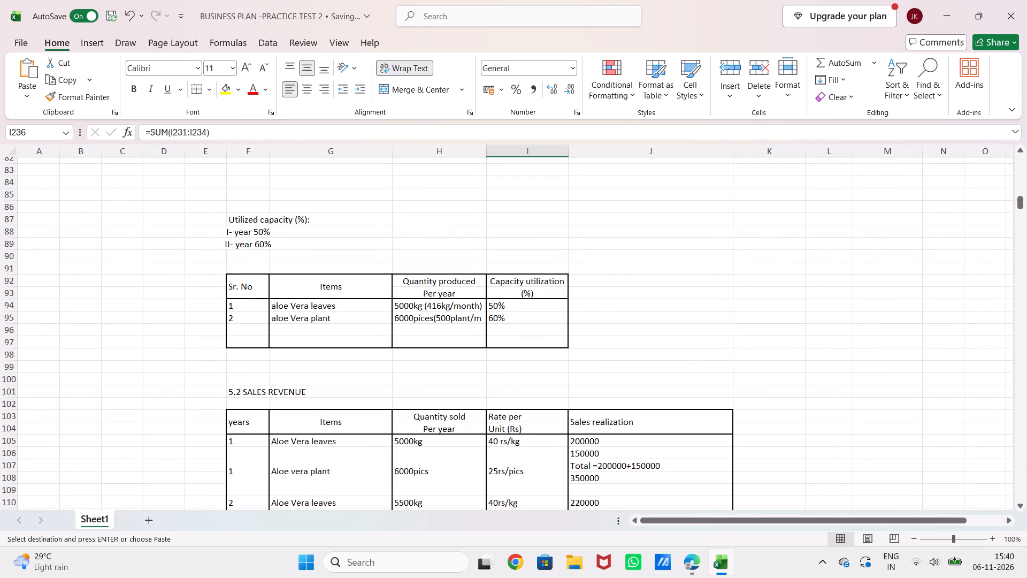
pyautogui.scroll(-2, 517, 277)
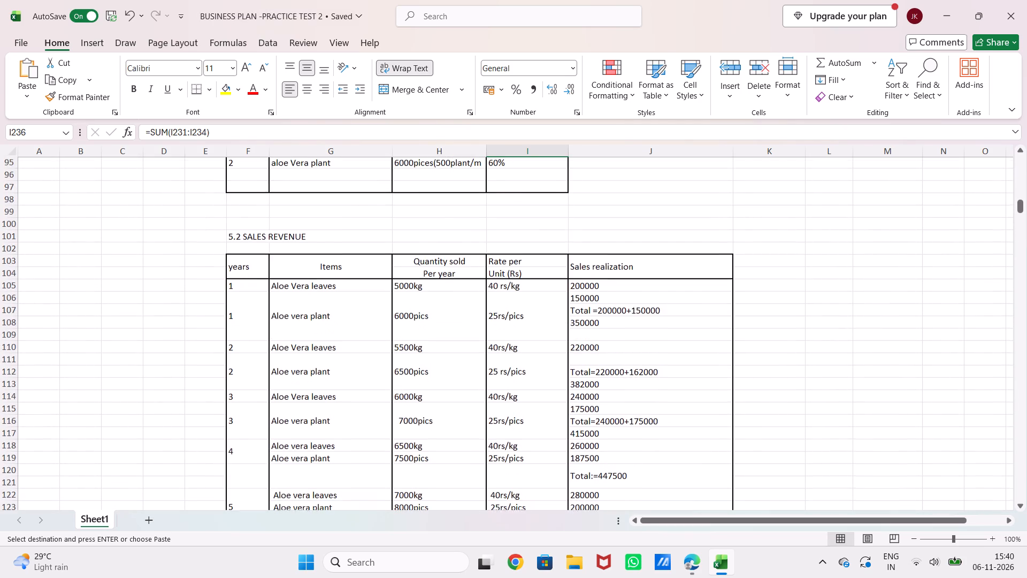
pyautogui.scroll(-10, 517, 277)
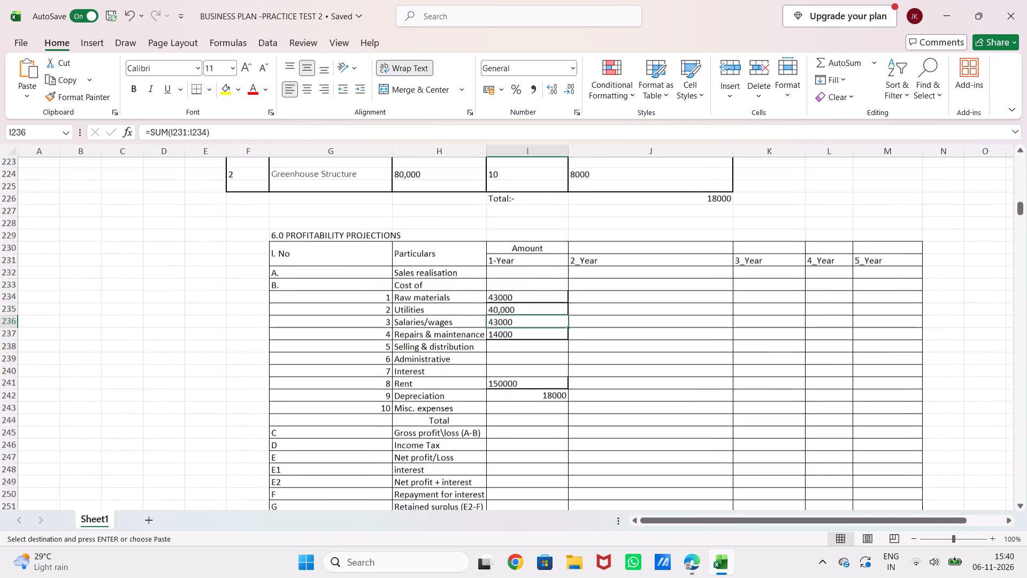
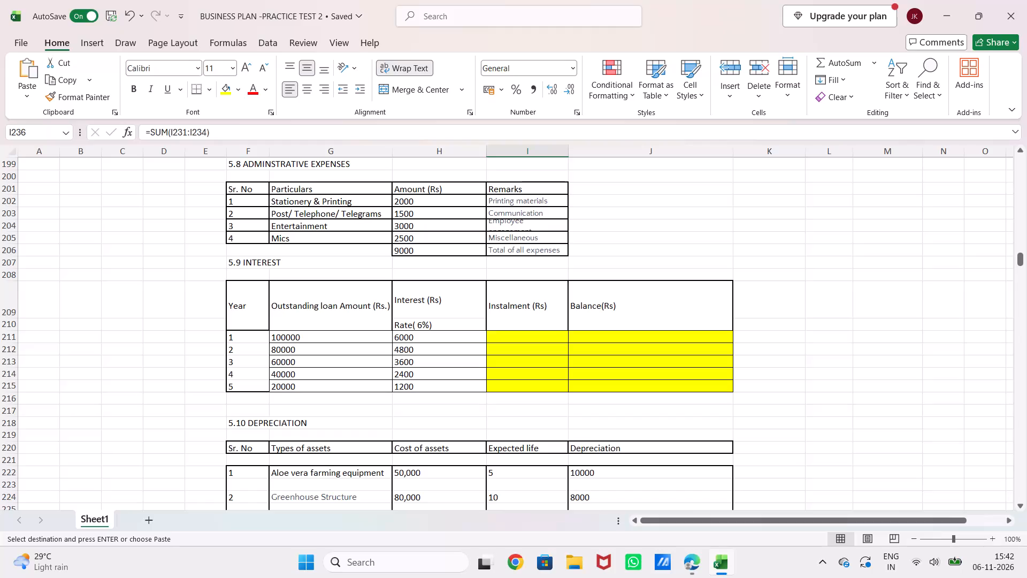
# Copy the outstanding loan amounts 80000 and 60000 from G212 and G213 into the Year 1 and Year 2 Balance cells, J211 and J212.
pyautogui.click(358, 349)
pyautogui.hotkey('ctrl', 'c')
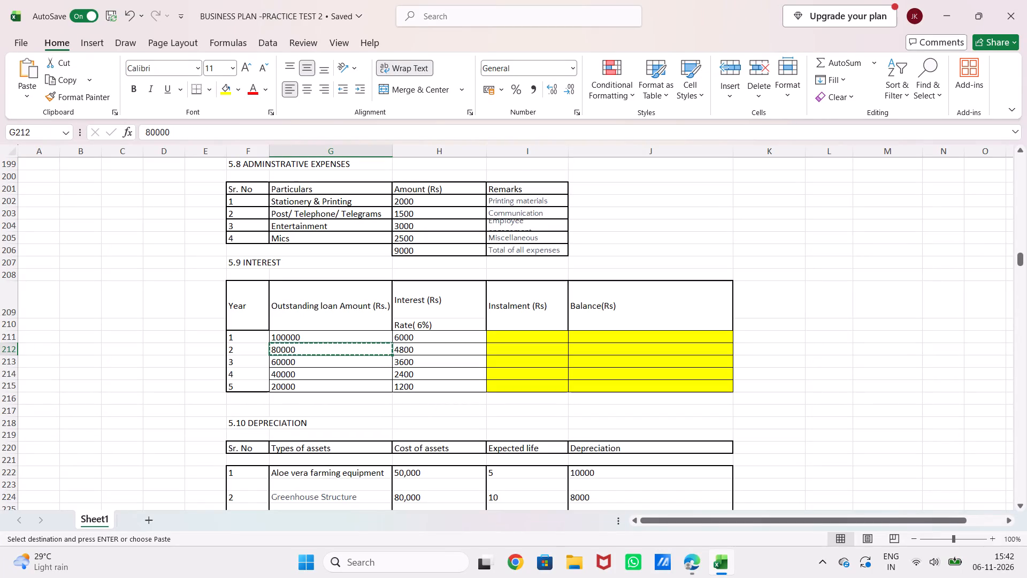
pyautogui.click(622, 336)
pyautogui.hotkey('ctrl', 'v')
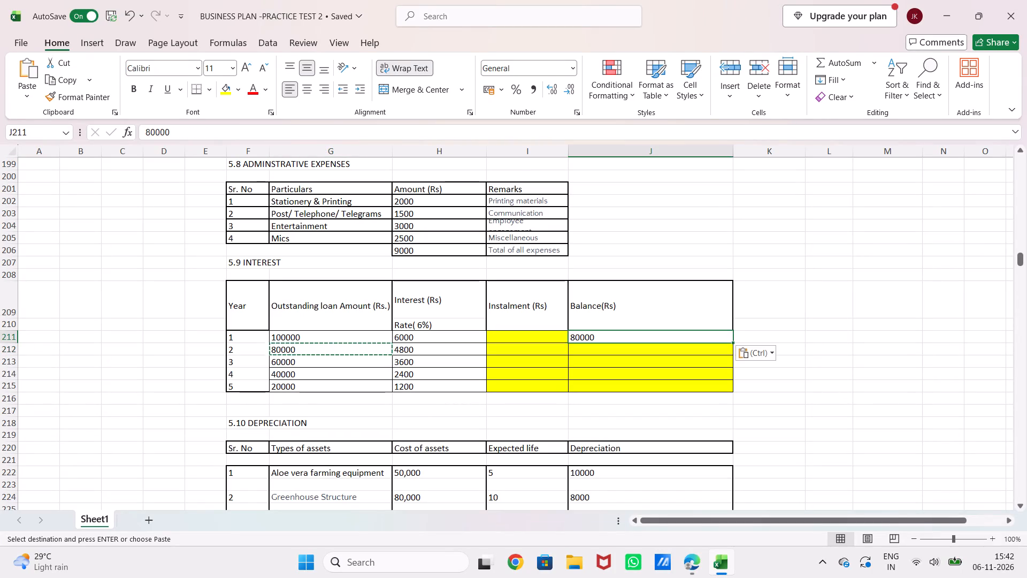
pyautogui.click(347, 362)
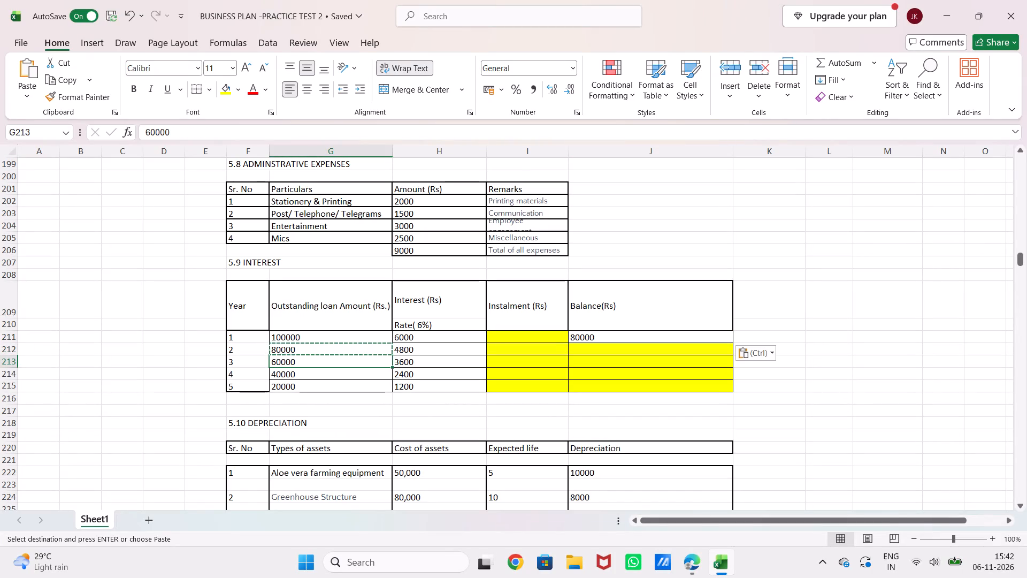
pyautogui.click(831, 329)
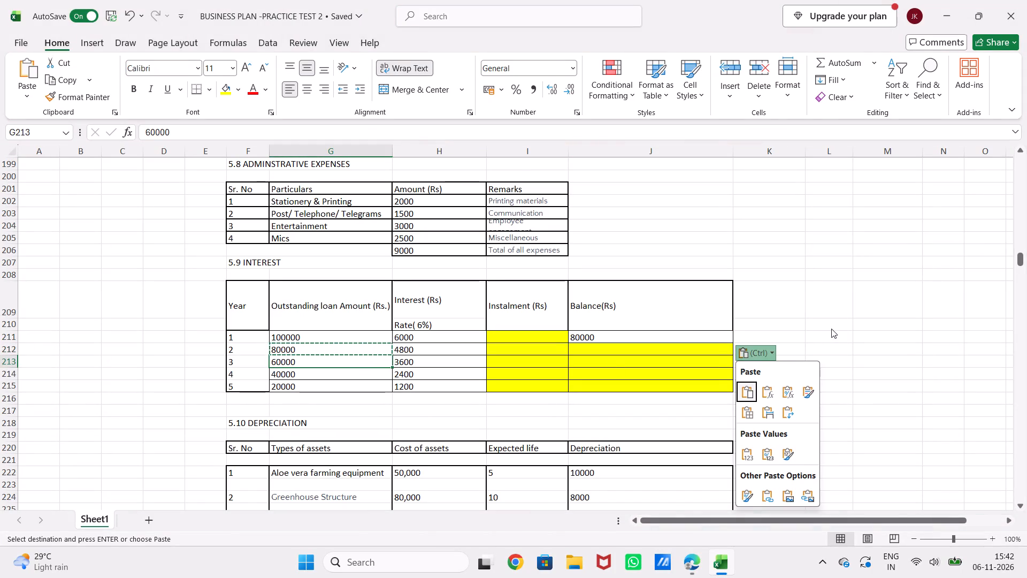
pyautogui.press('Escape')
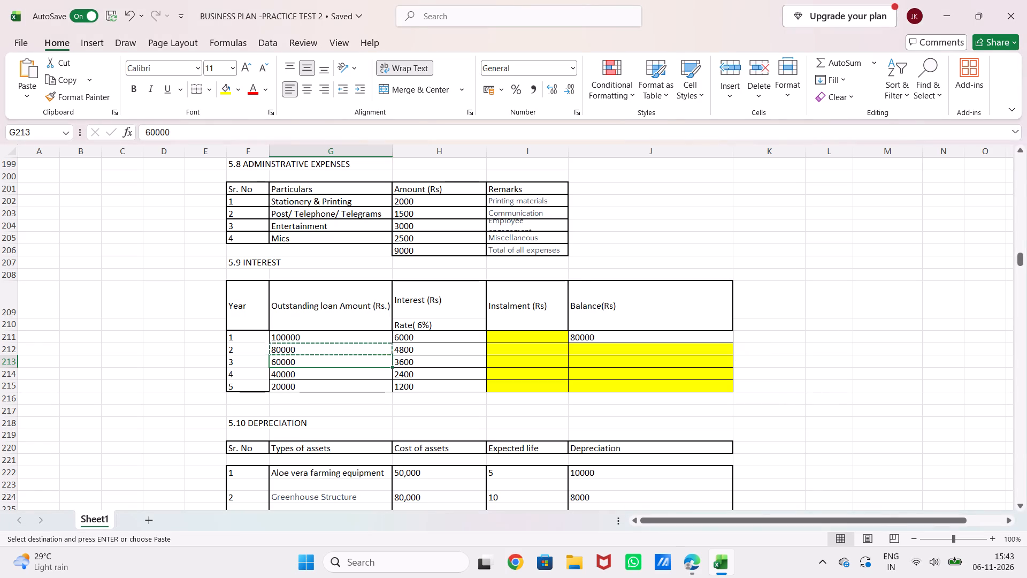
pyautogui.click(308, 364)
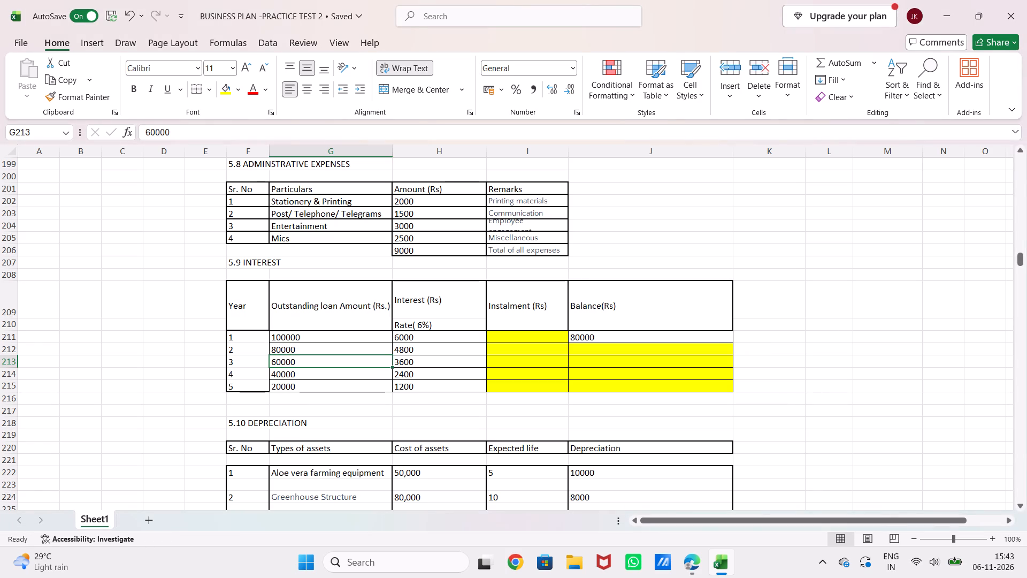
pyautogui.hotkey('ctrl', 'c')
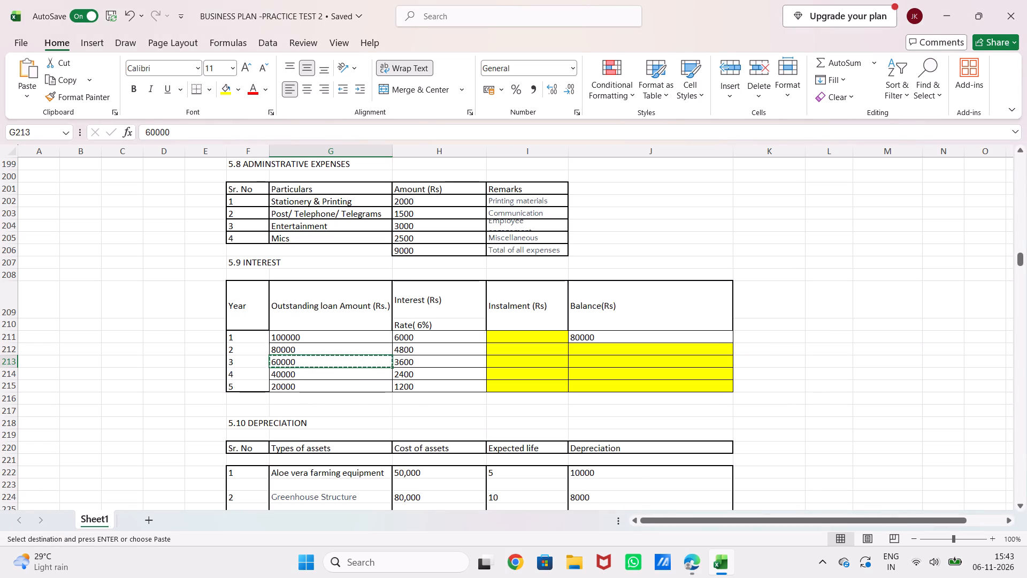
pyautogui.click(624, 349)
pyautogui.hotkey('ctrl', 'v')
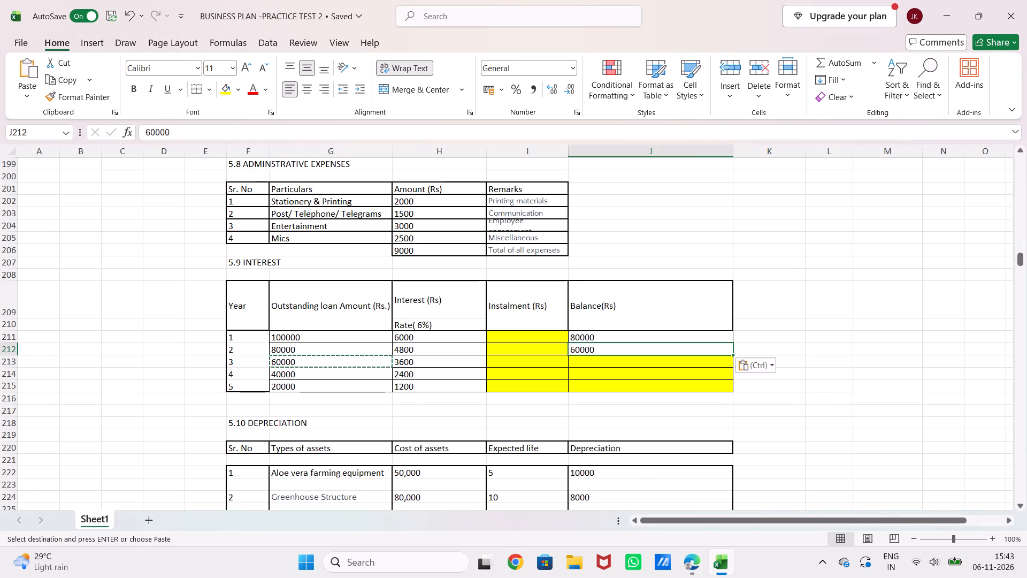
pyautogui.press('Escape')
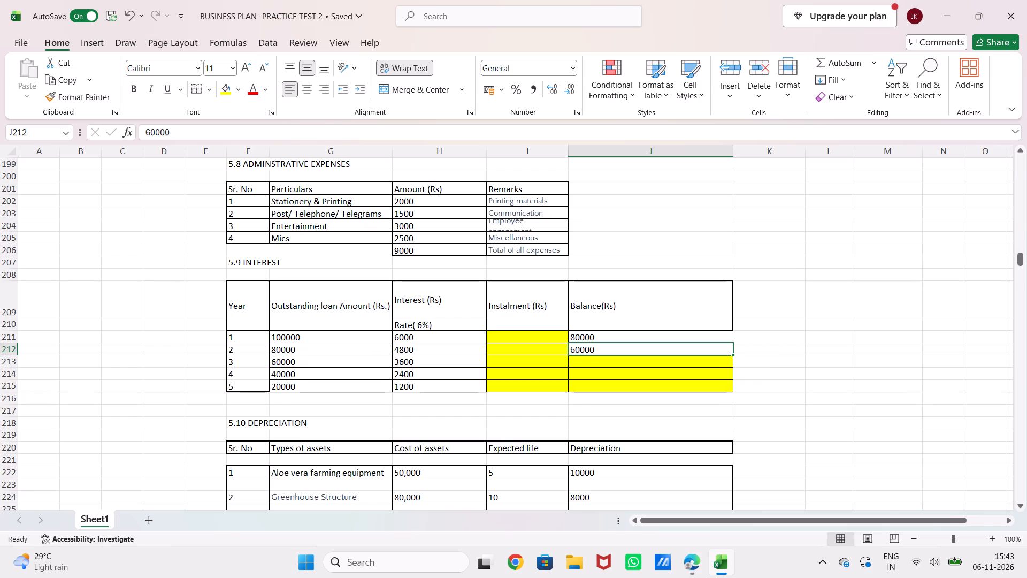
# Copy the outstanding loan amounts 40000 and 20000 from G214 and G215 into the Year 3 and Year 4 Balance cells, J213 and J214.
pyautogui.click(354, 372)
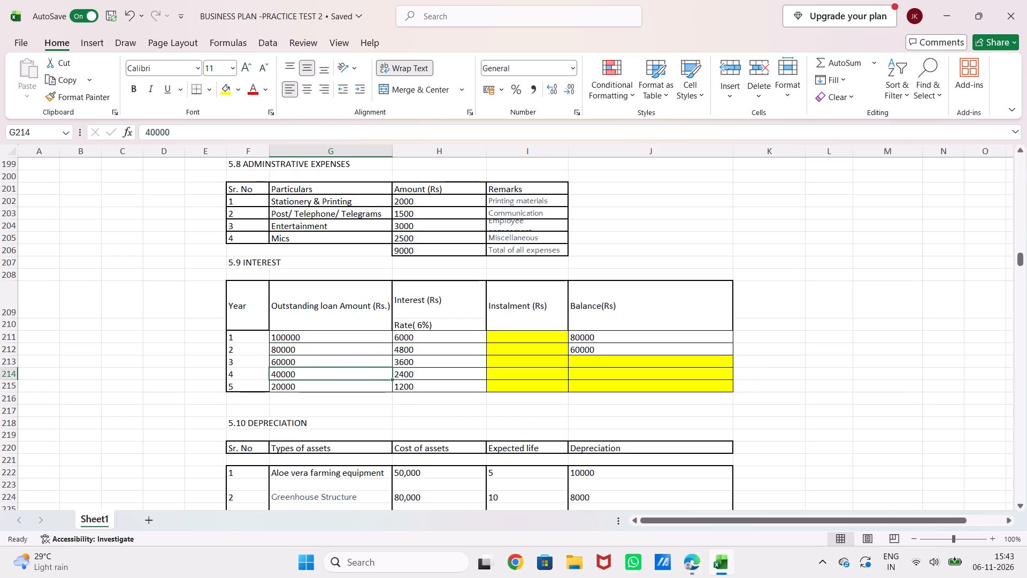
pyautogui.hotkey('ctrl', 'c')
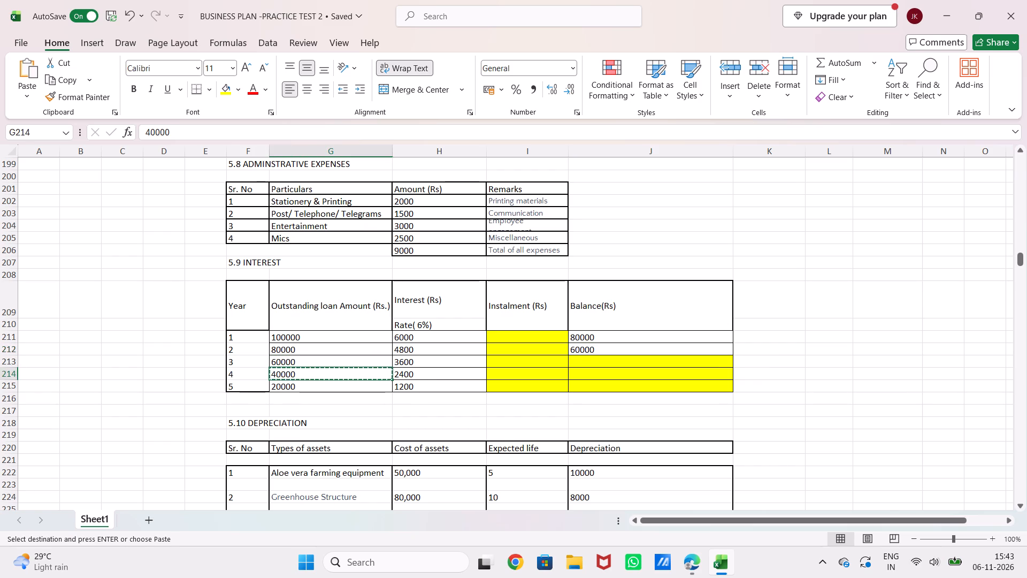
pyautogui.click(578, 366)
pyautogui.hotkey('ctrl', 'v')
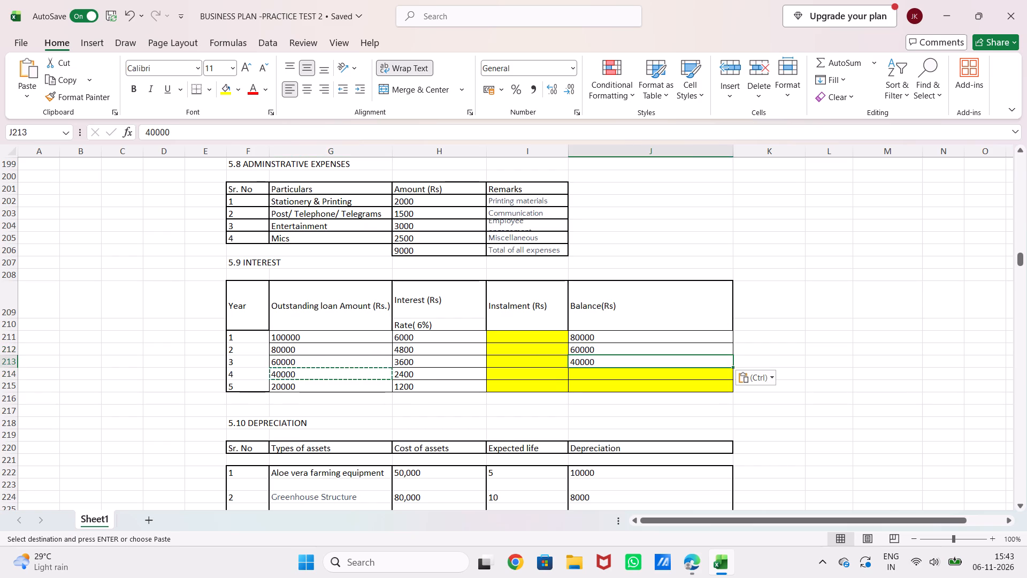
pyautogui.click(348, 385)
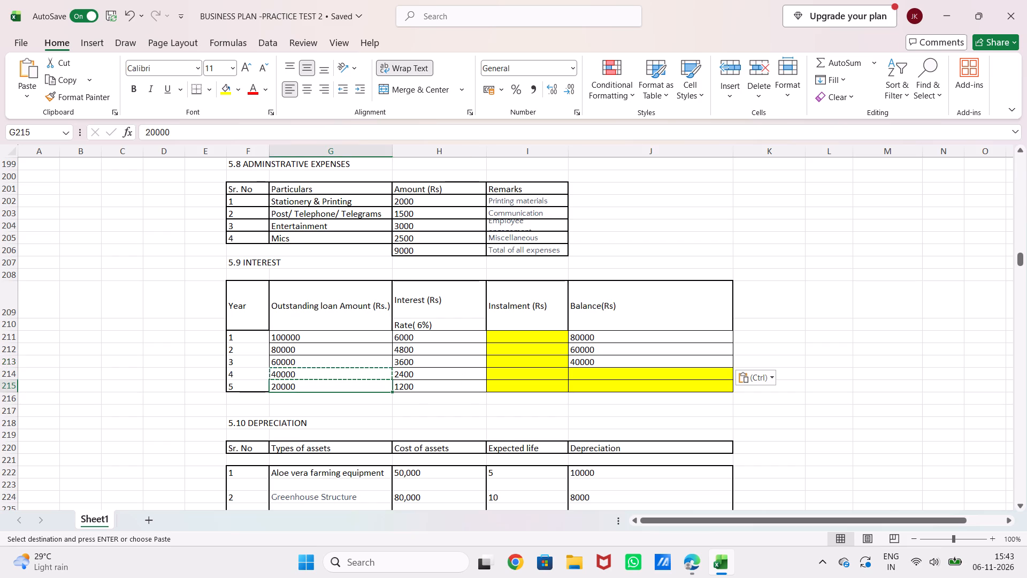
pyautogui.hotkey('ctrl', 'c')
pyautogui.click(616, 378)
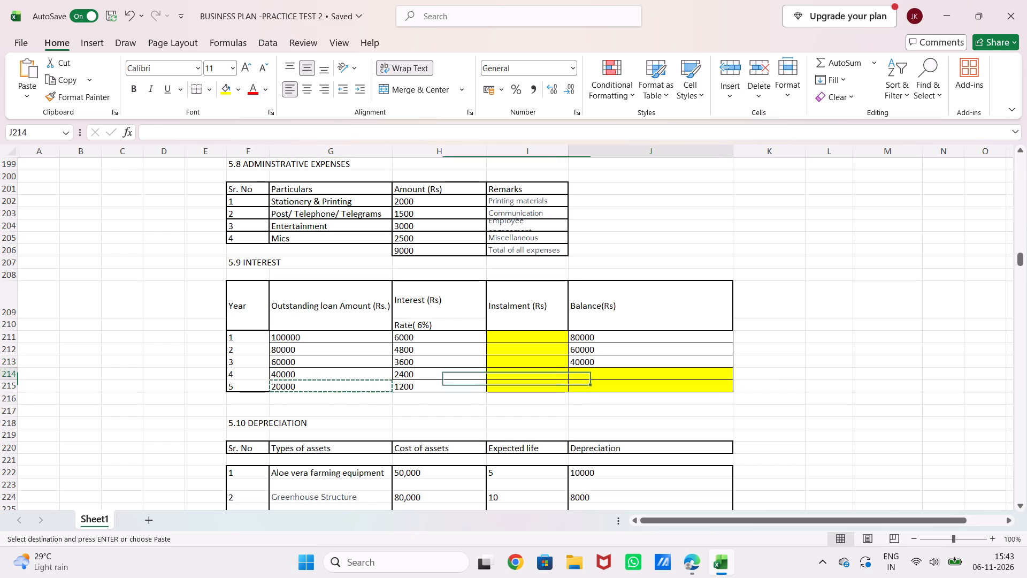
pyautogui.hotkey('ctrl', 'v')
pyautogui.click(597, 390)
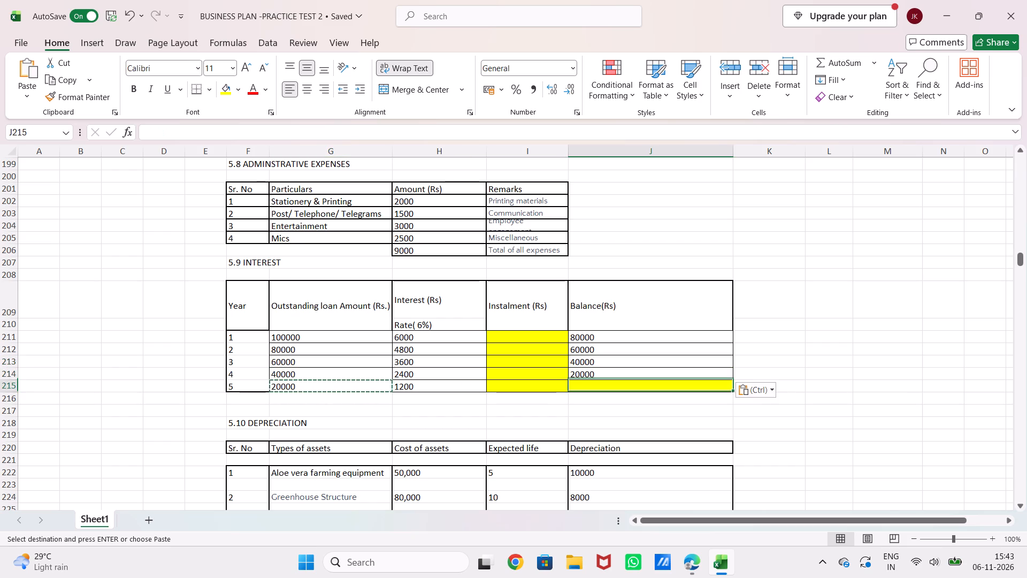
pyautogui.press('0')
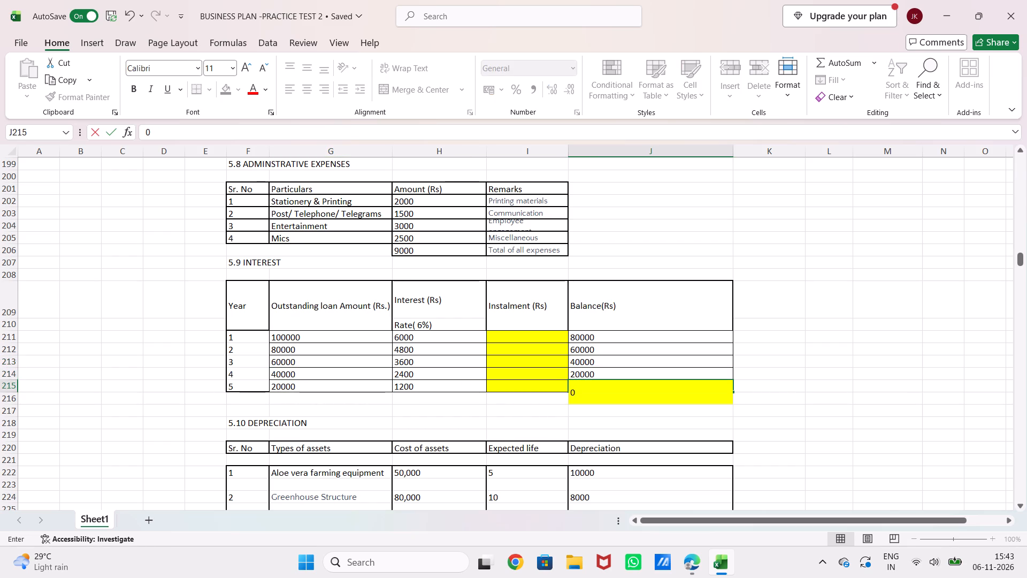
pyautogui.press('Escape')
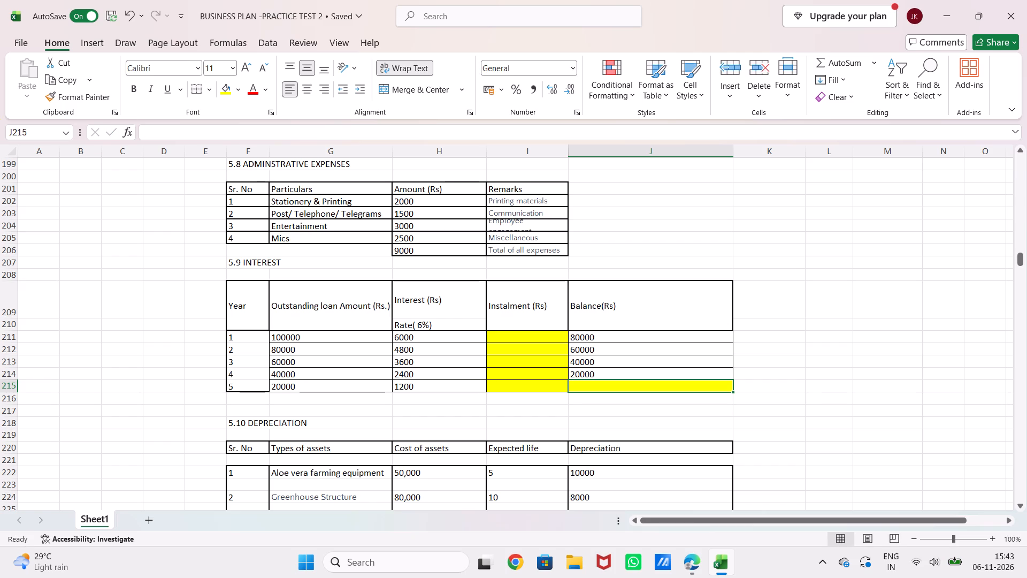
# Enter 0 in K215, beside the 5.9 INTEREST table, and copy it into the Year 5 Balance cell, J215.
pyautogui.click(756, 384)
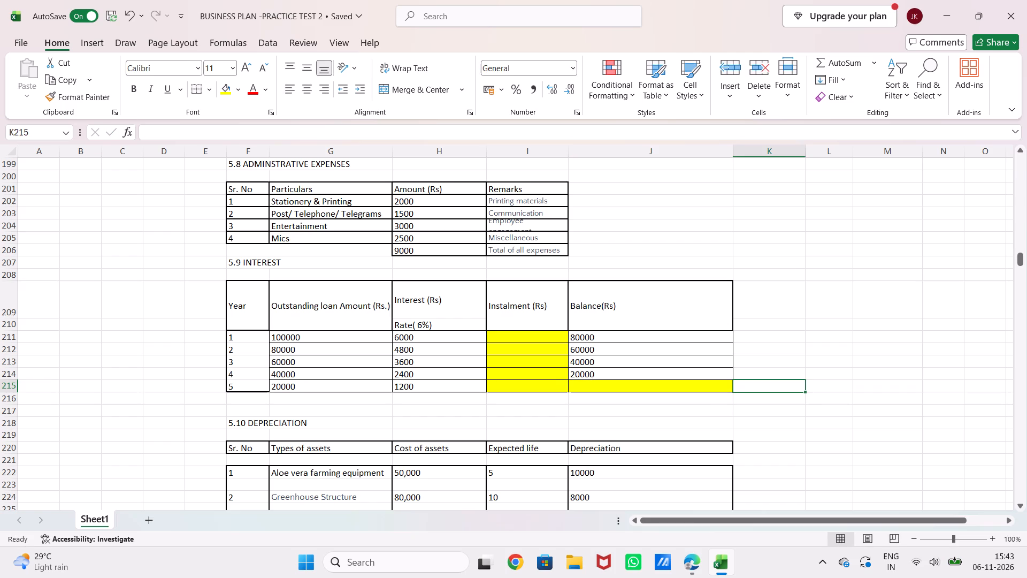
pyautogui.press('0')
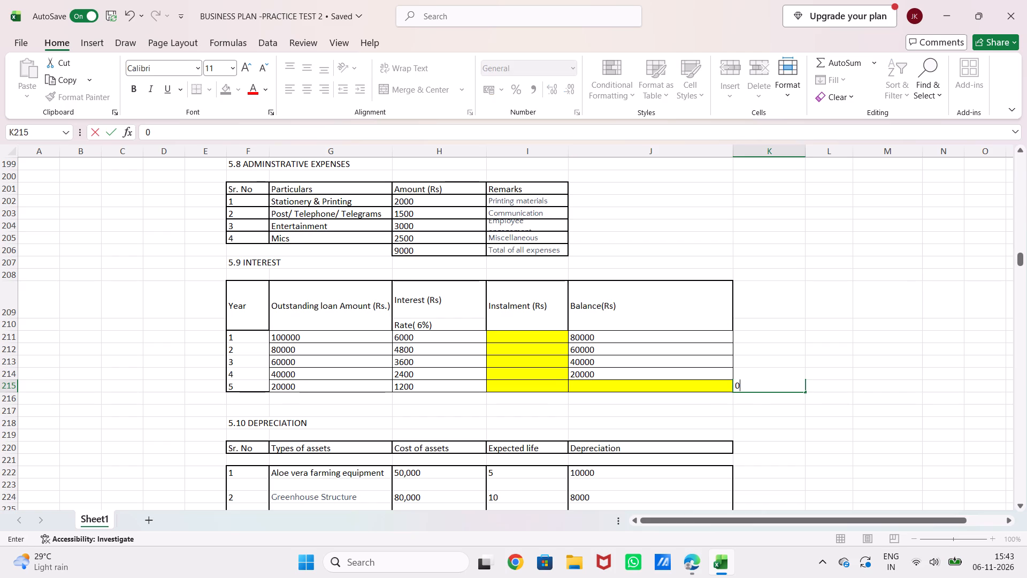
pyautogui.hotkey('ctrl', 'c')
pyautogui.click(756, 384)
pyautogui.click(760, 410)
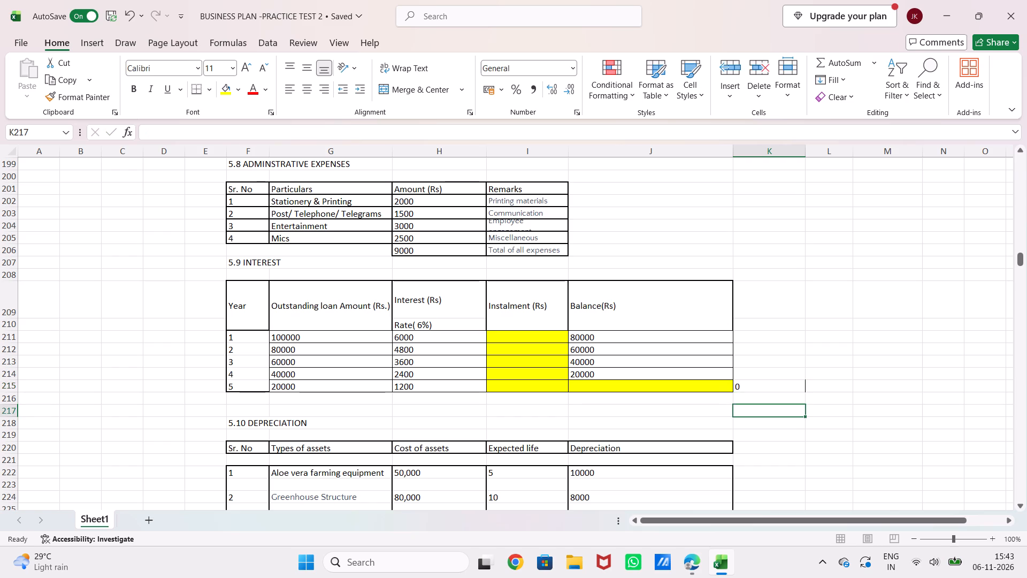
pyautogui.click(765, 382)
pyautogui.hotkey('ctrl', 'c')
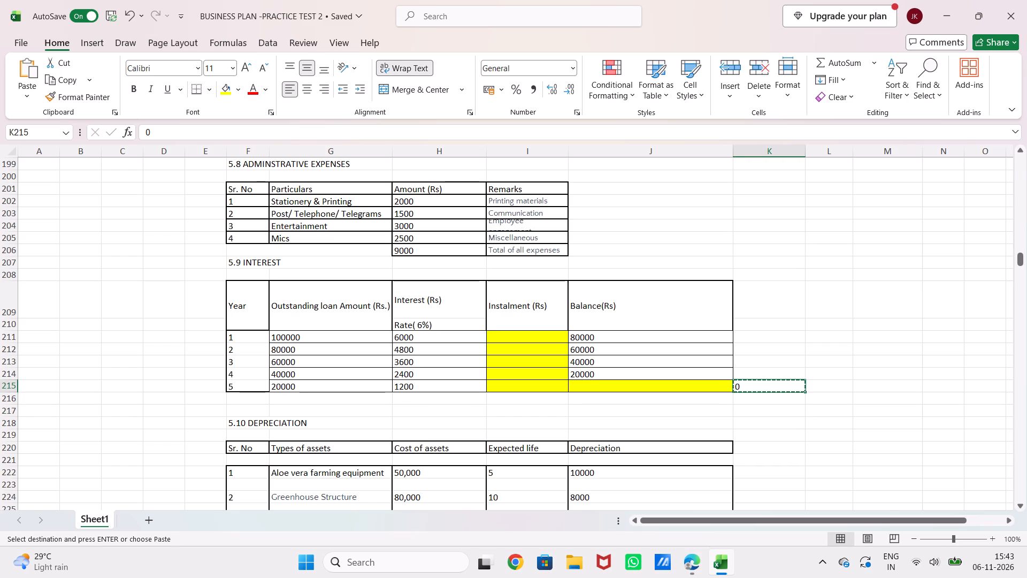
pyautogui.click(697, 391)
pyautogui.hotkey('ctrl', 'v')
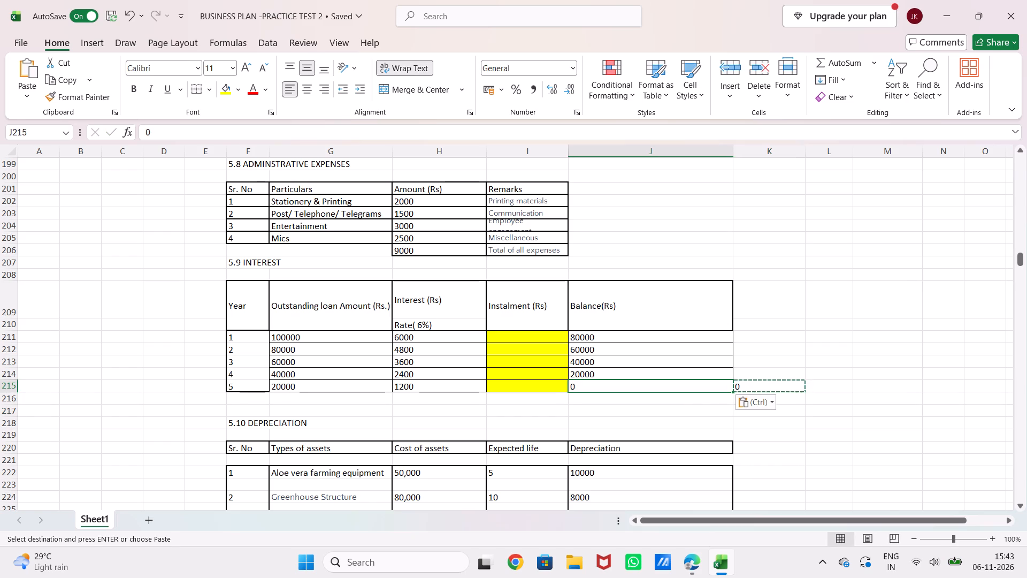
# Move the helper 0 from K215 to K214, beside the 5.9 INTEREST table, and clear it.
pyautogui.click(751, 383)
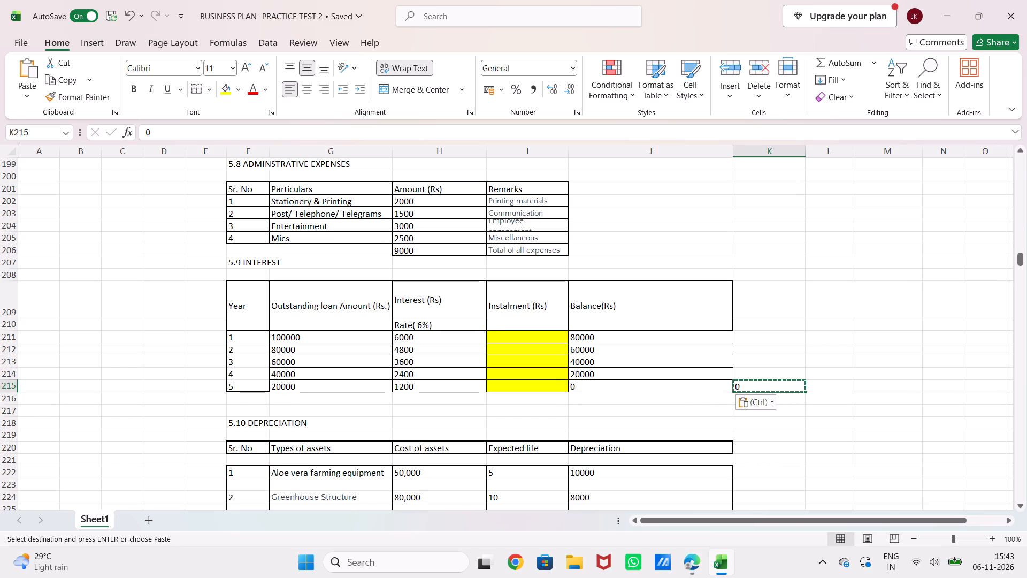
pyautogui.press('Escape')
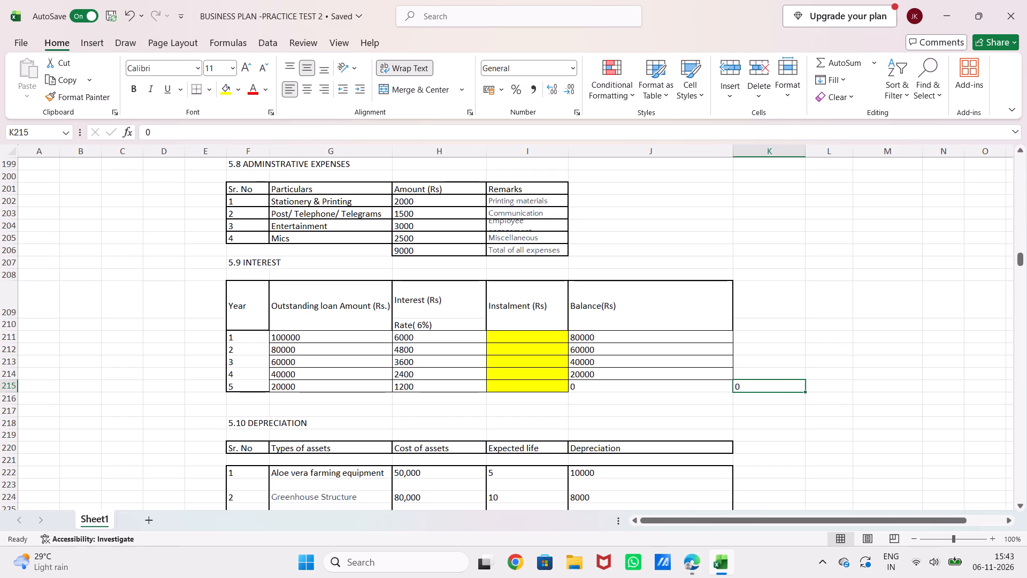
pyautogui.click(775, 379)
pyautogui.click(766, 392)
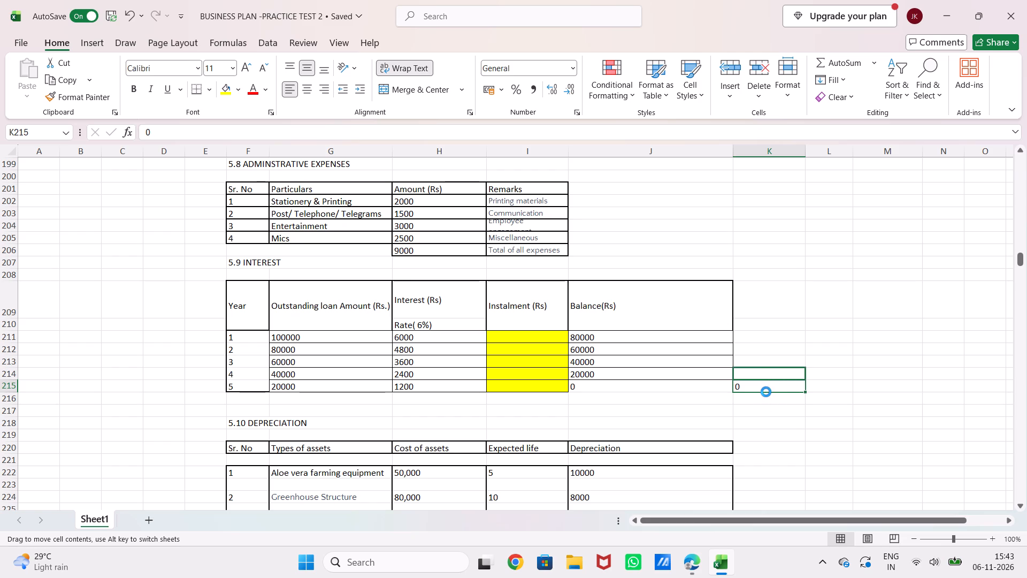
pyautogui.click(762, 374)
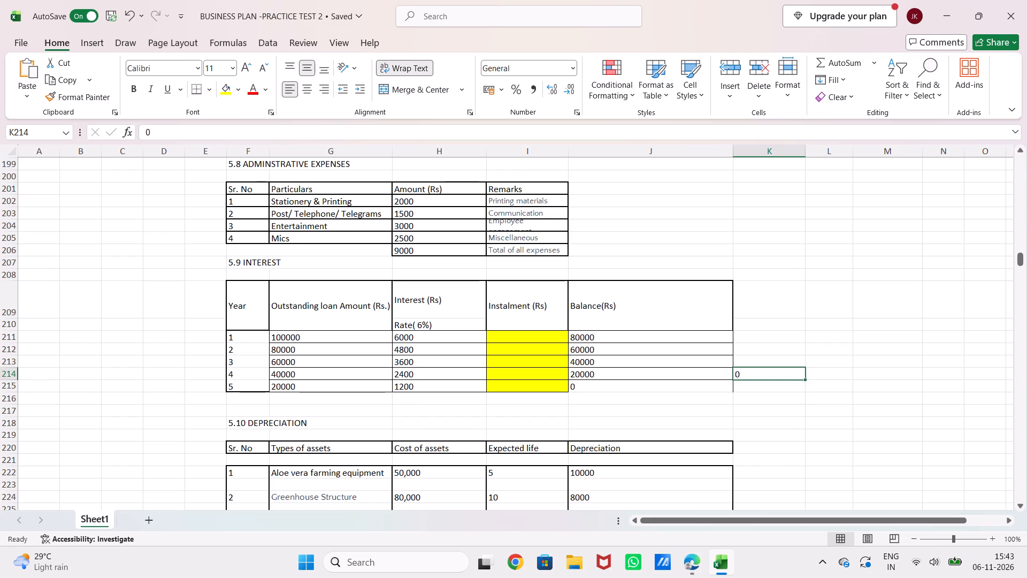
pyautogui.press('BackSpace')
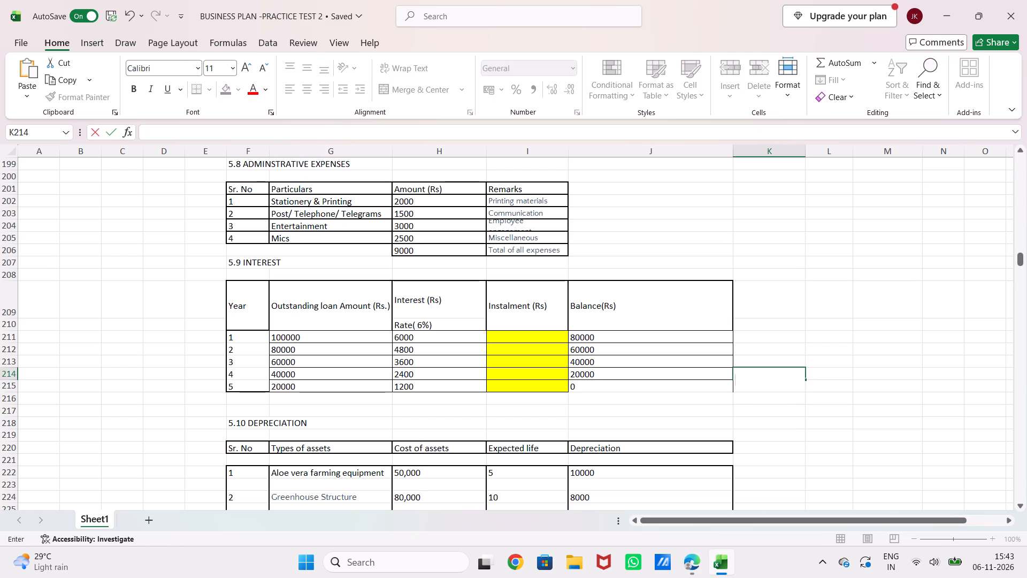
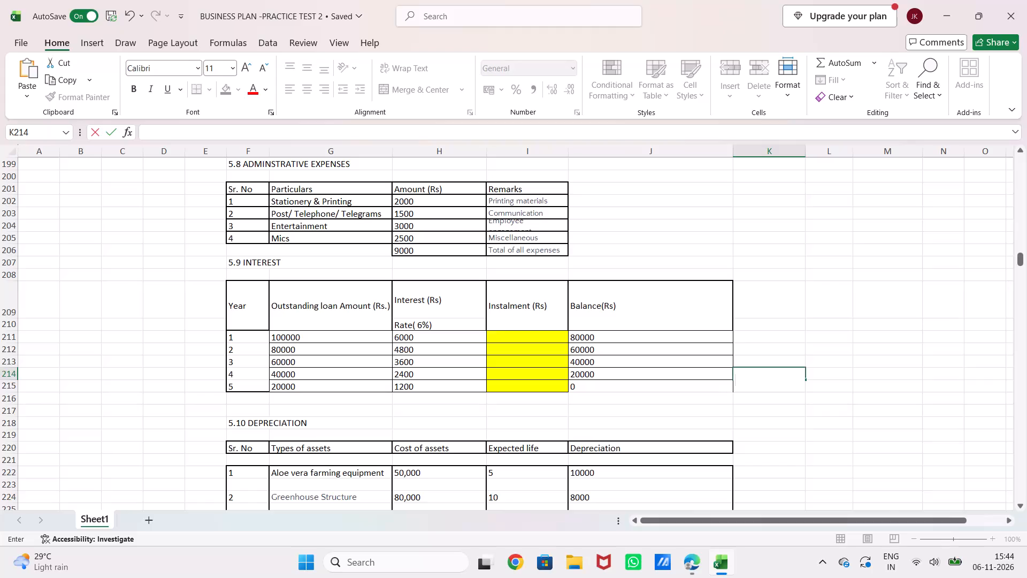
# Enter the formula =G215+H211 in the Year 1 Instalment cell, I211, of the 5.9 INTEREST table.
pyautogui.click(512, 338)
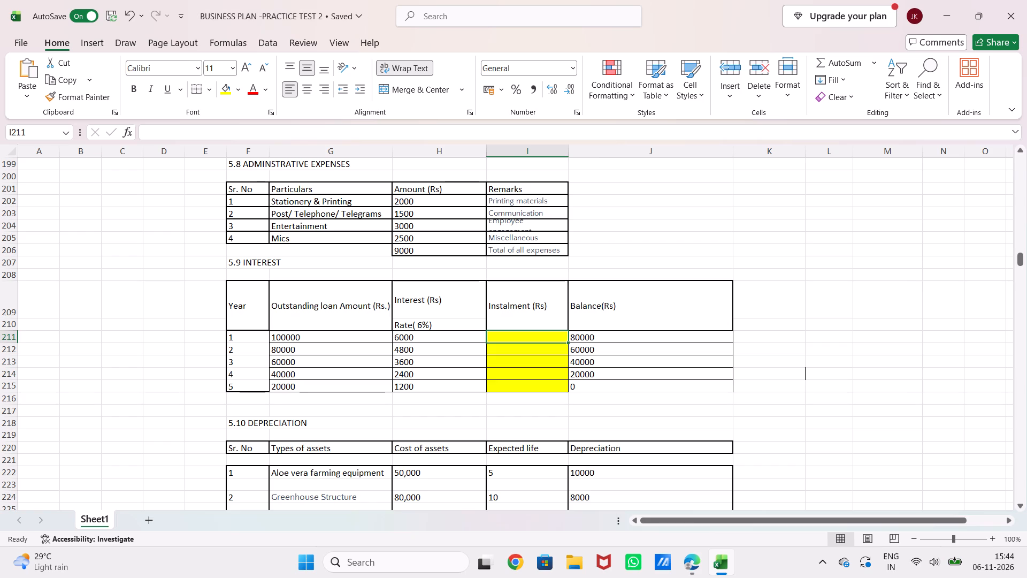
pyautogui.hotkey('shift', '+')
pyautogui.press('BackSpace')
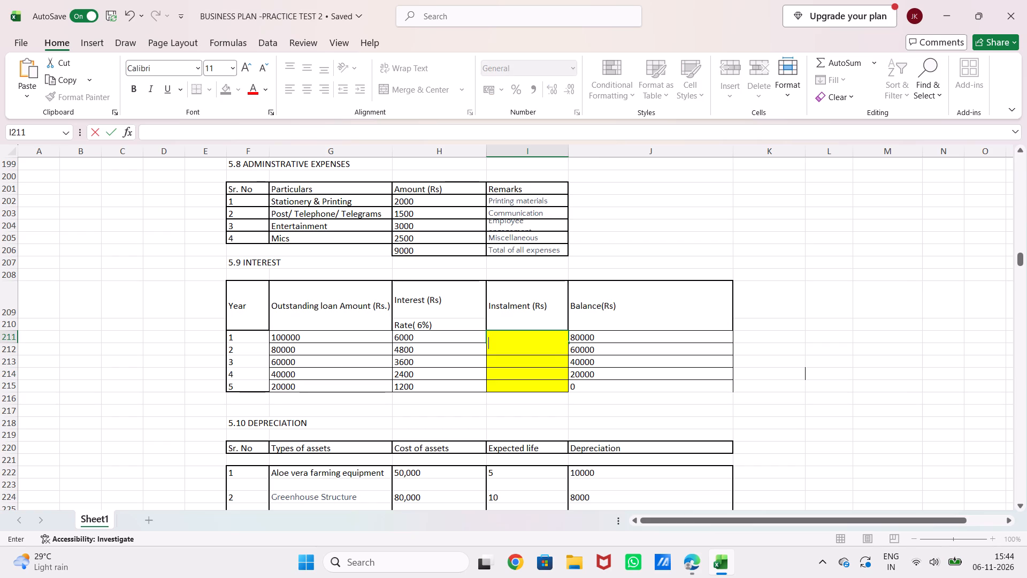
pyautogui.press('Escape')
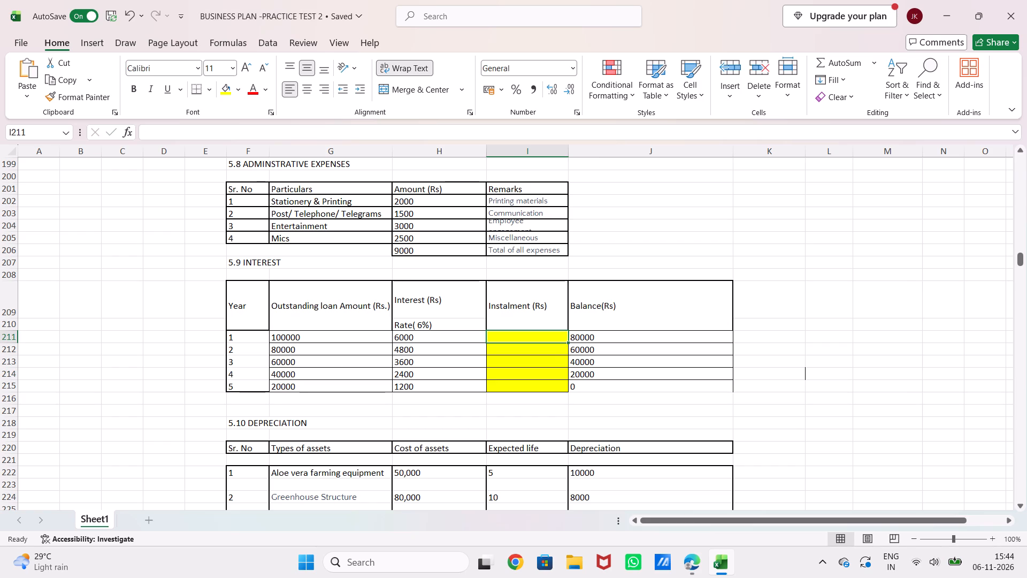
pyautogui.press('=')
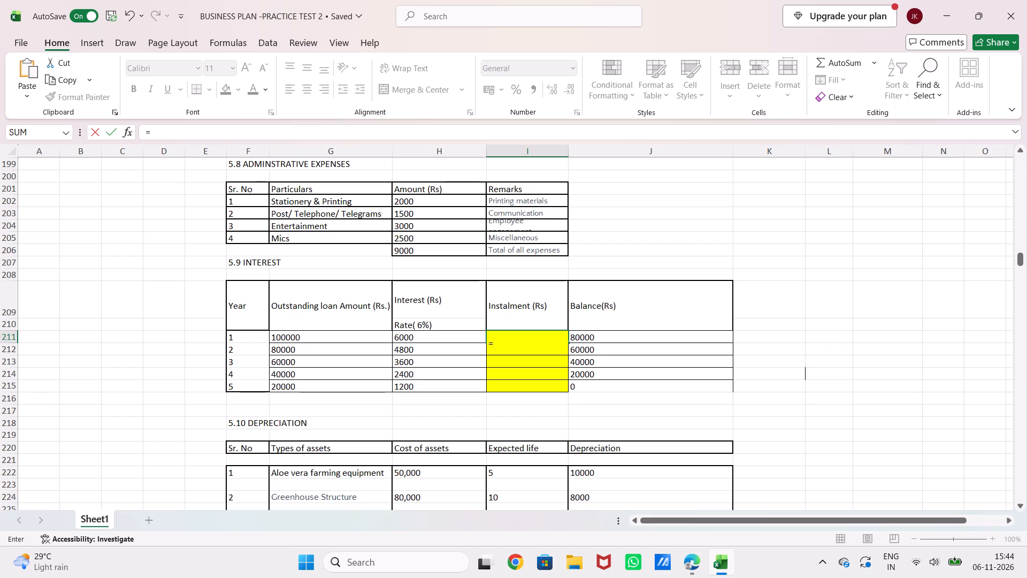
pyautogui.click(332, 389)
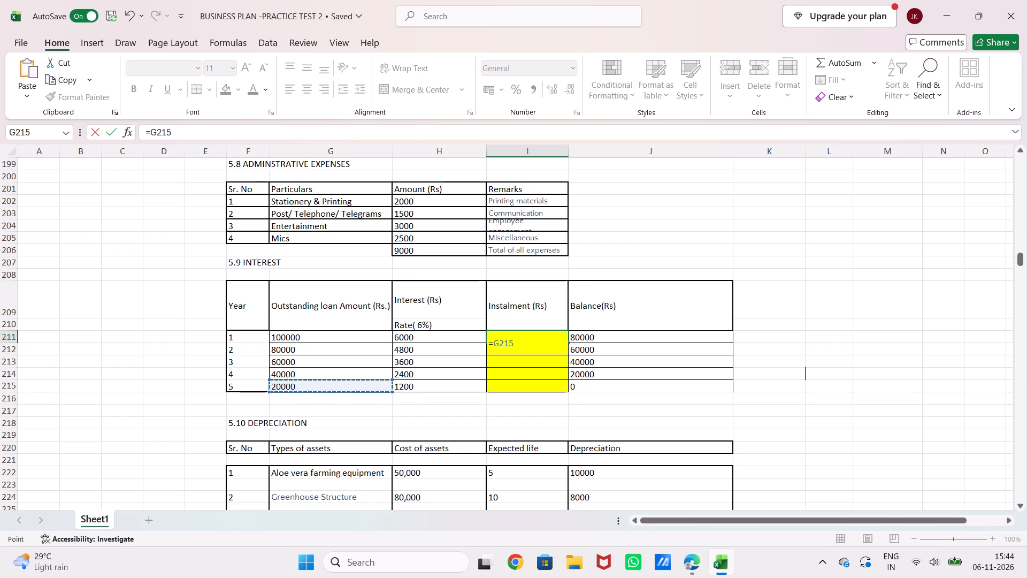
pyautogui.hotkey('shift', '+')
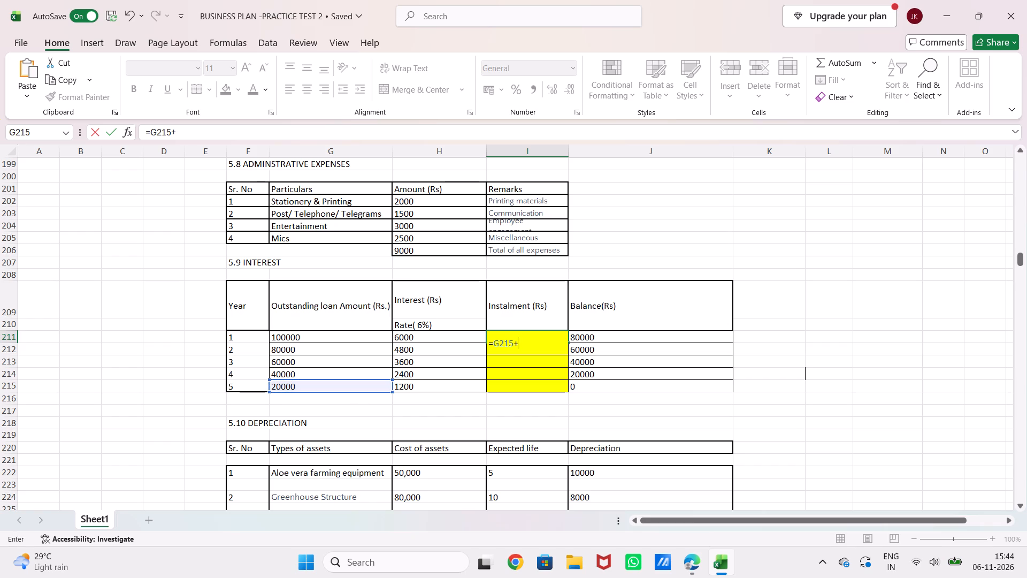
pyautogui.click(447, 336)
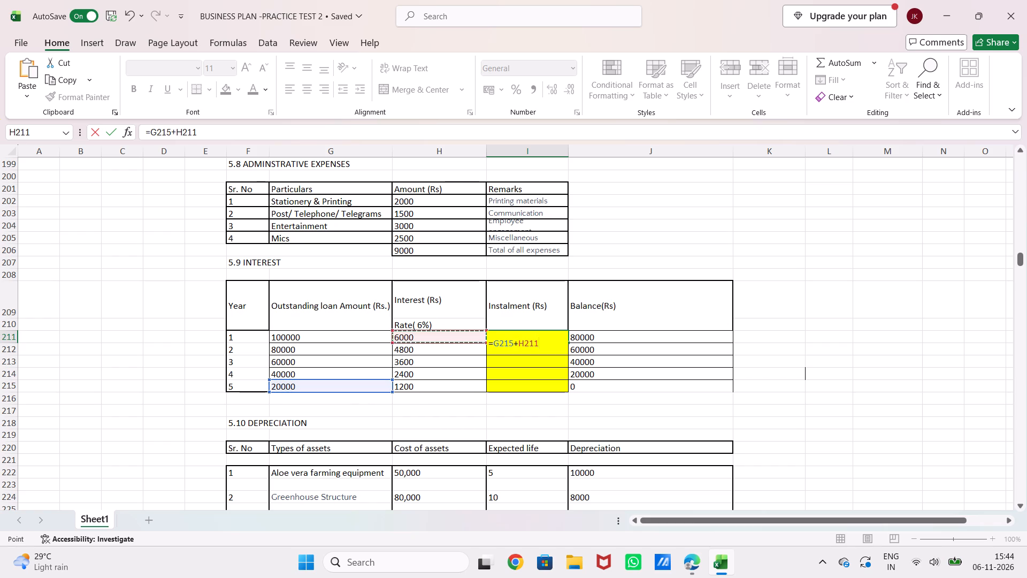
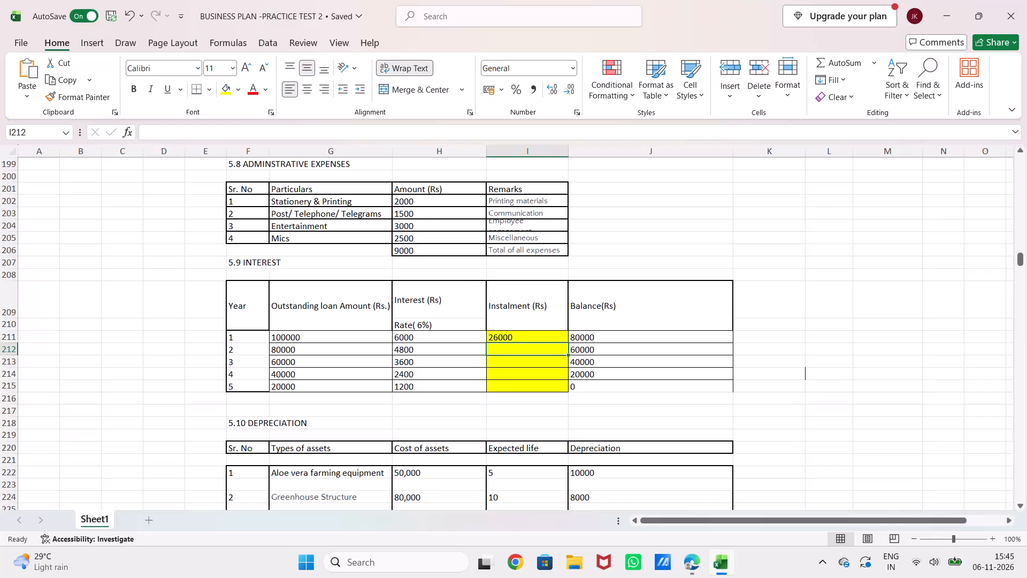
# Enter the formula =G215+H212 in the Year 2 Instalment cell, I212, of the 5.9 INTEREST table.
pyautogui.click(350, 387)
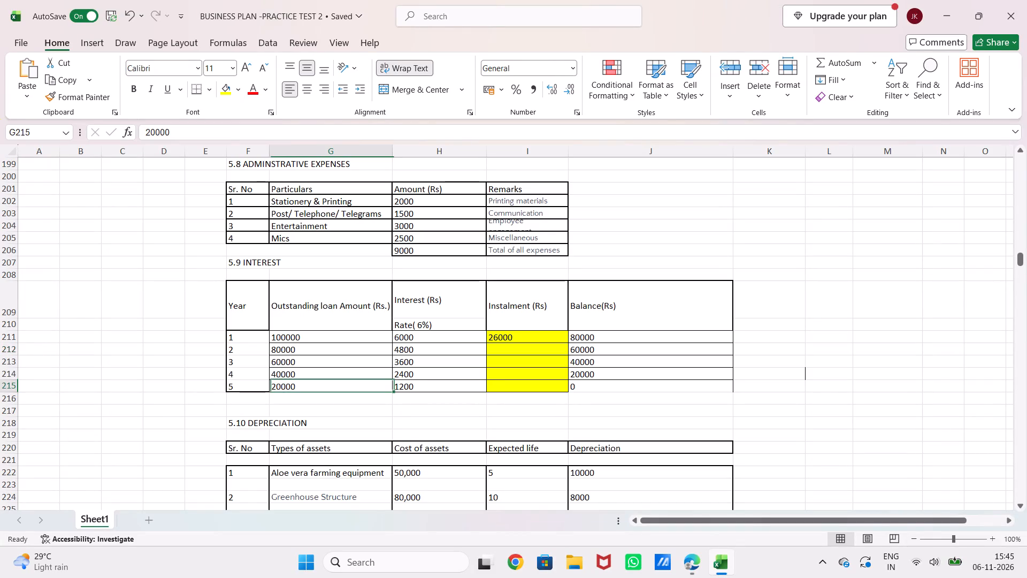
pyautogui.click(520, 354)
pyautogui.press('=')
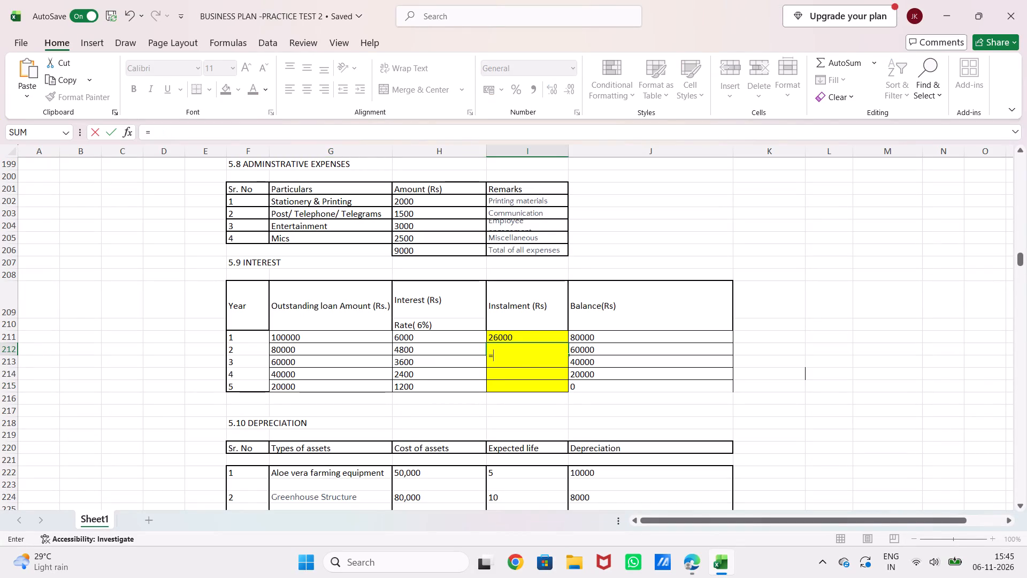
pyautogui.click(361, 386)
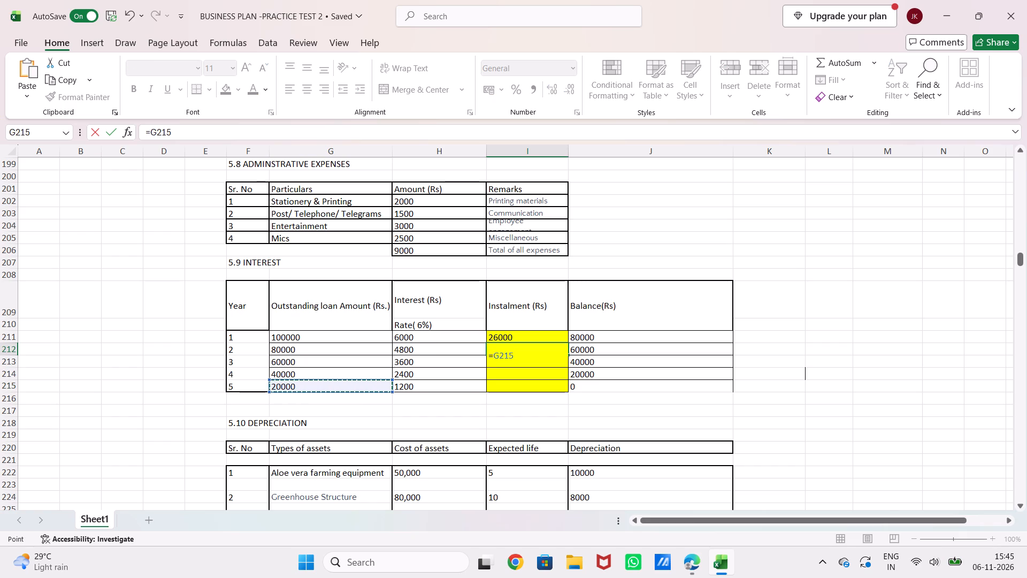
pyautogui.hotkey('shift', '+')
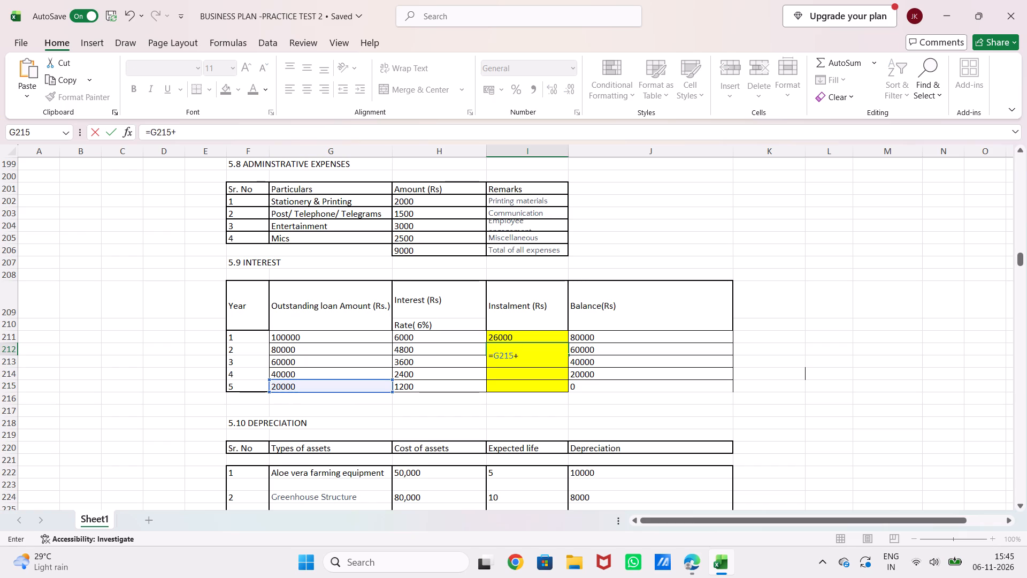
pyautogui.click(956, 564)
pyautogui.click(956, 564)
pyautogui.click(410, 347)
pyautogui.press('Return')
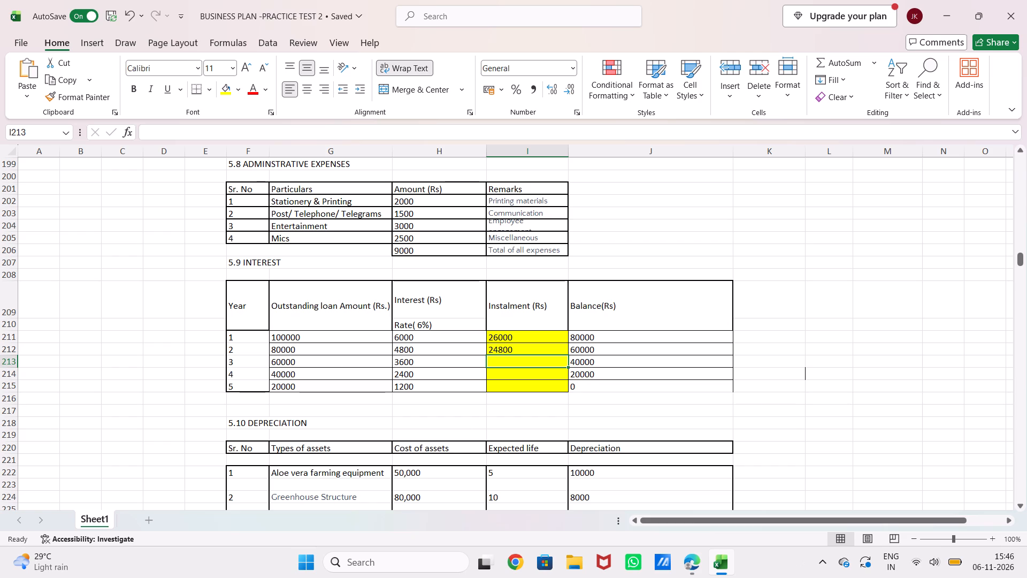
# Enter the formula =G215+H213 in the Year 3 Instalment cell, I213, of the 5.9 INTEREST table.
pyautogui.click(356, 392)
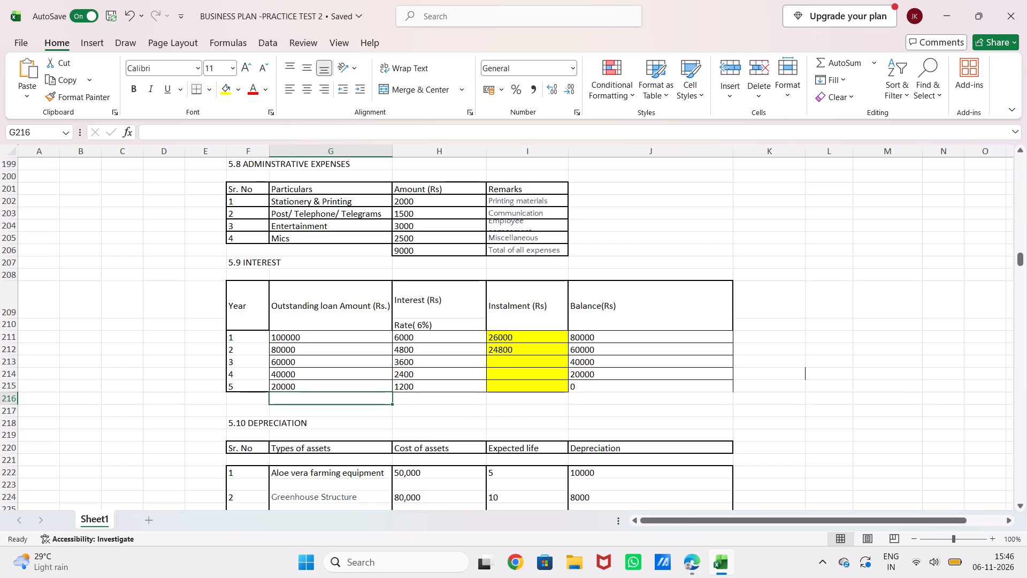
pyautogui.click(358, 387)
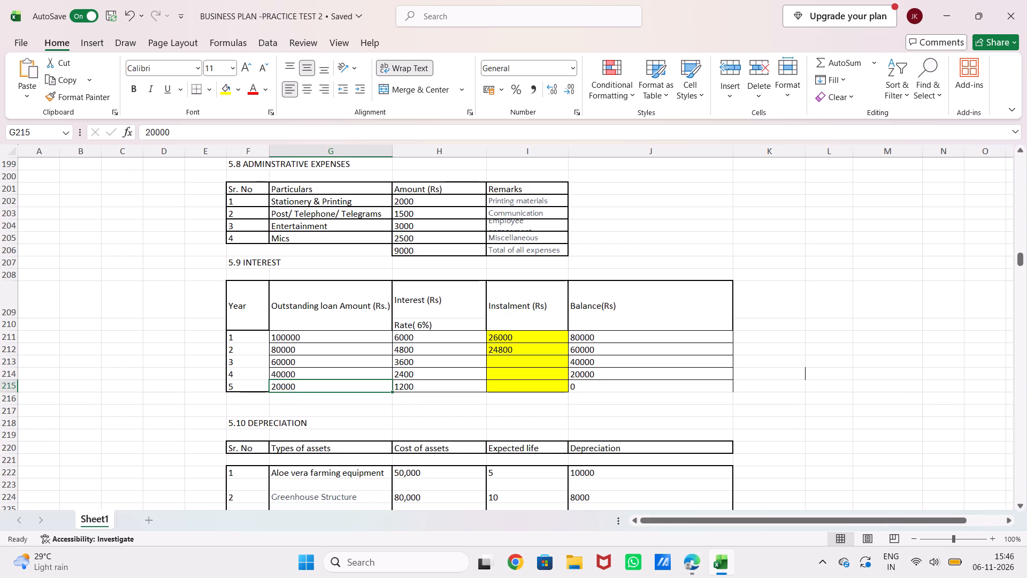
pyautogui.click(503, 364)
pyautogui.hotkey('shift', '+')
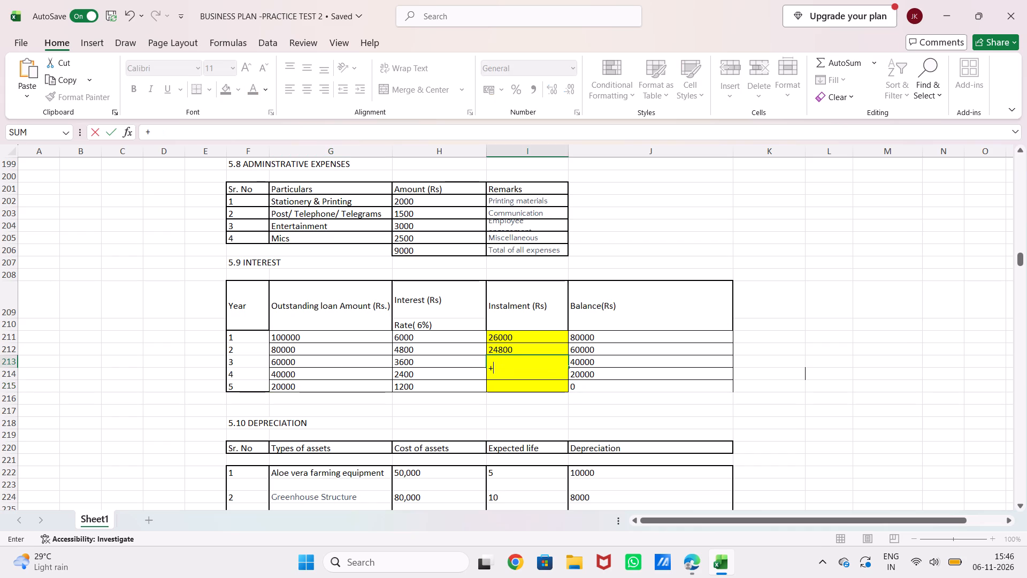
pyautogui.press('BackSpace')
pyautogui.press('=')
pyautogui.click(359, 386)
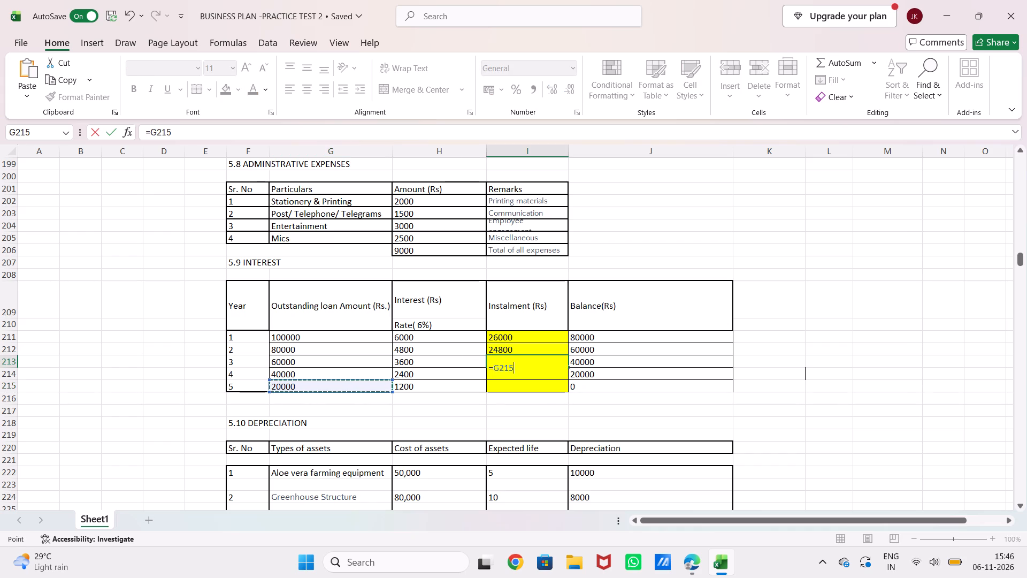
pyautogui.hotkey('shift', '+')
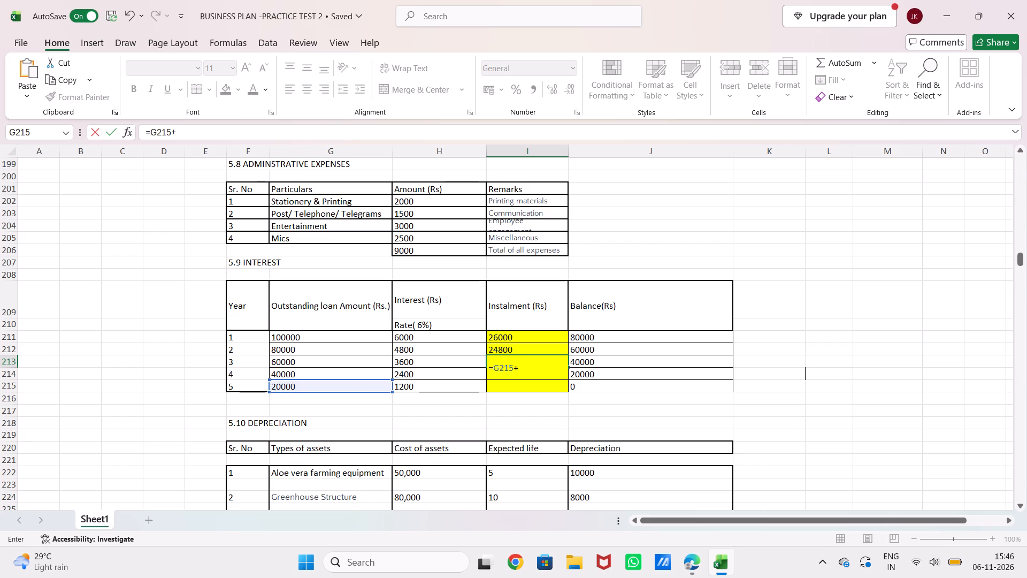
pyautogui.click(420, 362)
pyautogui.press('Return')
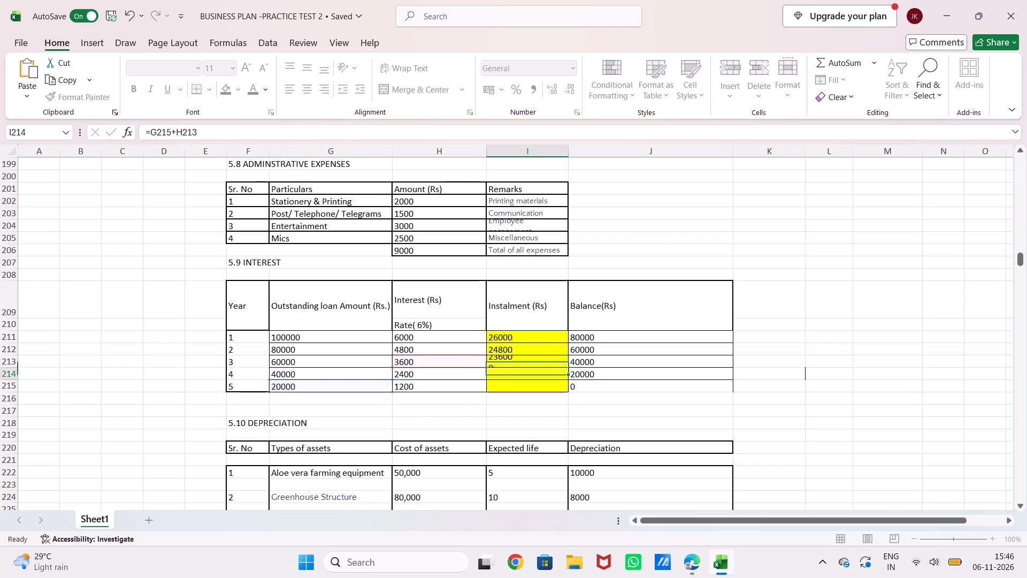
# Enter the formula =G215+H214 in the Year 4 Instalment cell, I214, of the 5.9 INTEREST table.
pyautogui.click(328, 388)
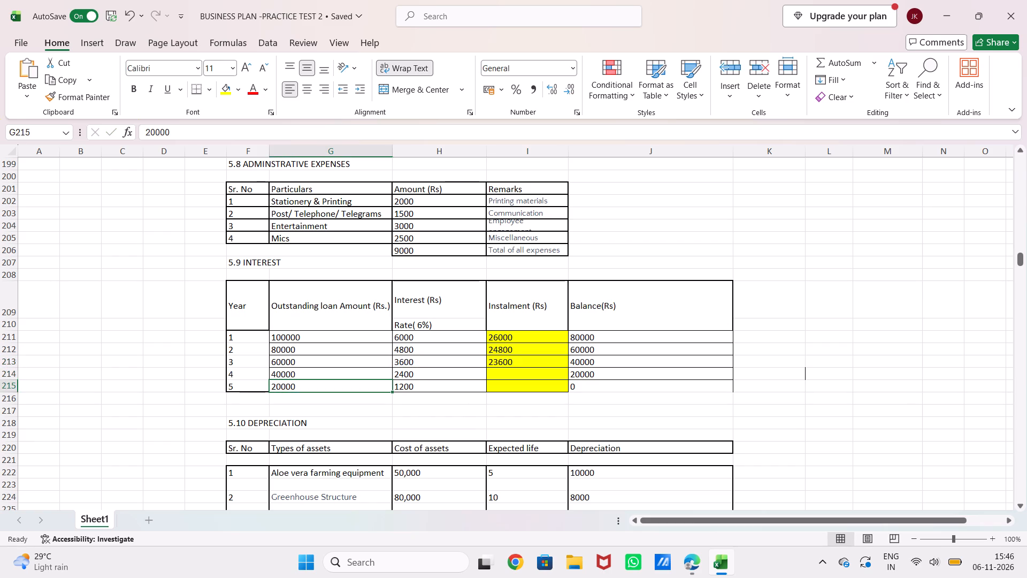
pyautogui.click(512, 372)
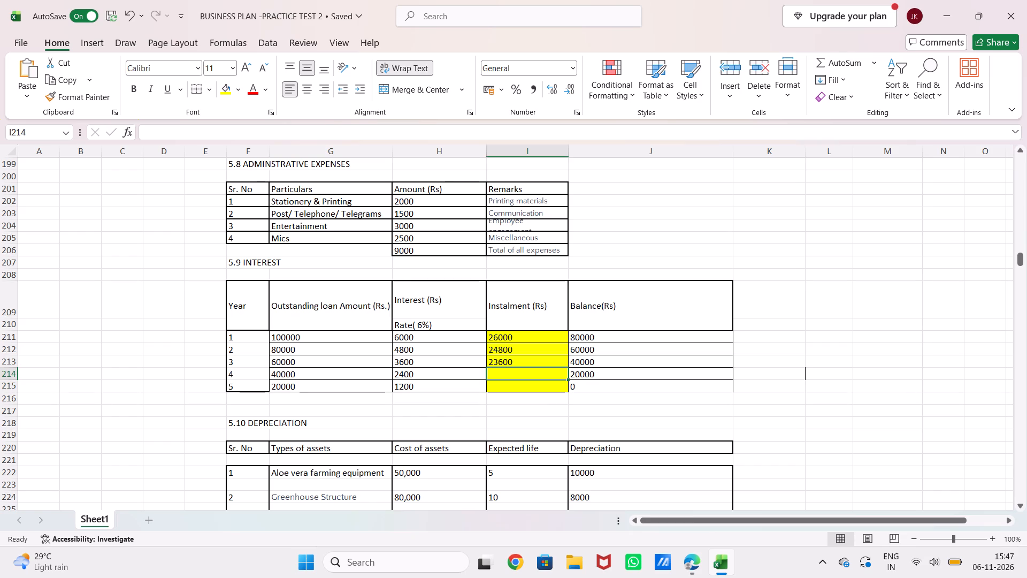
pyautogui.press('=')
pyautogui.hotkey('ctrl', 'c')
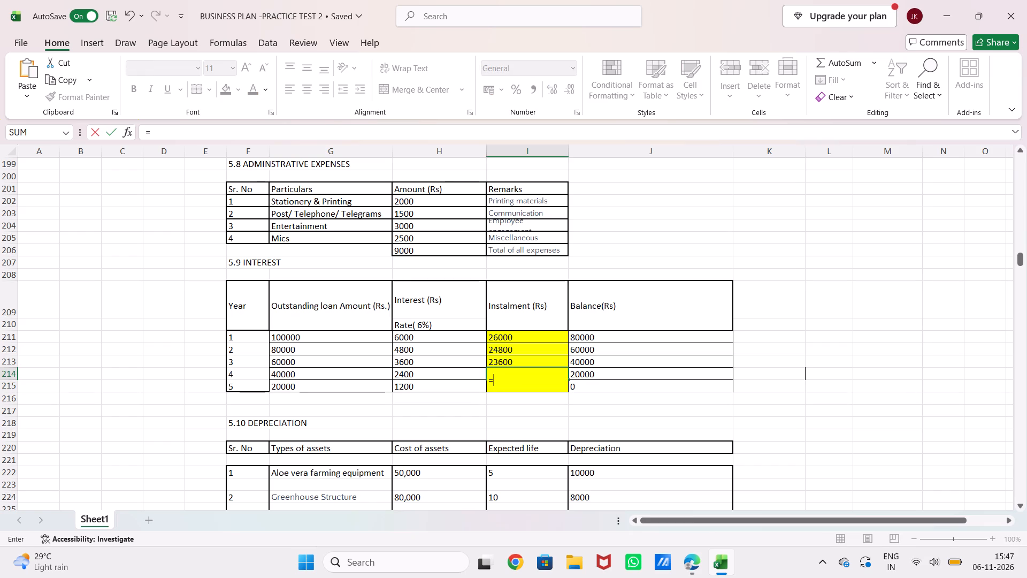
pyautogui.click(365, 386)
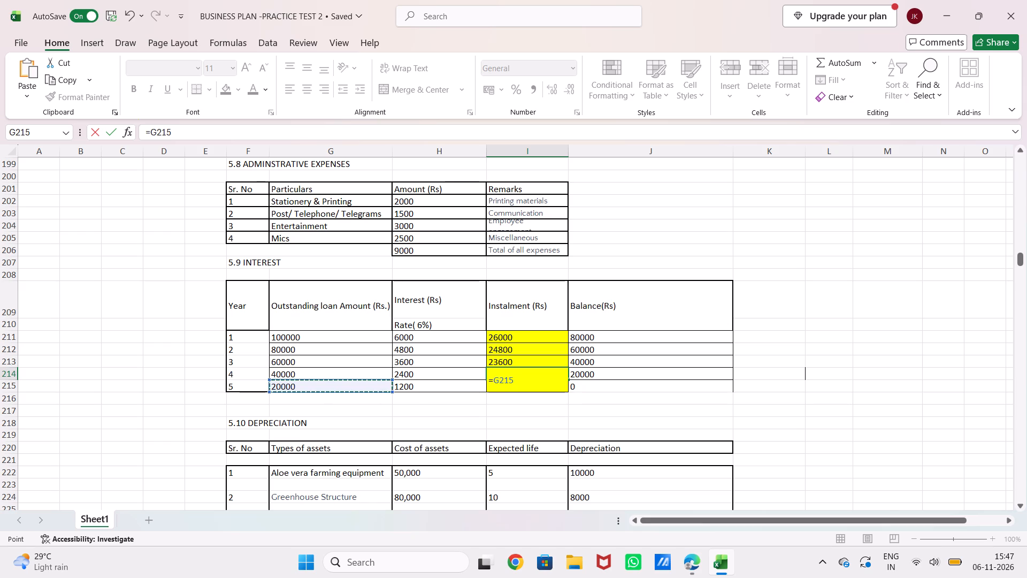
pyautogui.hotkey('shift', '+')
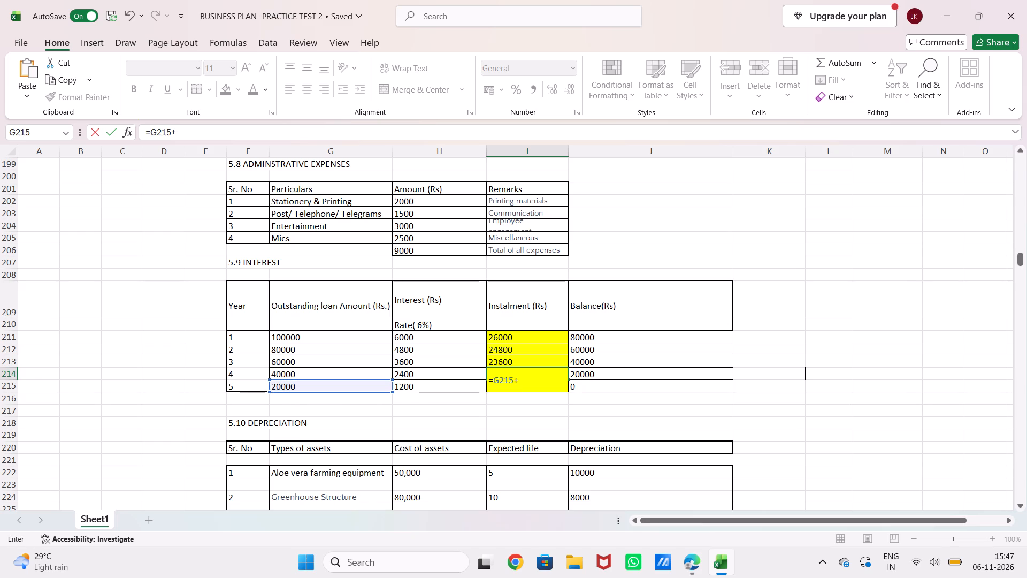
pyautogui.click(471, 377)
pyautogui.press('Return')
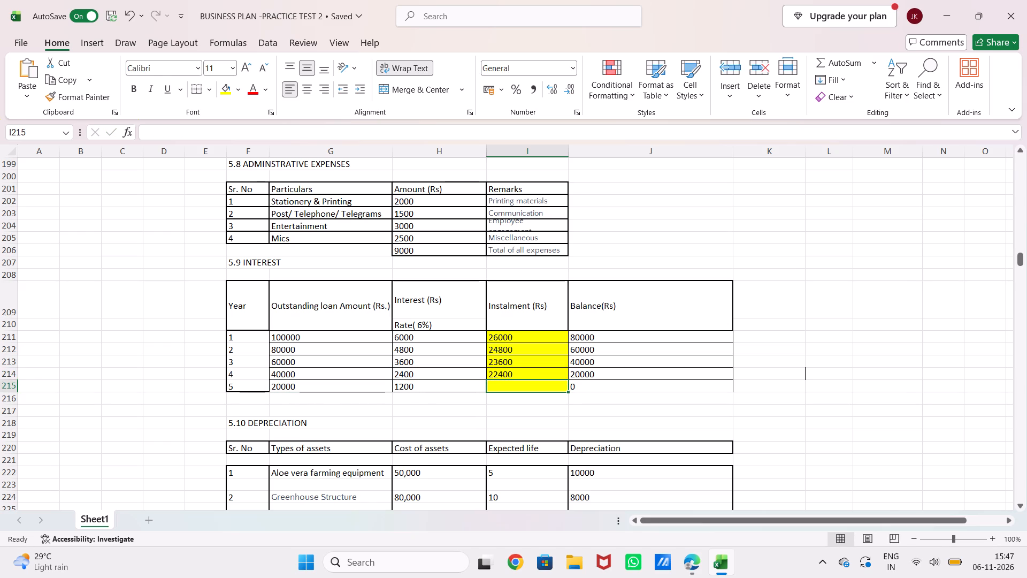
# Enter the formula =G215+H215 in the Year 5 Instalment cell, I215, of the 5.9 INTEREST table.
pyautogui.press('=')
pyautogui.click(331, 388)
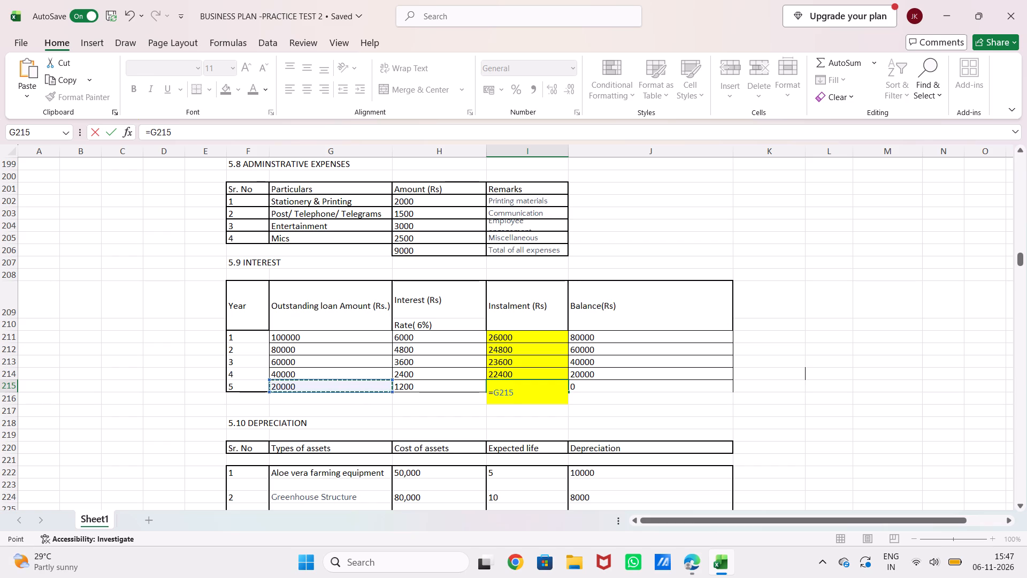
pyautogui.hotkey('shift', '+')
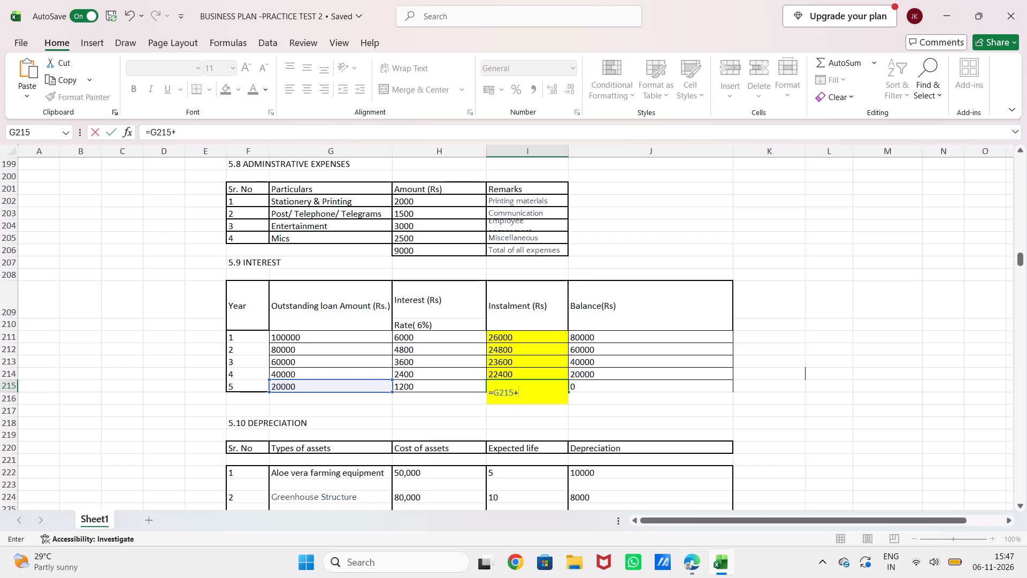
pyautogui.click(422, 389)
pyautogui.press('Return')
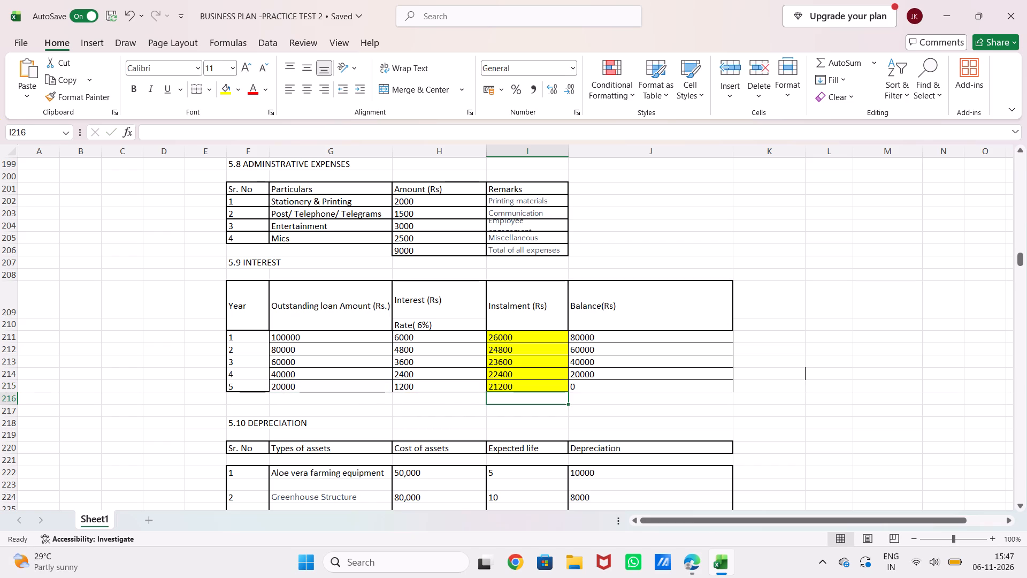
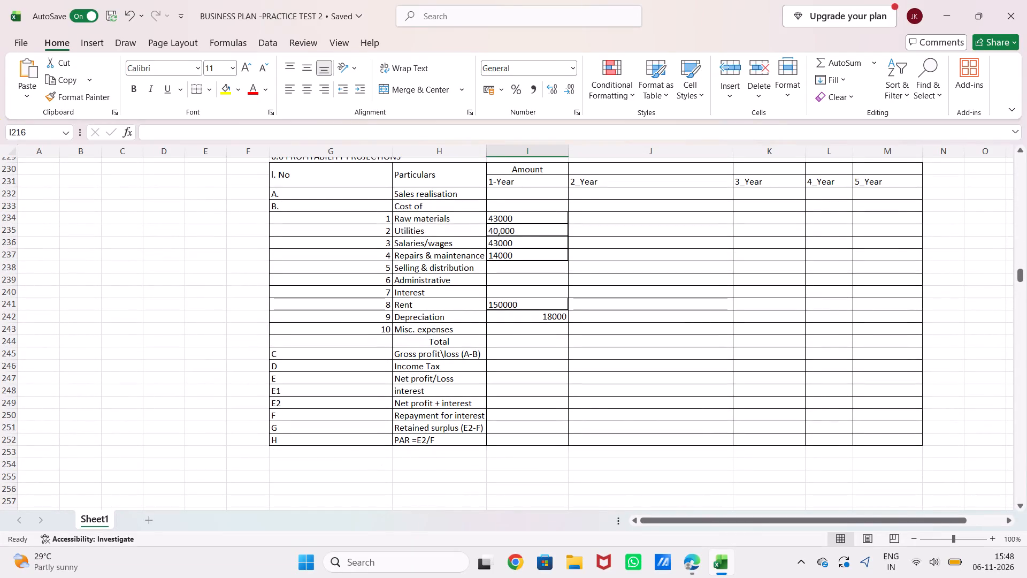
# Review the finance, asset, working capital and 5.2 SALES REVENUE tables for figures needed in the 6.0 PROFITABILITY PROJECTIONS table.
pyautogui.scroll(7, 522, 268)
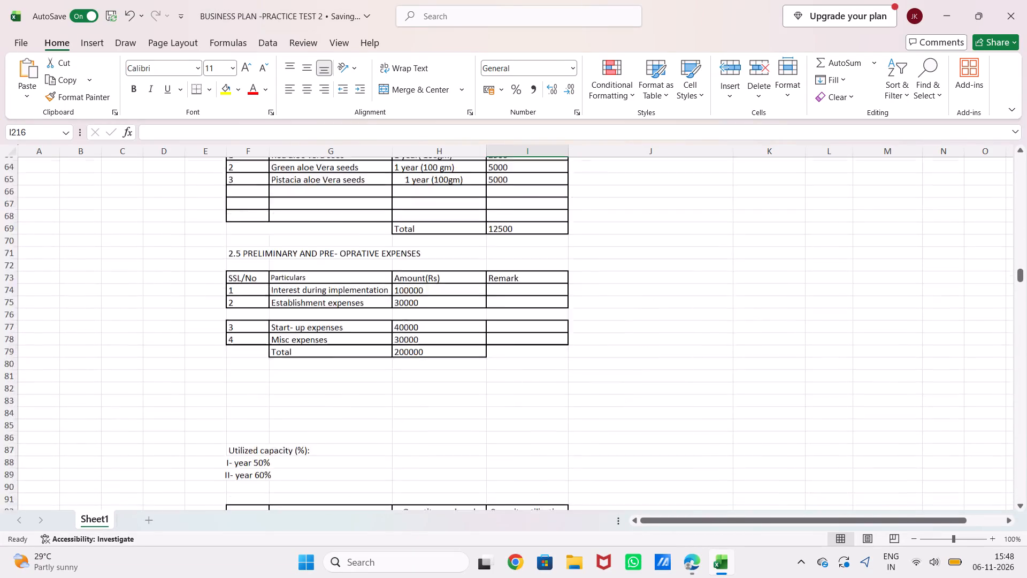
pyautogui.scroll(4, 522, 268)
pyautogui.scroll(-4, 522, 268)
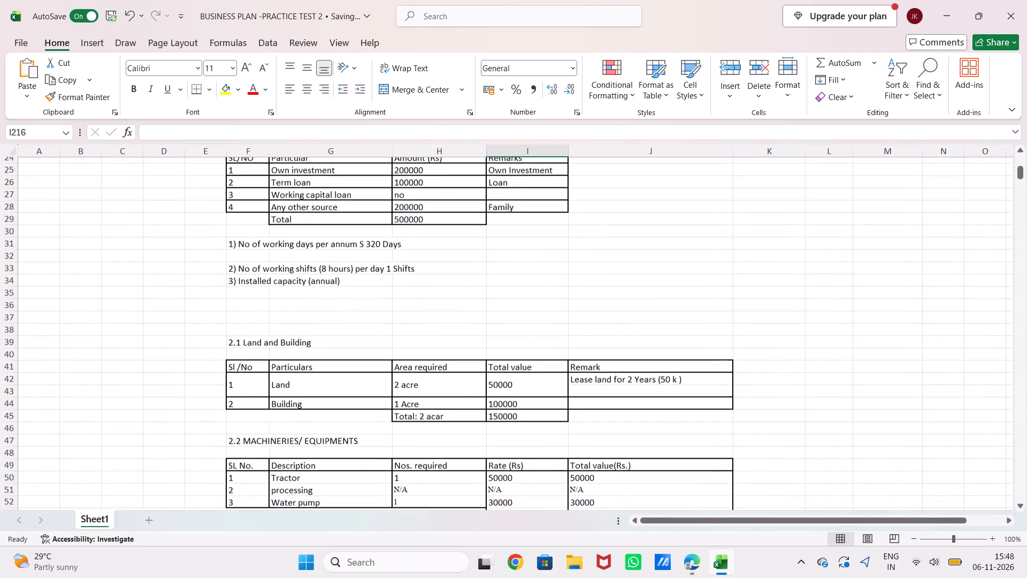
pyautogui.scroll(-3, 522, 268)
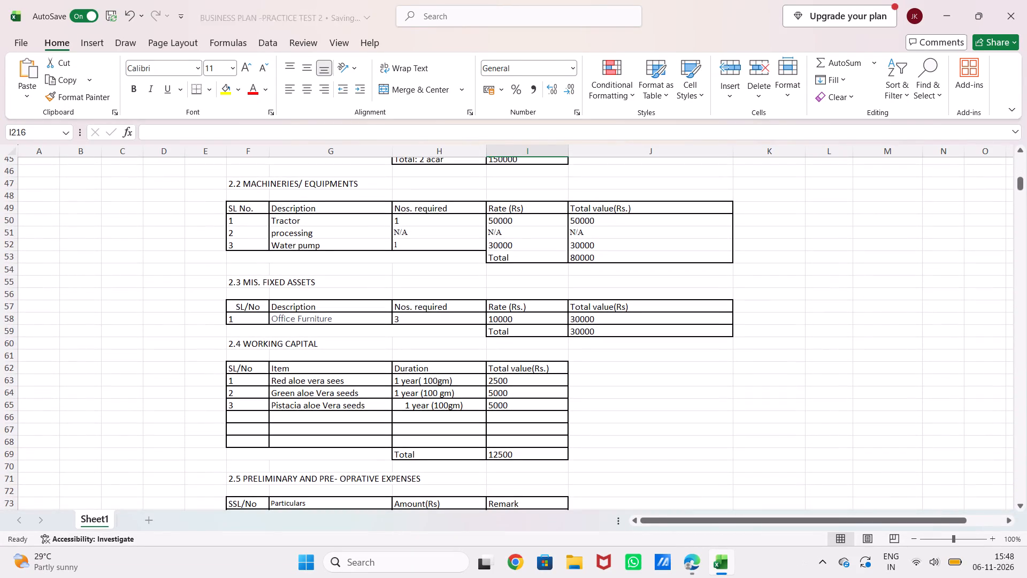
pyautogui.scroll(-3, 522, 268)
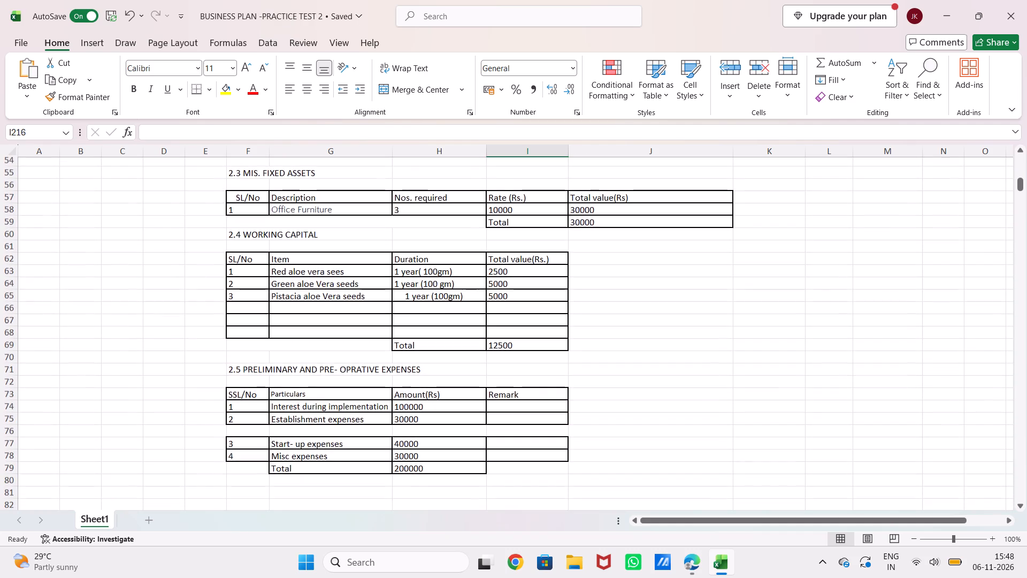
pyautogui.scroll(-2, 522, 268)
pyautogui.scroll(4, 522, 268)
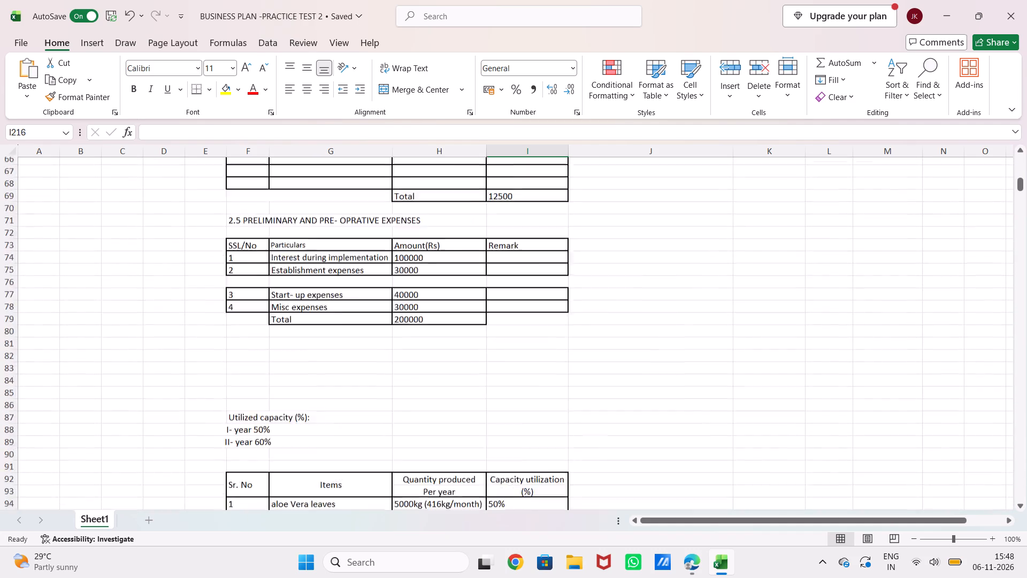
pyautogui.scroll(2, 522, 268)
pyautogui.scroll(-3, 522, 268)
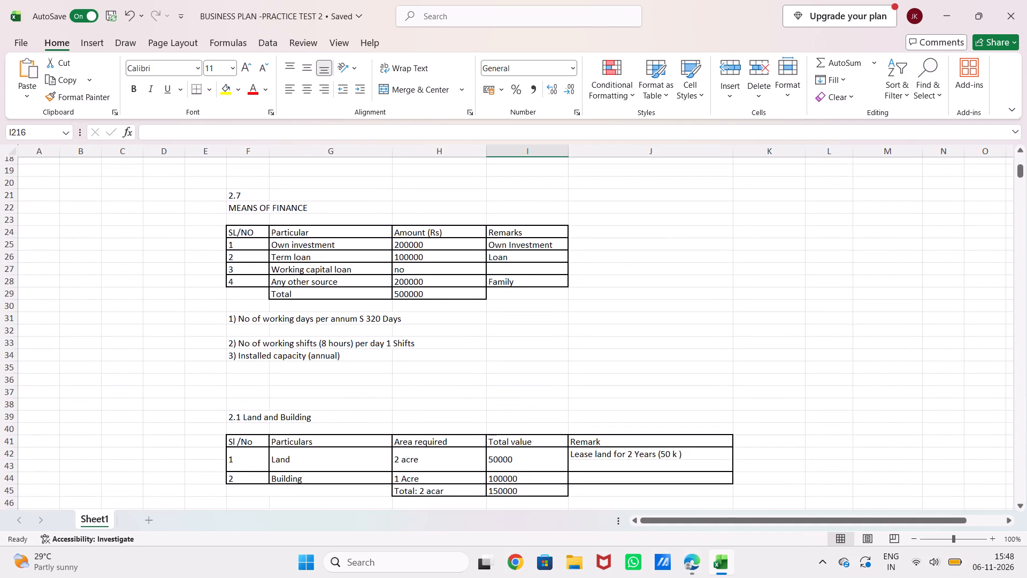
pyautogui.scroll(-11, 484, 284)
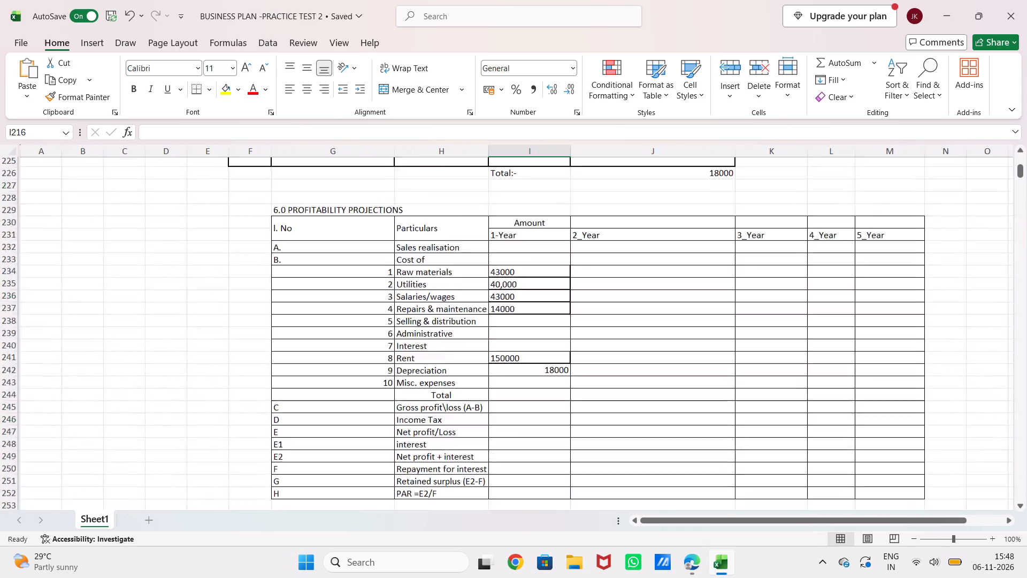
pyautogui.scroll(1, 484, 284)
pyautogui.scroll(-2, 484, 284)
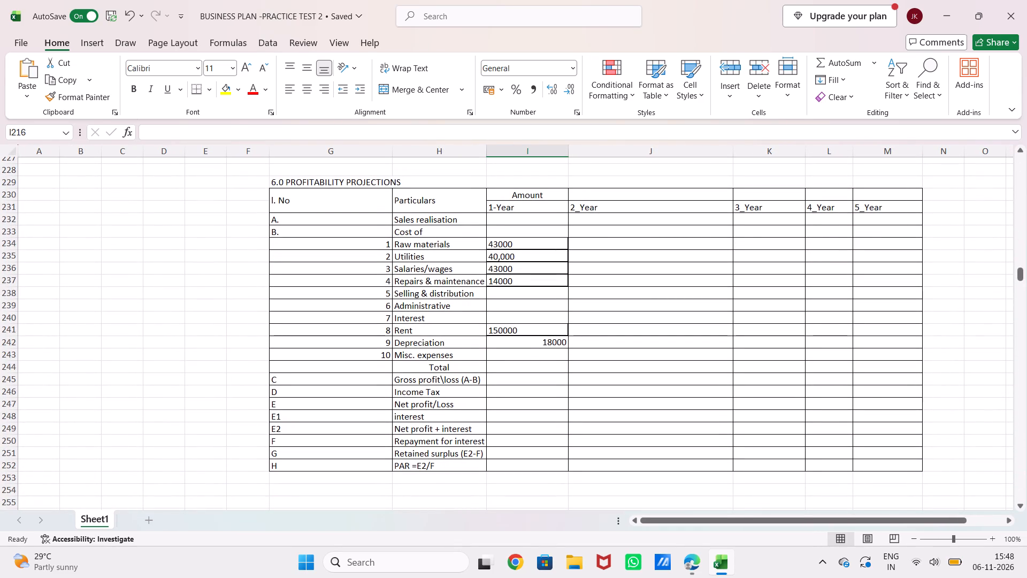
pyautogui.scroll(2, 484, 284)
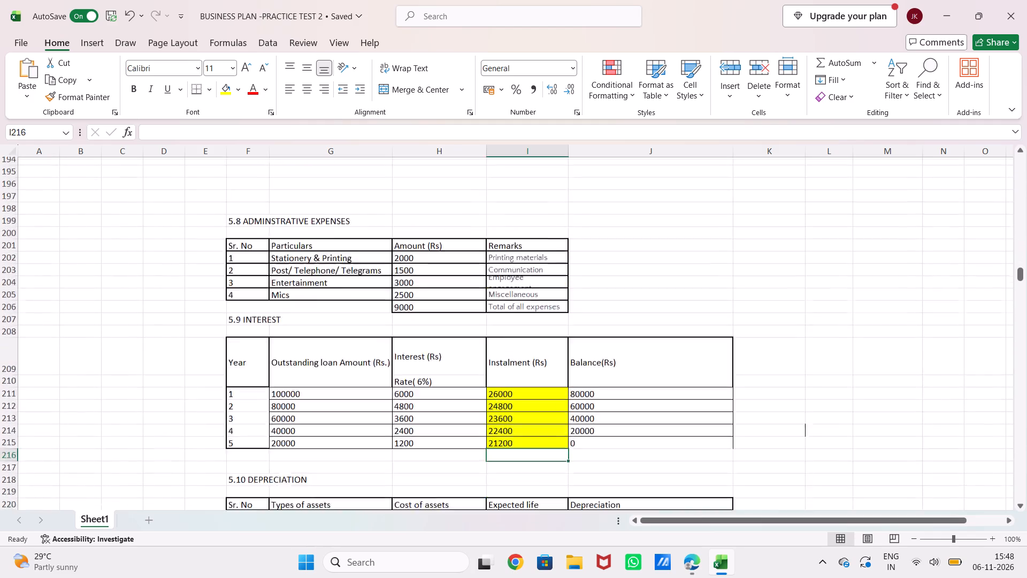
pyautogui.scroll(4, 484, 284)
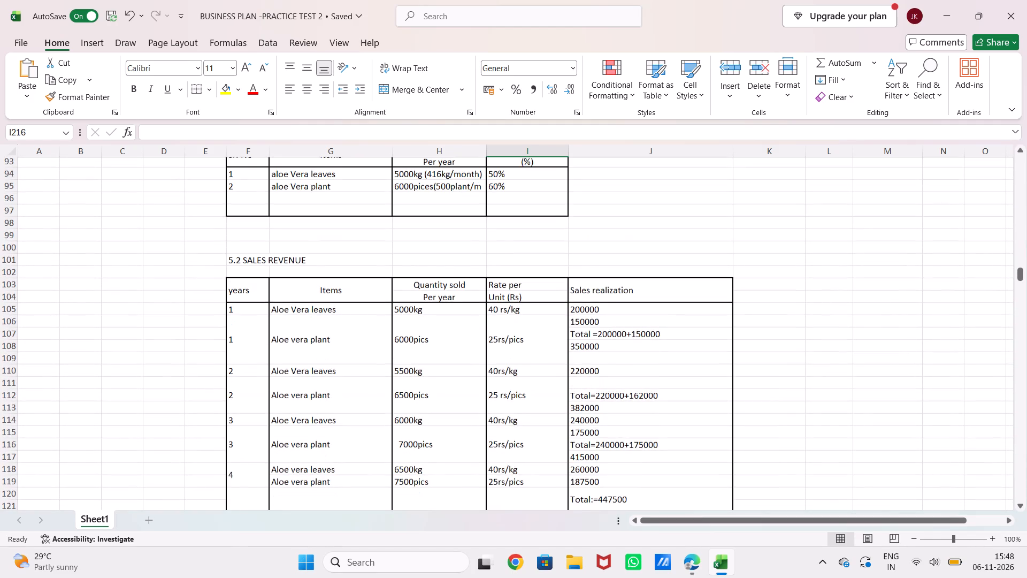
pyautogui.scroll(-1, 484, 284)
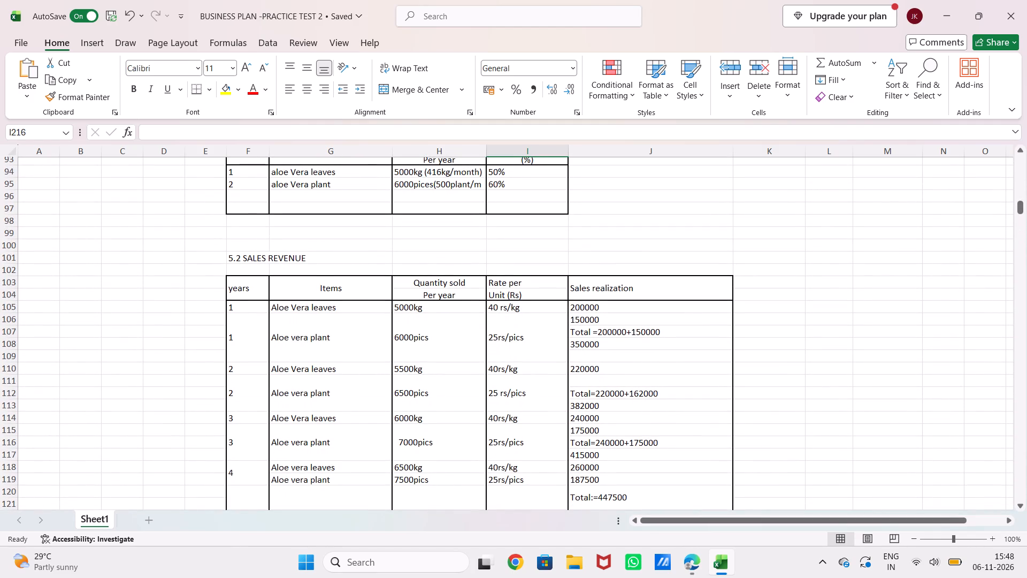
pyautogui.scroll(-1, 484, 284)
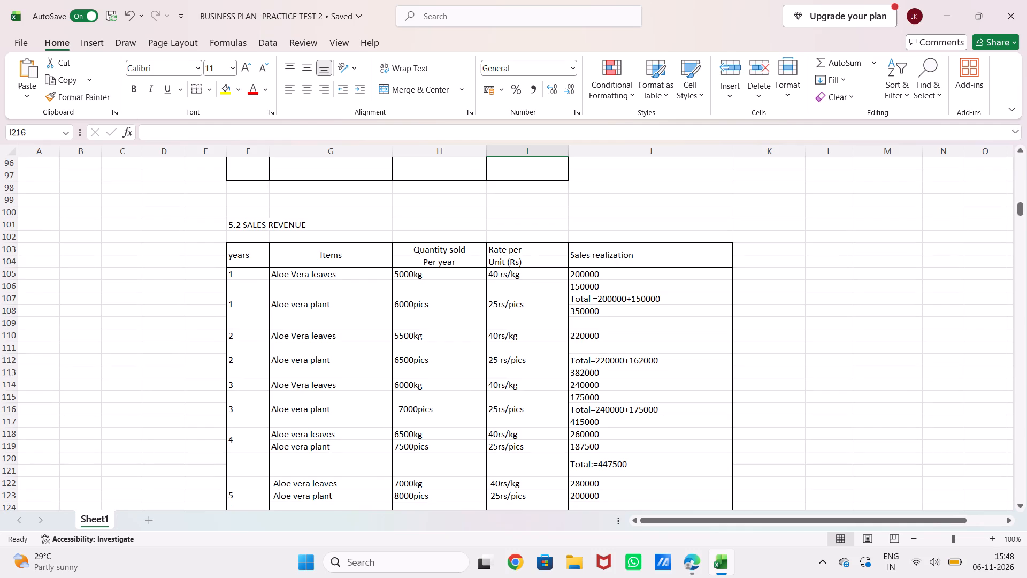
# Copy the 5.8 ADMINSTRATIVE EXPENSES total, 9000, from H206 into the 1-Year Administrative cell, I239, of 6.0 PROFITABILITY PROJECTIONS.
pyautogui.scroll(-2, 484, 284)
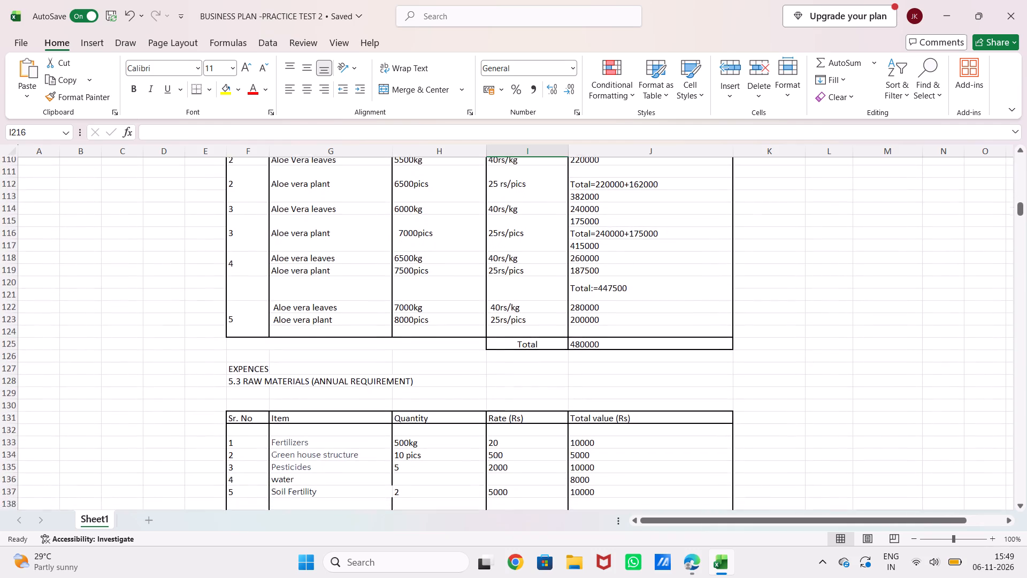
pyautogui.scroll(-6, 484, 284)
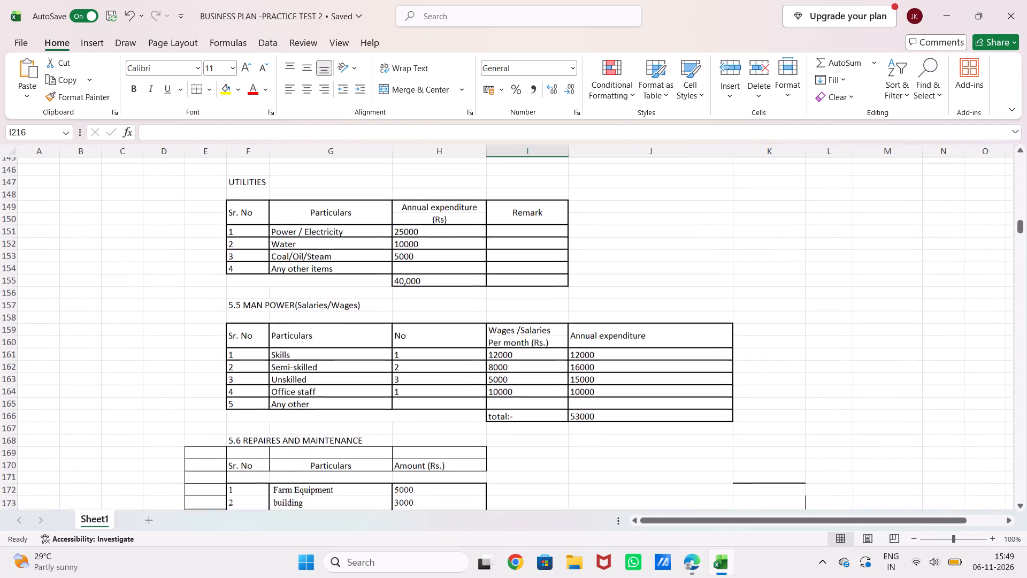
pyautogui.scroll(-5, 484, 284)
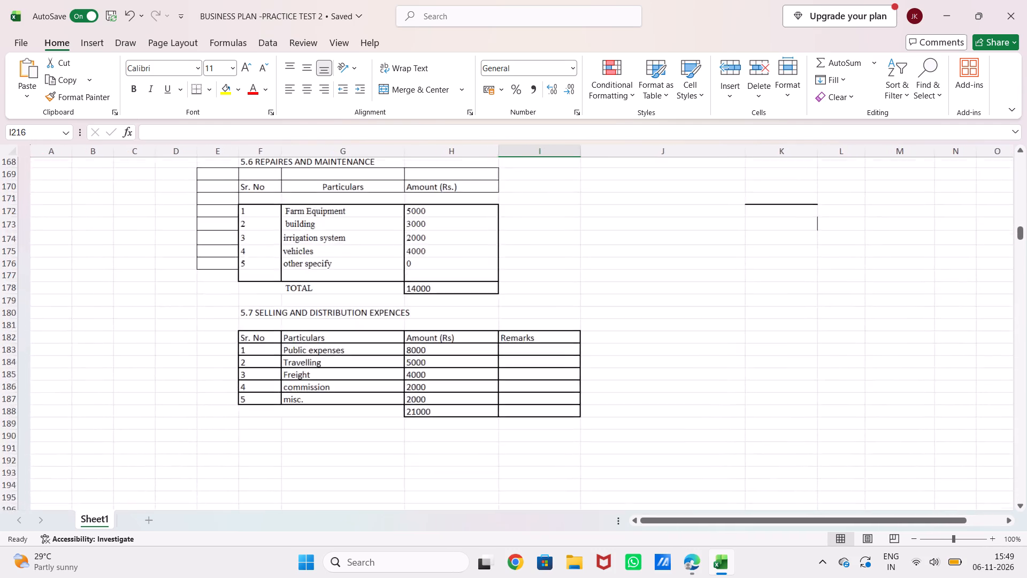
pyautogui.scroll(-3, 484, 284)
pyautogui.scroll(2, 484, 284)
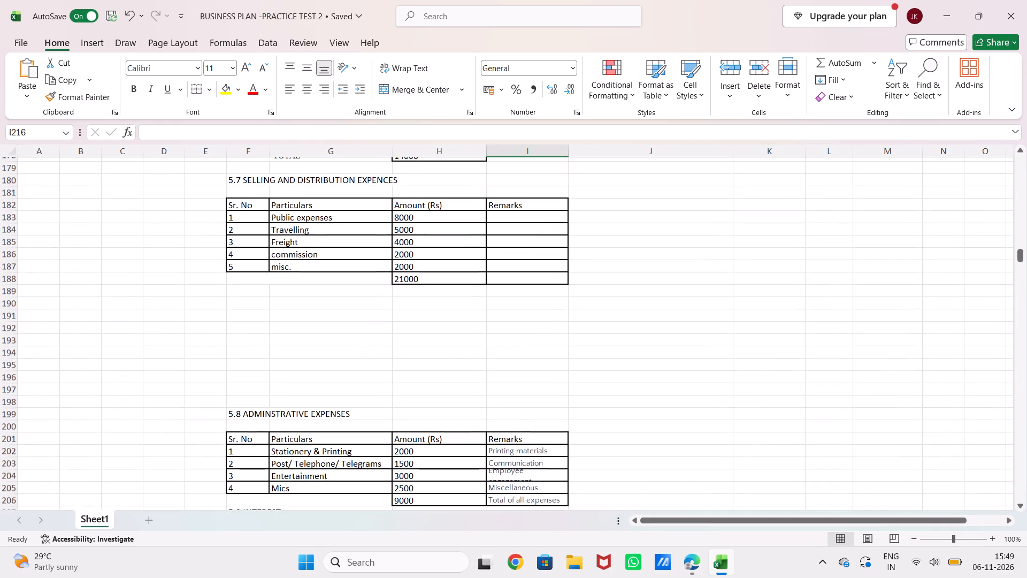
pyautogui.scroll(1, 484, 284)
pyautogui.scroll(-3, 484, 284)
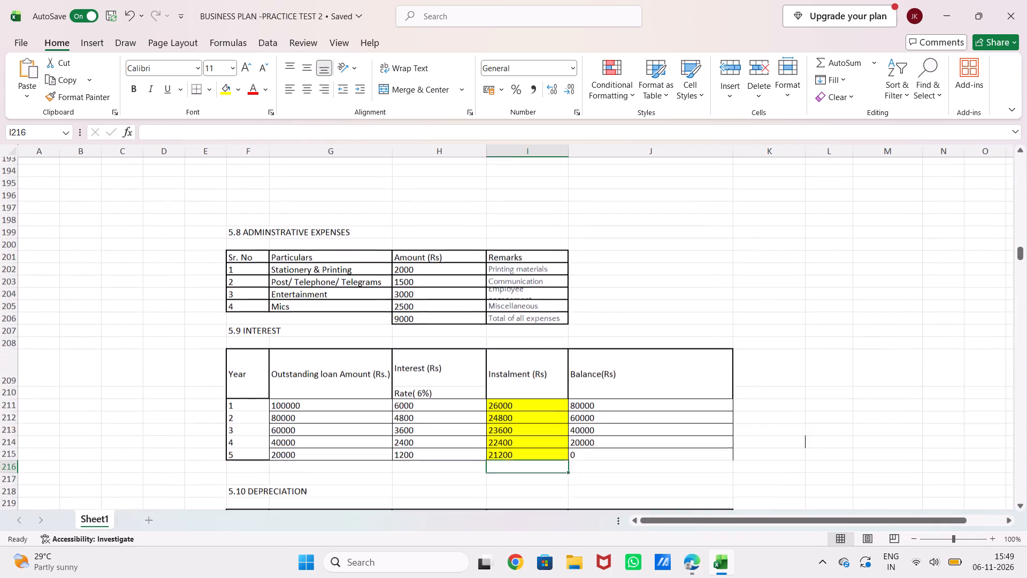
pyautogui.scroll(-1, 484, 284)
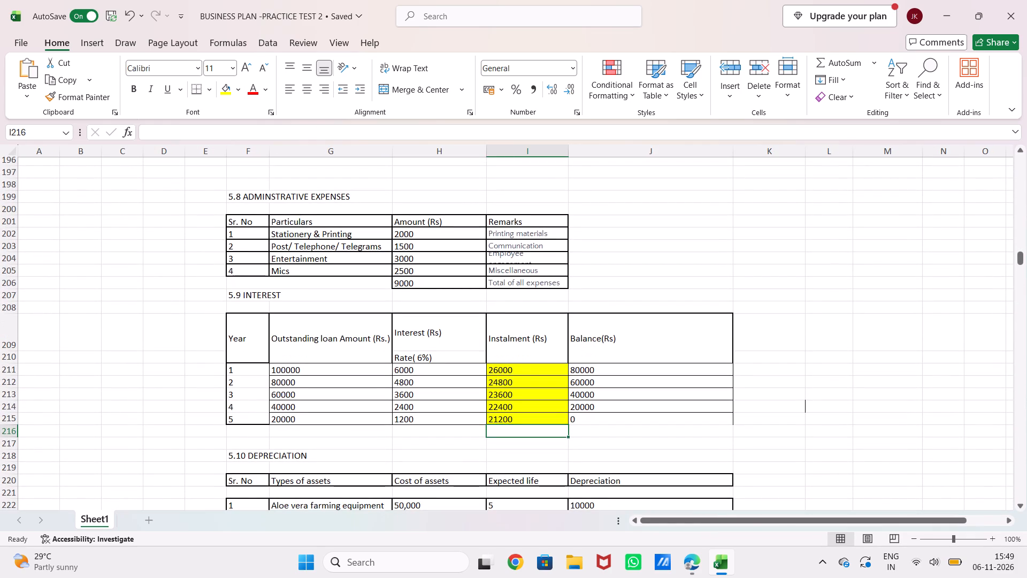
pyautogui.click(434, 287)
pyautogui.hotkey('ctrl', 'c')
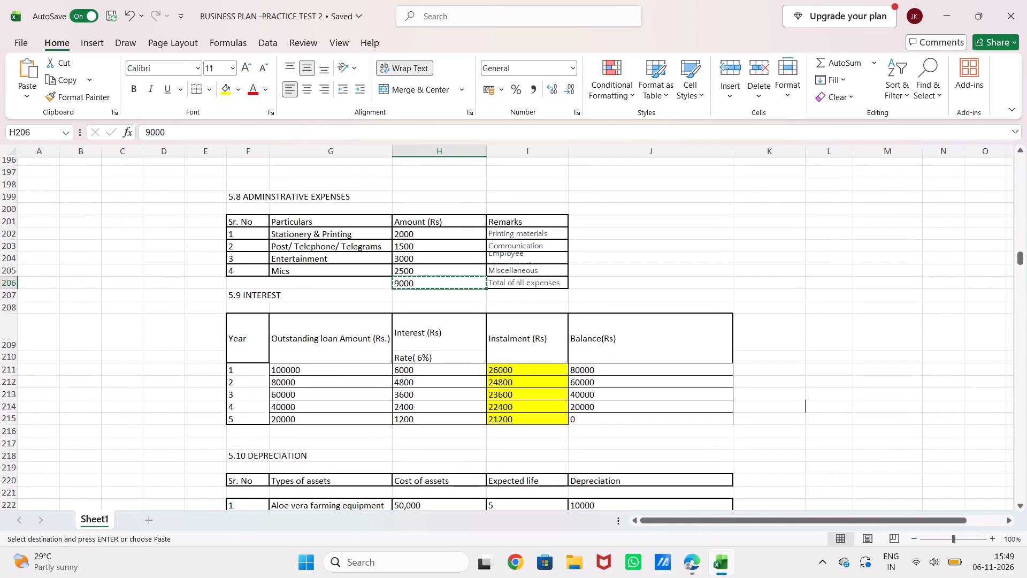
pyautogui.scroll(-3, 578, 294)
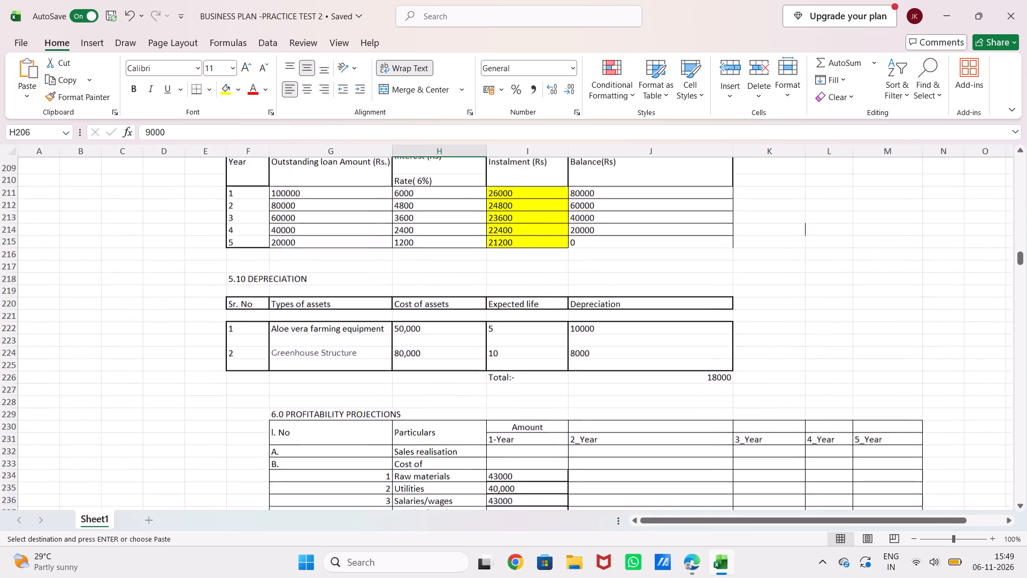
pyautogui.scroll(-2, 578, 294)
pyautogui.scroll(3, 578, 294)
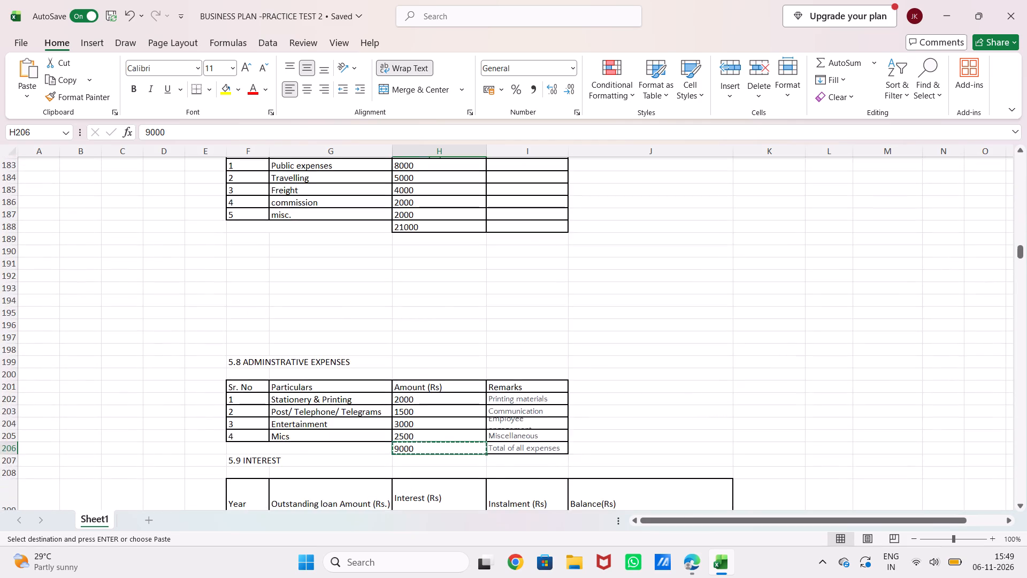
pyautogui.scroll(-5, 578, 294)
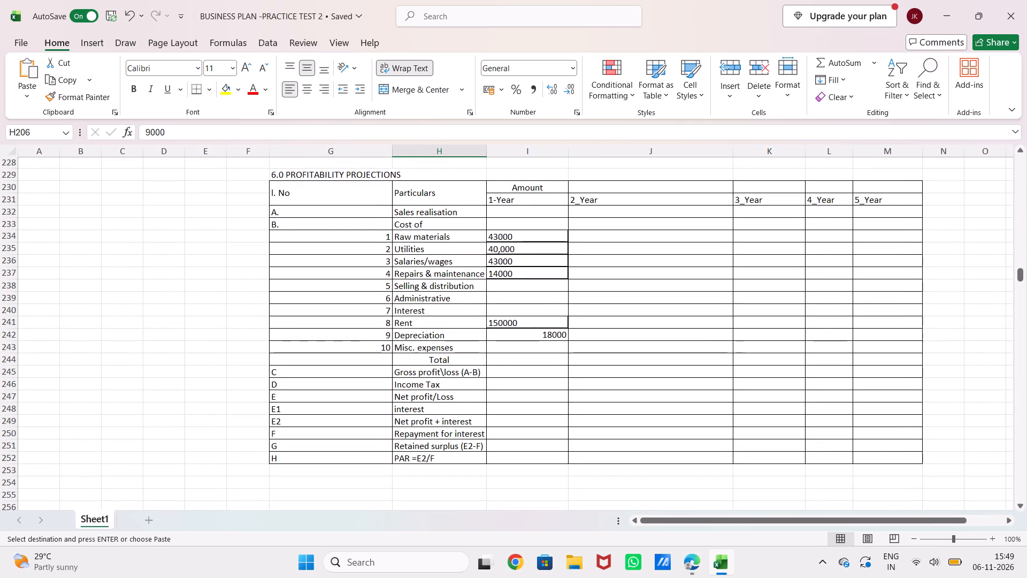
pyautogui.click(509, 299)
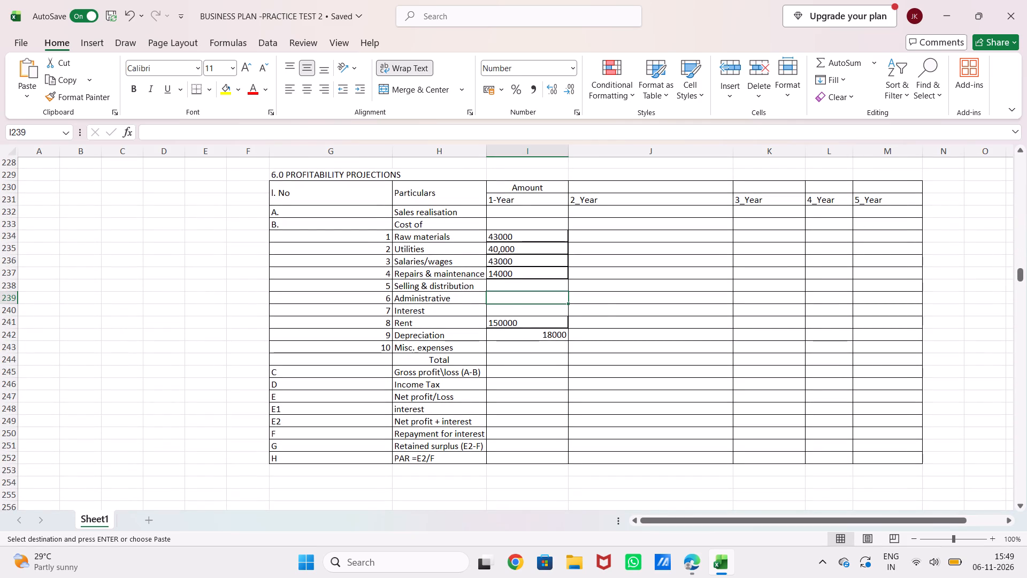
pyautogui.hotkey('ctrl', 'v')
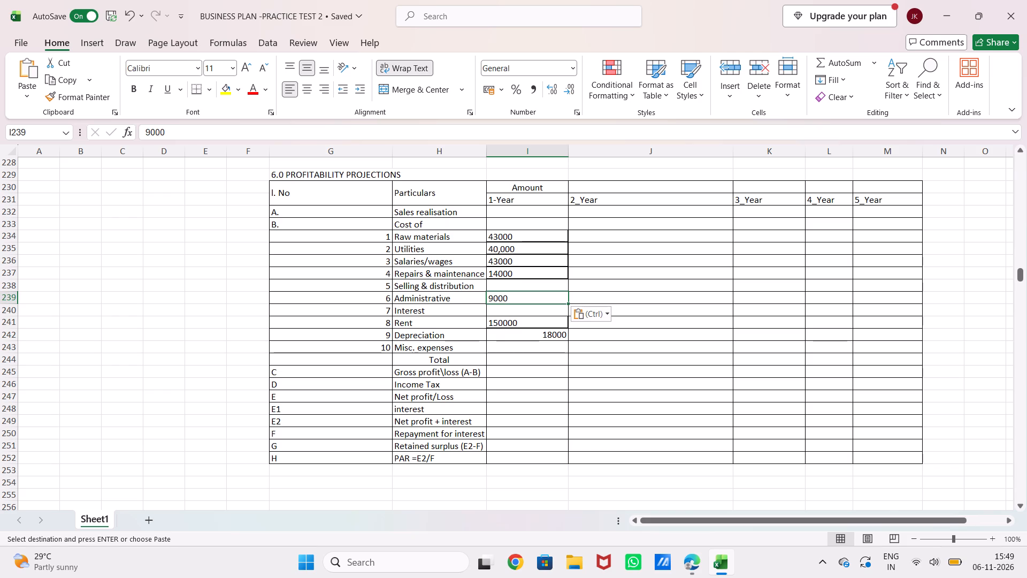
pyautogui.press('Escape')
# Review the 5.8 ADMINSTRATIVE EXPENSES, 5.9 INTEREST and 5.10 DEPRECIATION tables against the rows still empty in 6.0 PROFITABILITY PROJECTIONS.
pyautogui.scroll(1, 347, 378)
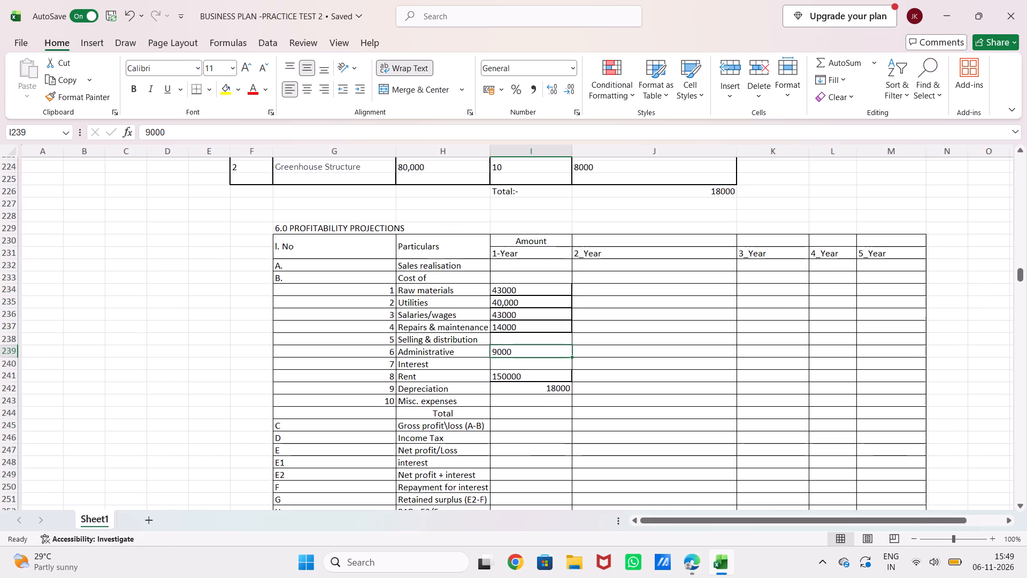
pyautogui.scroll(1, 347, 378)
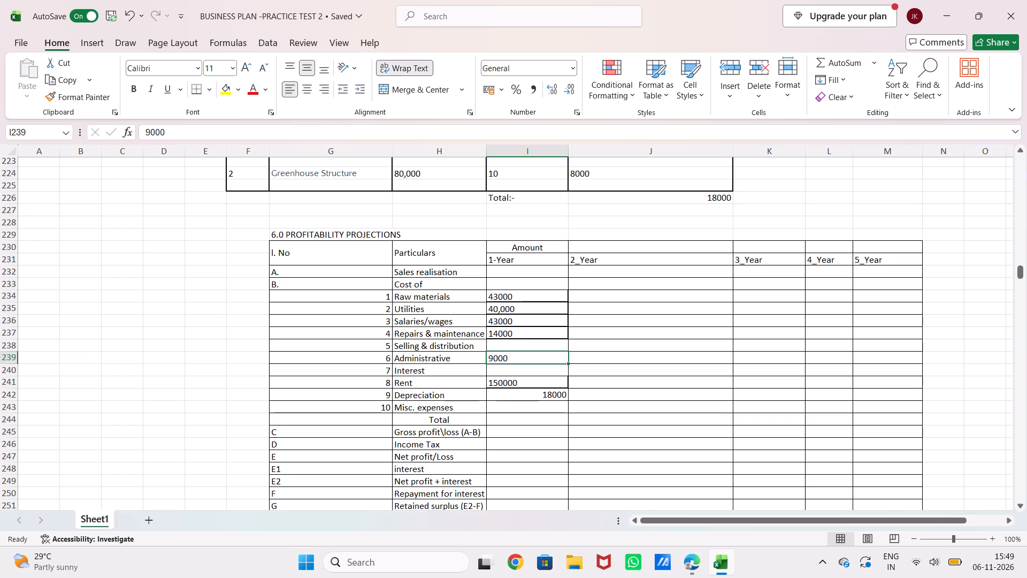
pyautogui.scroll(3, 515, 373)
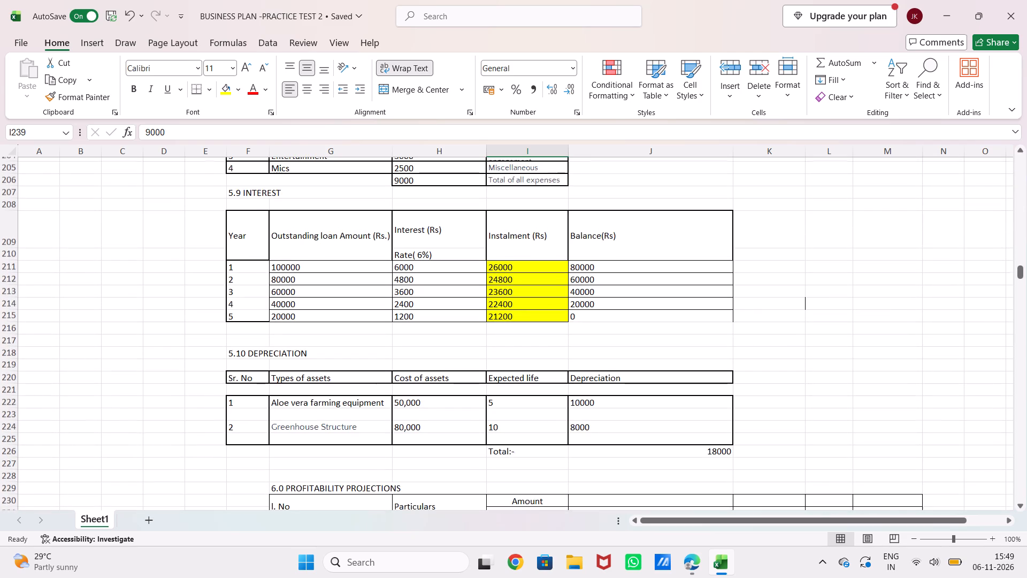
pyautogui.scroll(1, 515, 373)
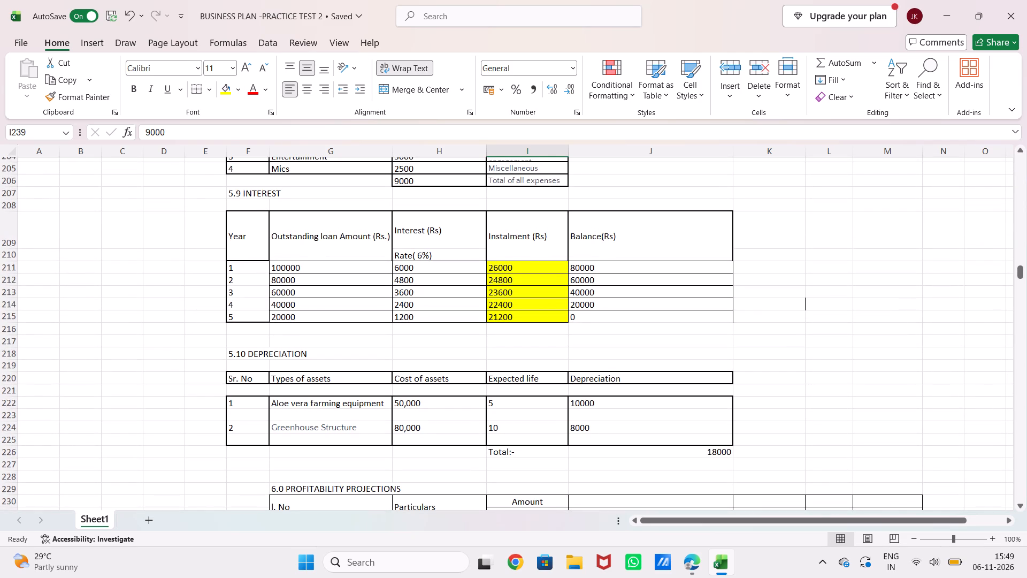
pyautogui.scroll(3, 515, 373)
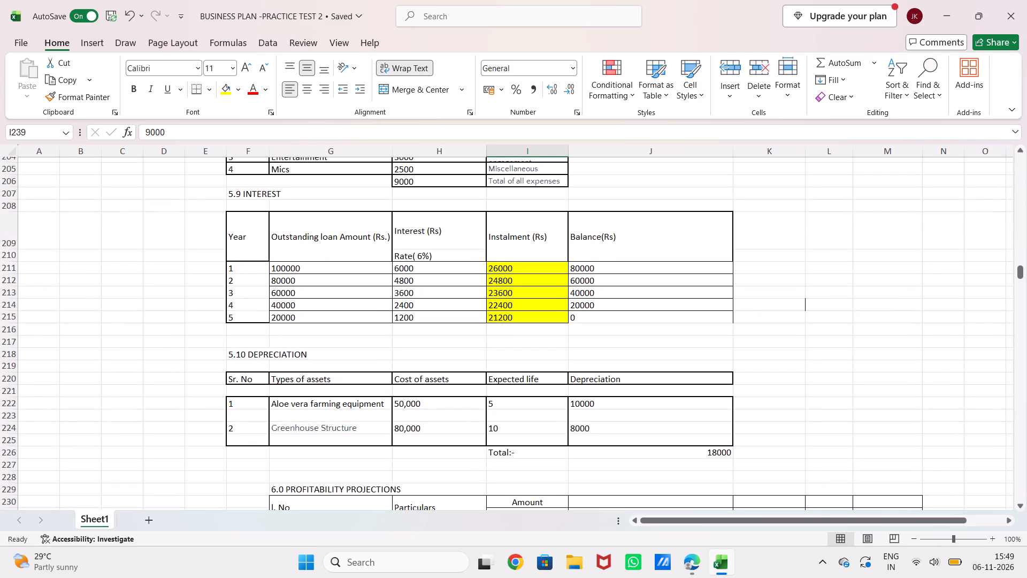
pyautogui.scroll(3, 515, 373)
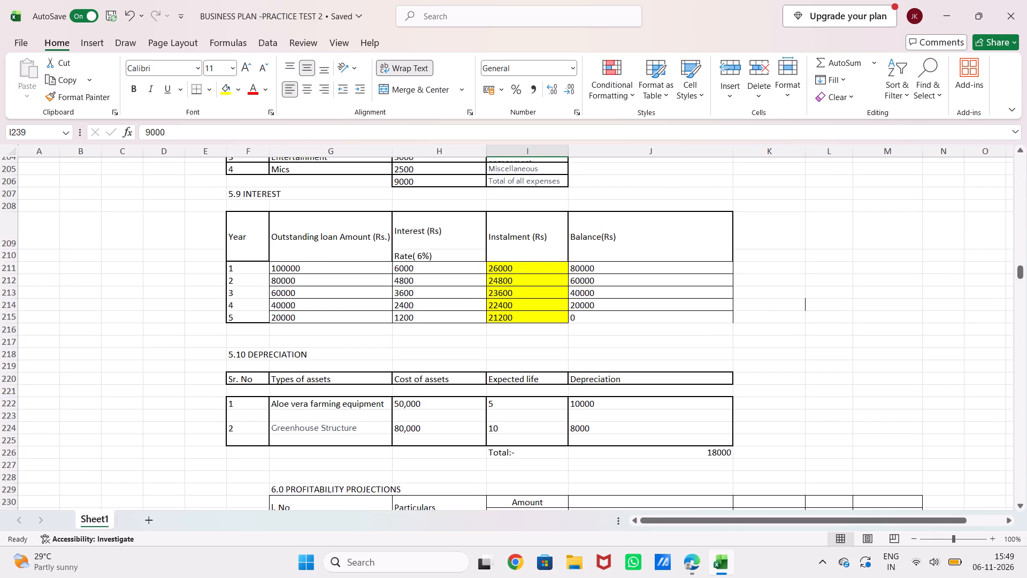
pyautogui.scroll(1, 515, 373)
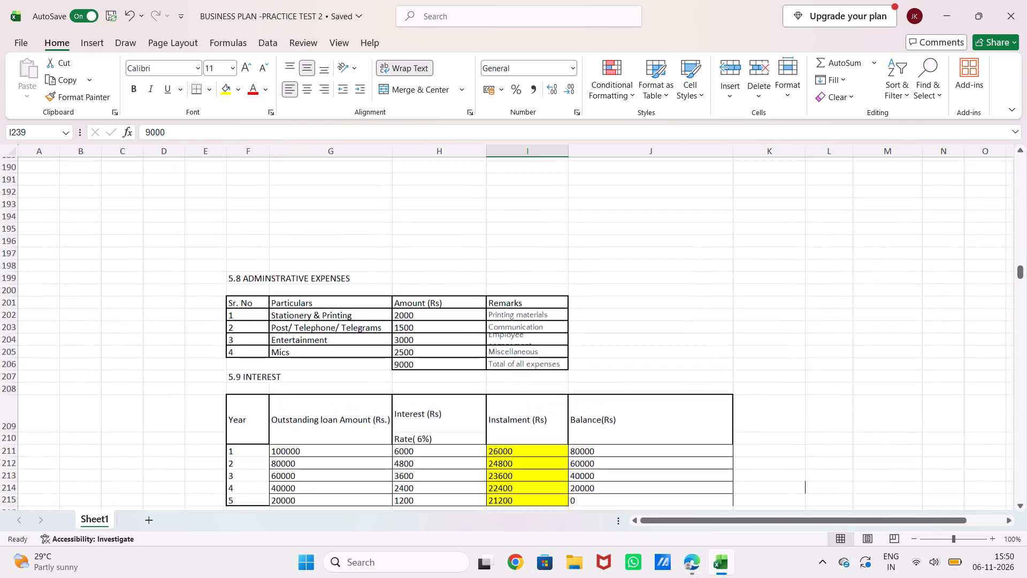
pyautogui.scroll(-2, 515, 373)
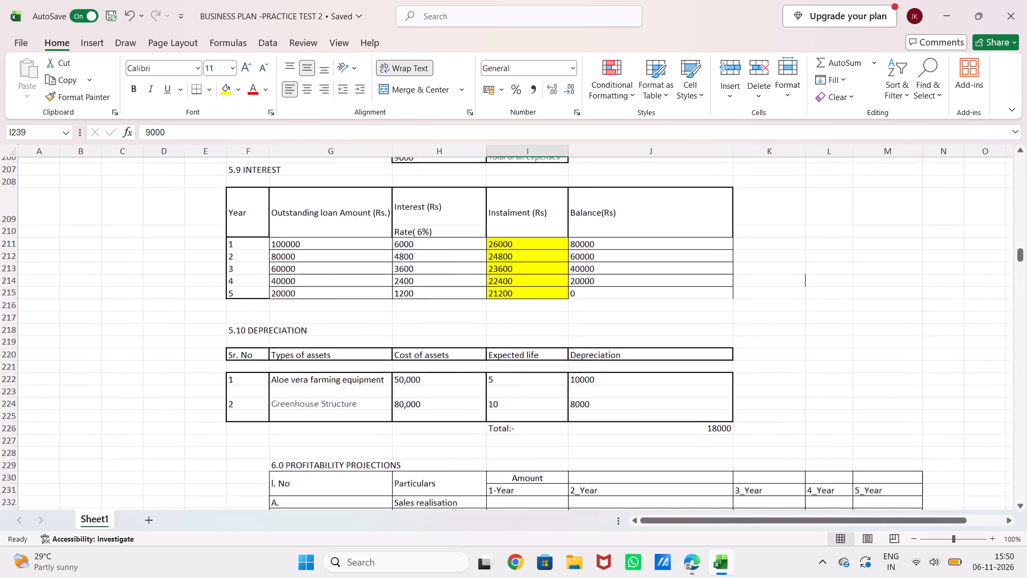
pyautogui.scroll(-2, 515, 373)
# Copy the 5.7 SELLING AND DISTRIBUTION EXPENCES total, 21000, from H188 into the 1-Year Selling & distribution cell, I238, of 6.0 PROFITABILITY PROJECTIONS.
pyautogui.scroll(4, 515, 373)
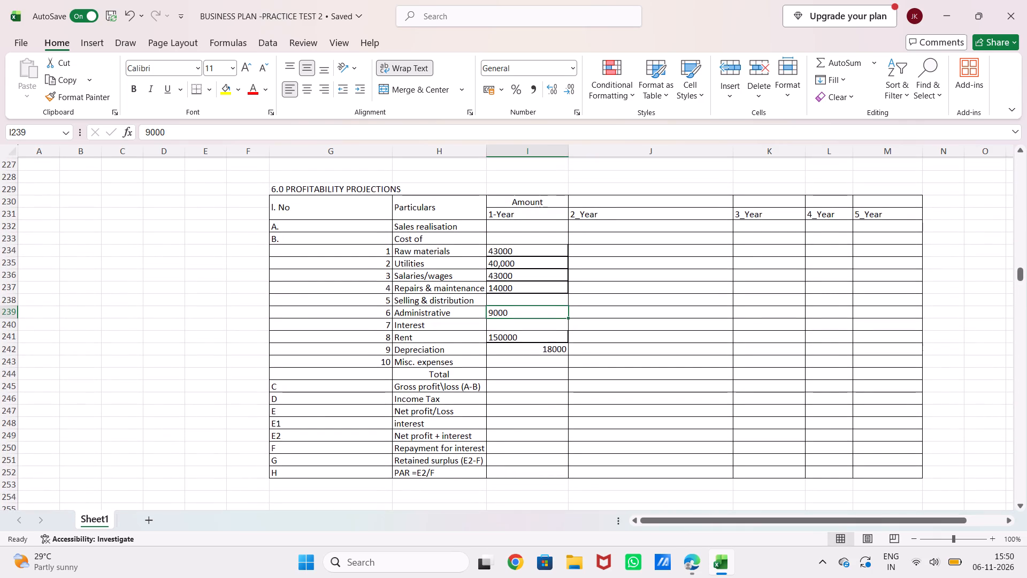
pyautogui.scroll(4, 515, 373)
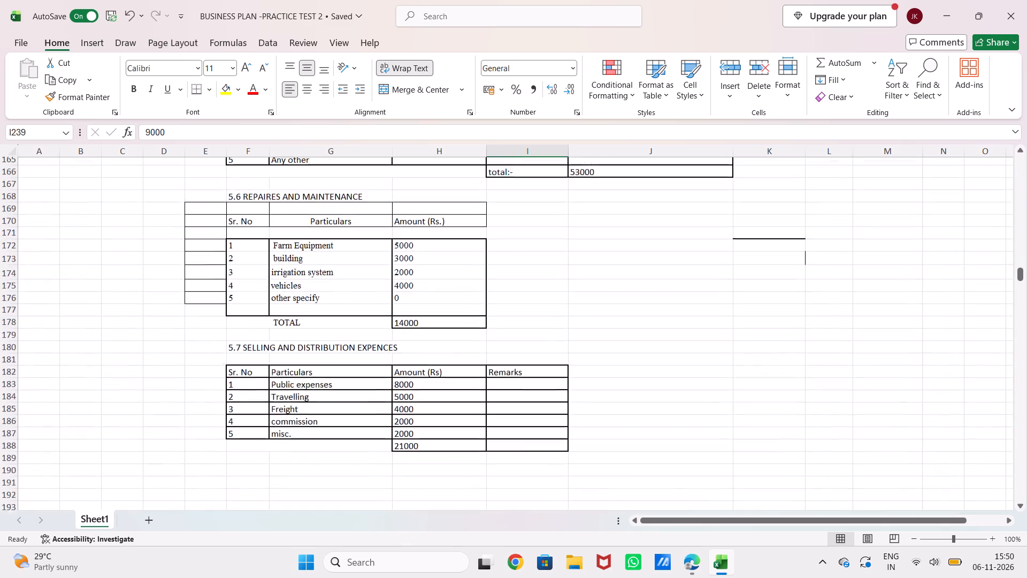
pyautogui.scroll(2, 515, 373)
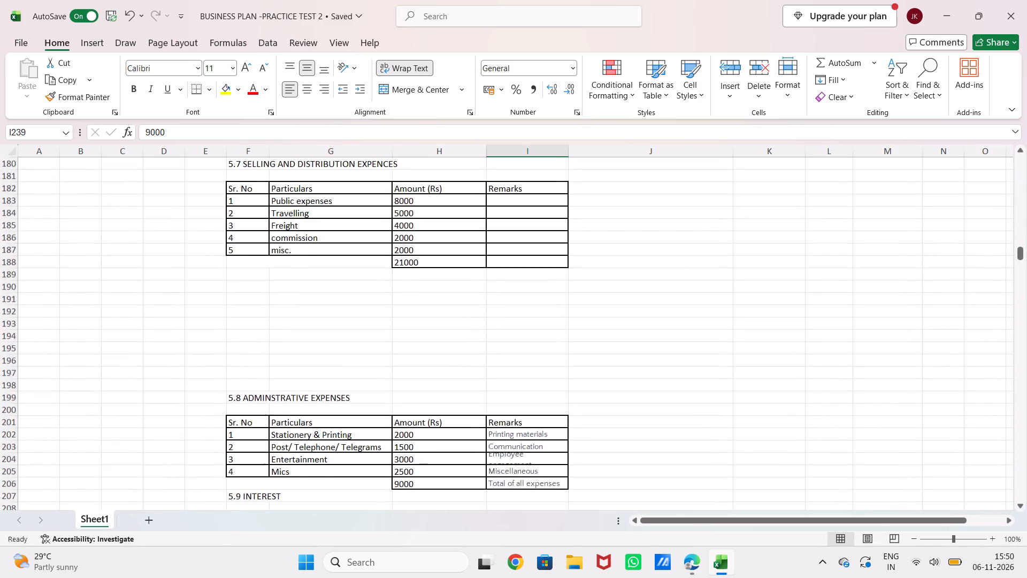
pyautogui.scroll(1, 515, 373)
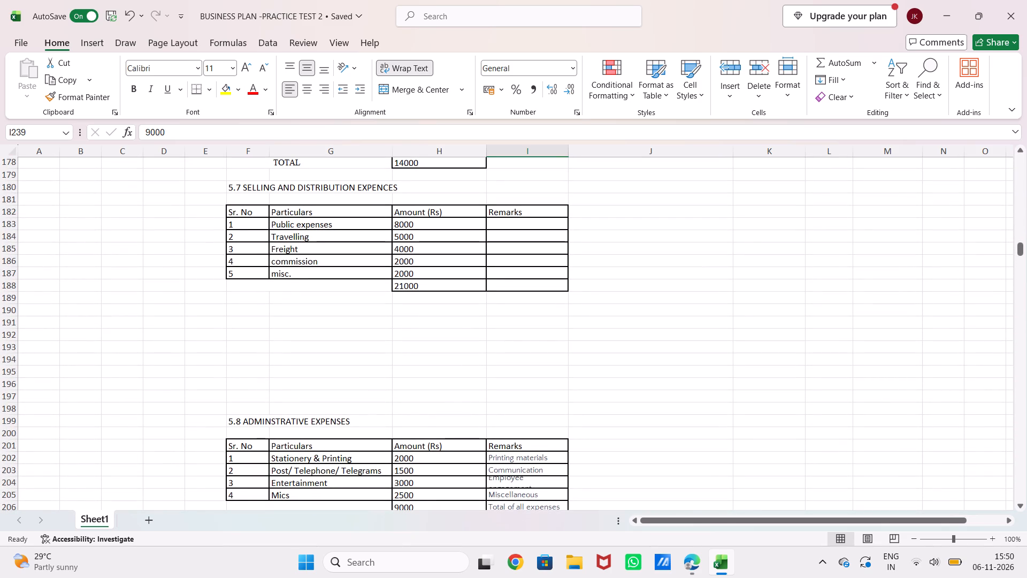
pyautogui.click(432, 288)
pyautogui.click(432, 288)
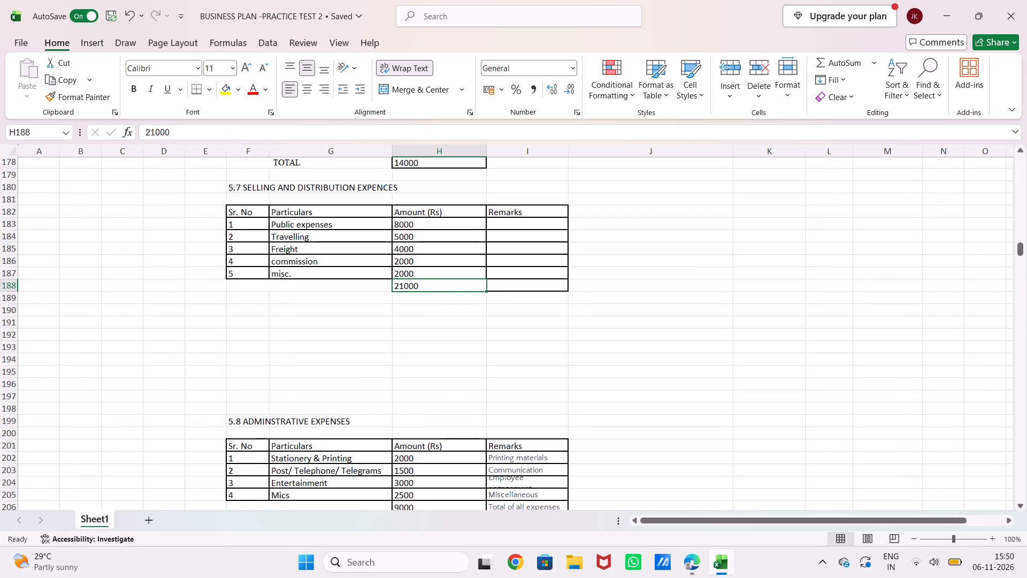
pyautogui.hotkey('ctrl', 'c')
pyautogui.scroll(-6, 432, 288)
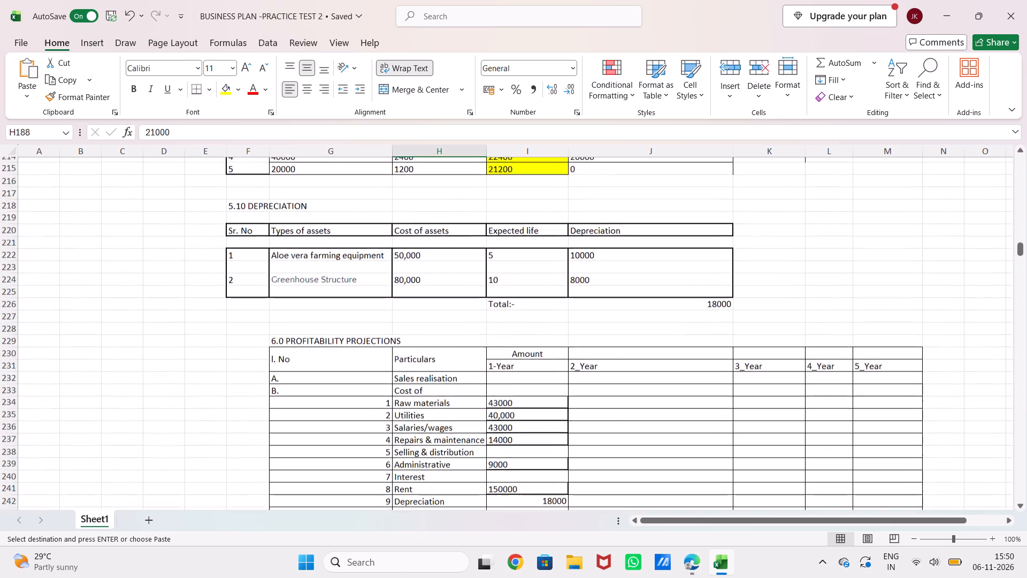
pyautogui.scroll(-2, 432, 288)
pyautogui.click(492, 360)
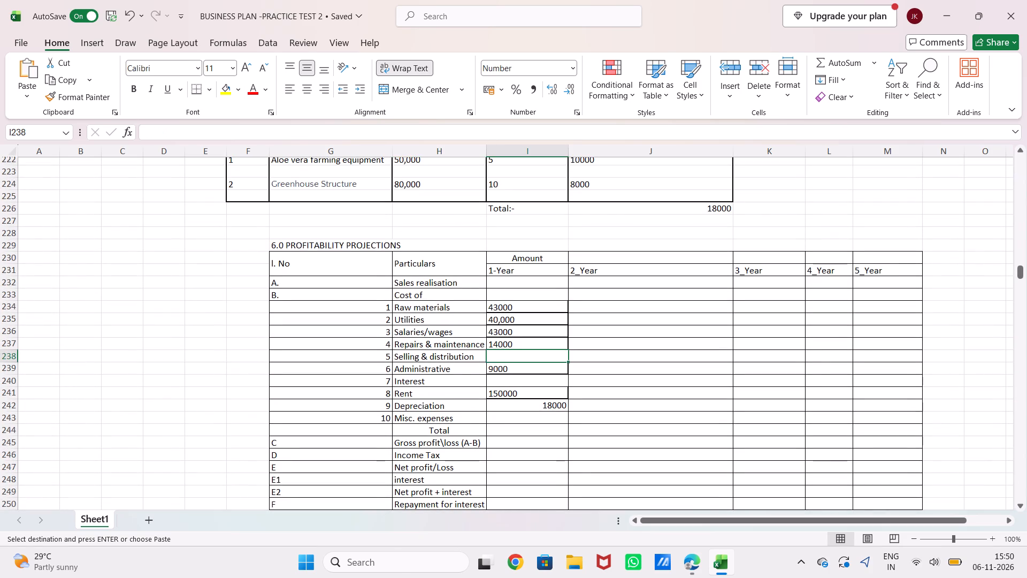
pyautogui.hotkey('ctrl', 'v')
pyautogui.press('Escape')
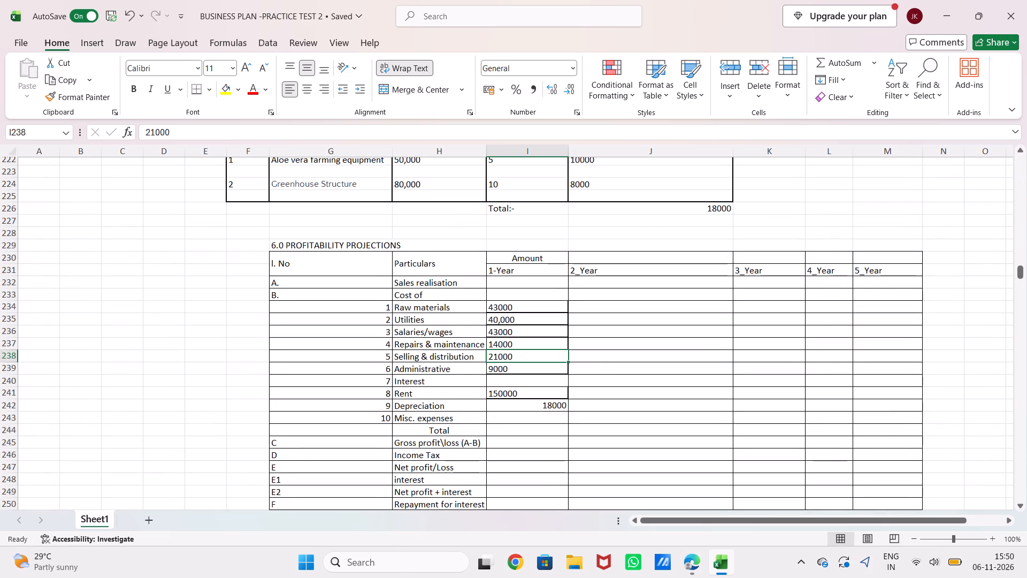
# Look up the sales realization totals in the 5.2 SALES REVENUE table for the Sales realisation row of 6.0 PROFITABILITY PROJECTIONS.
pyautogui.scroll(8, 492, 317)
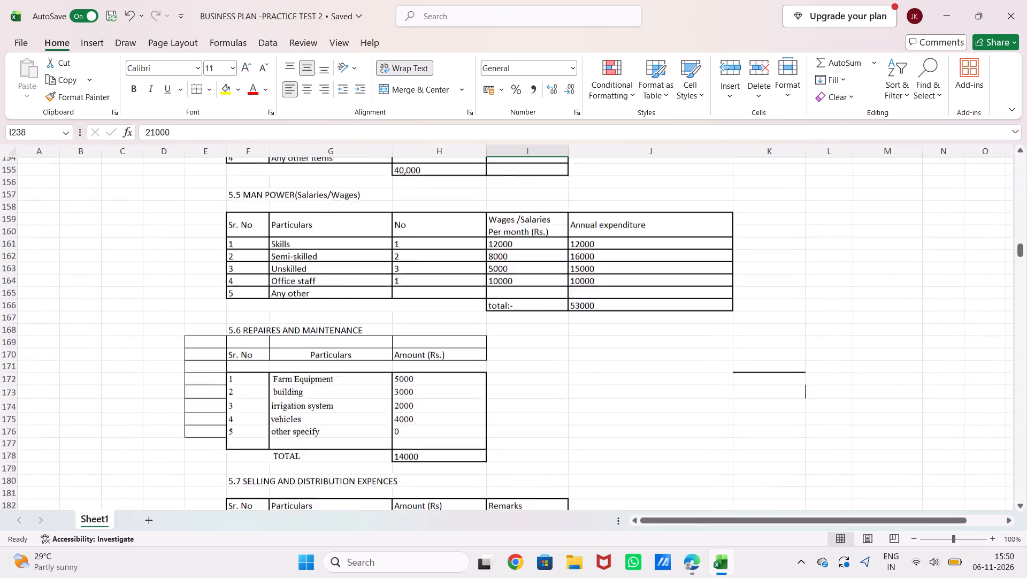
pyautogui.scroll(6, 492, 317)
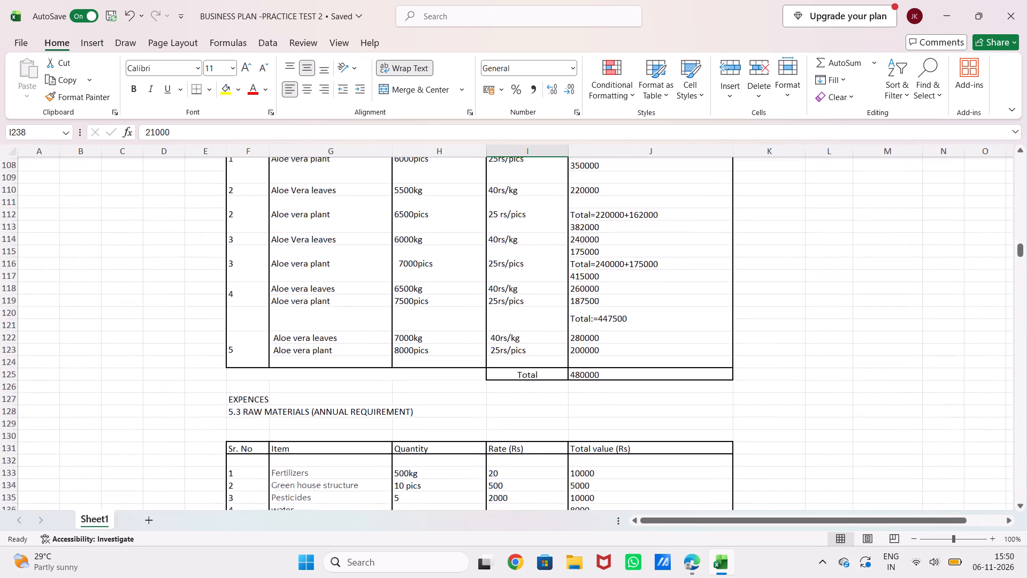
pyautogui.scroll(3, 492, 317)
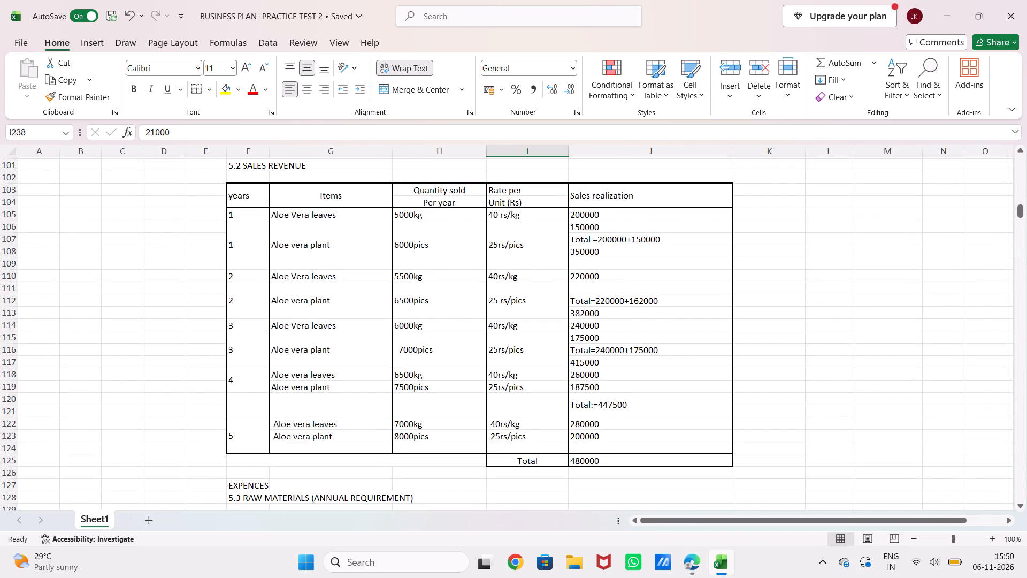
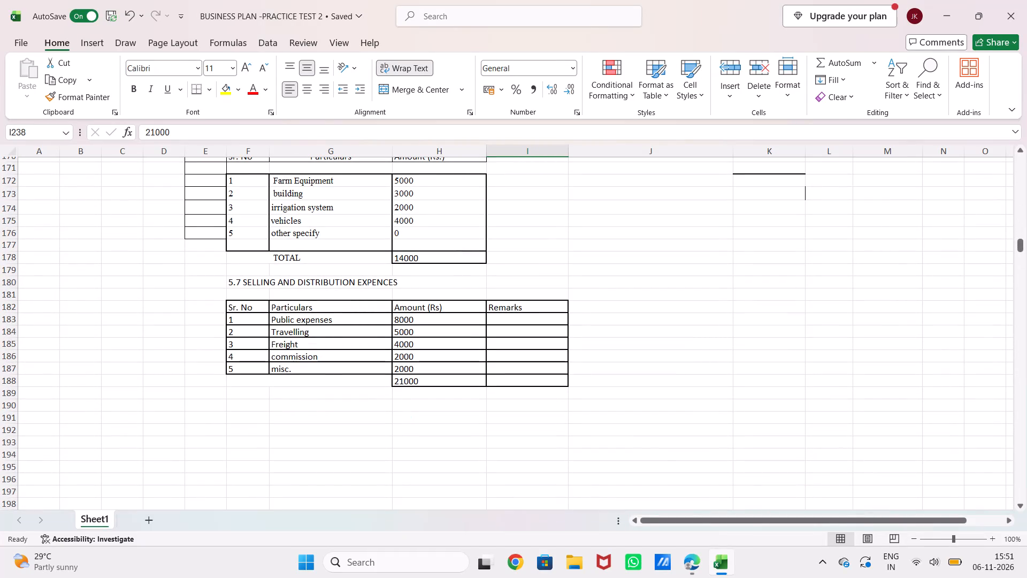
# Return past the 5.8 ADMINSTRATIVE EXPENSES and 5.9 INTEREST tables towards the Sales realisation row of 6.0 PROFITABILITY PROJECTIONS.
pyautogui.scroll(-4, 492, 317)
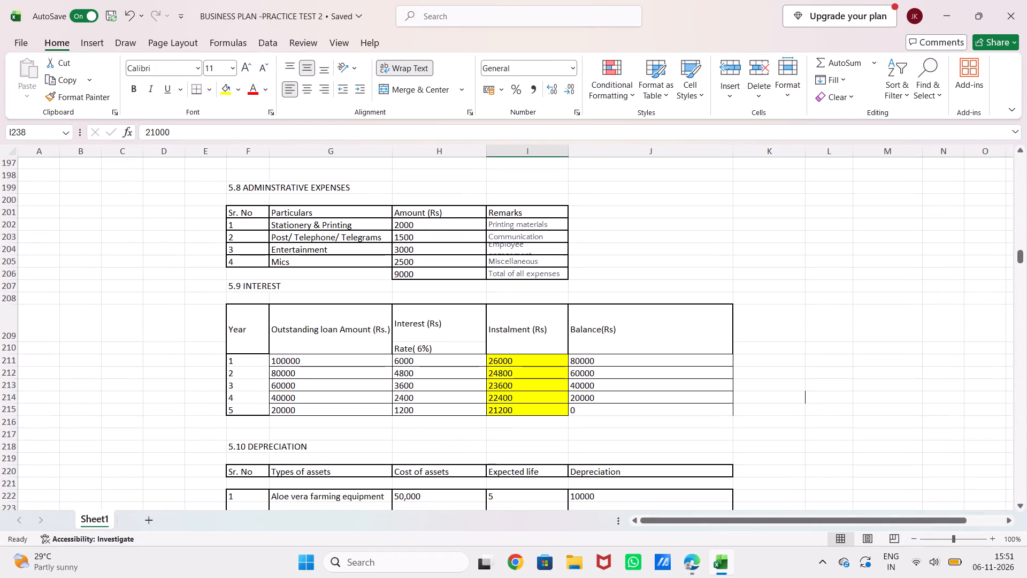
pyautogui.scroll(-1, 492, 317)
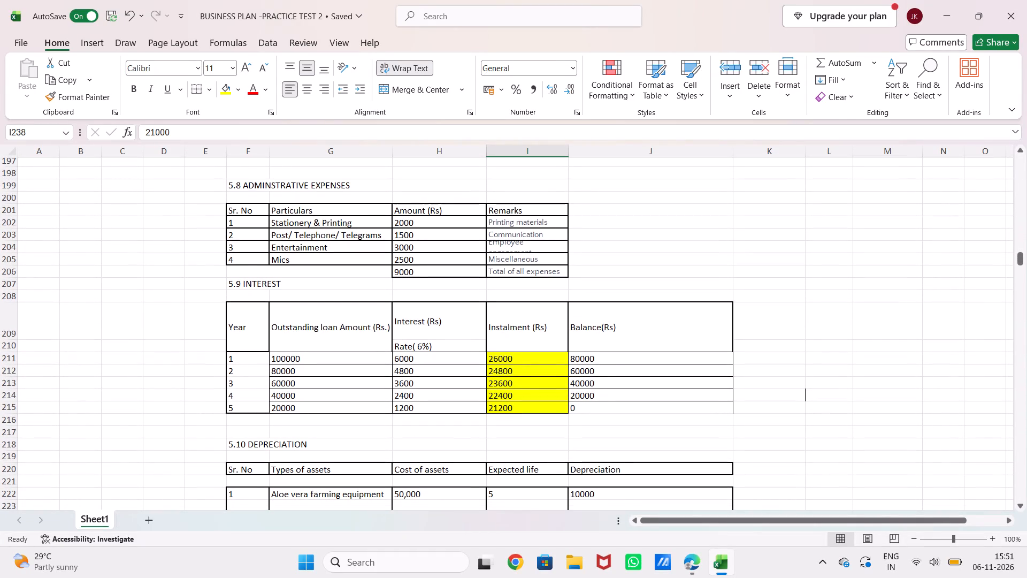
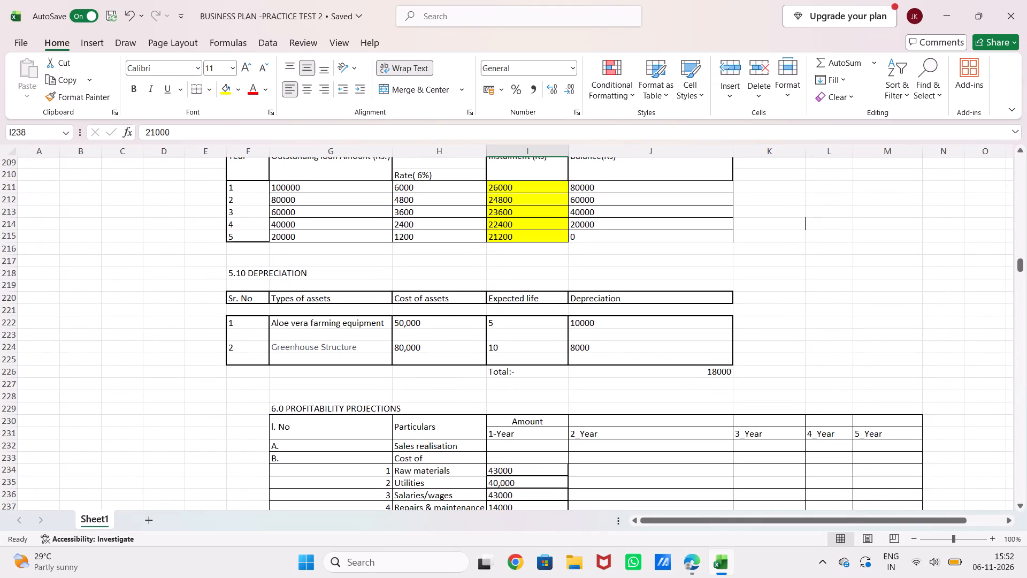
# Check the 1-Year column of the 6.0 PROFITABILITY PROJECTIONS table from Sales realisation through the PAR row.
pyautogui.scroll(-1, 492, 317)
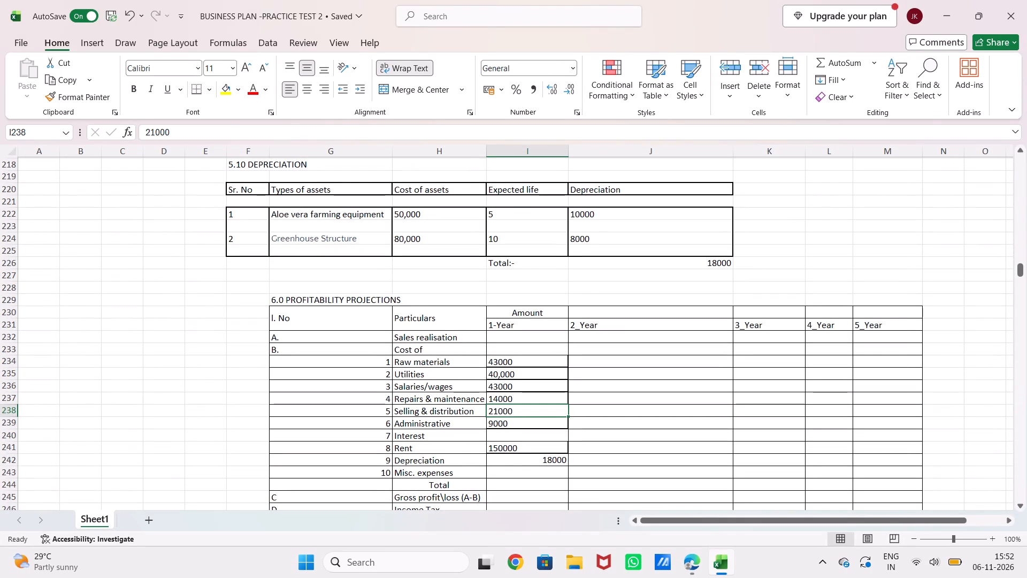
pyautogui.scroll(-1, 515, 435)
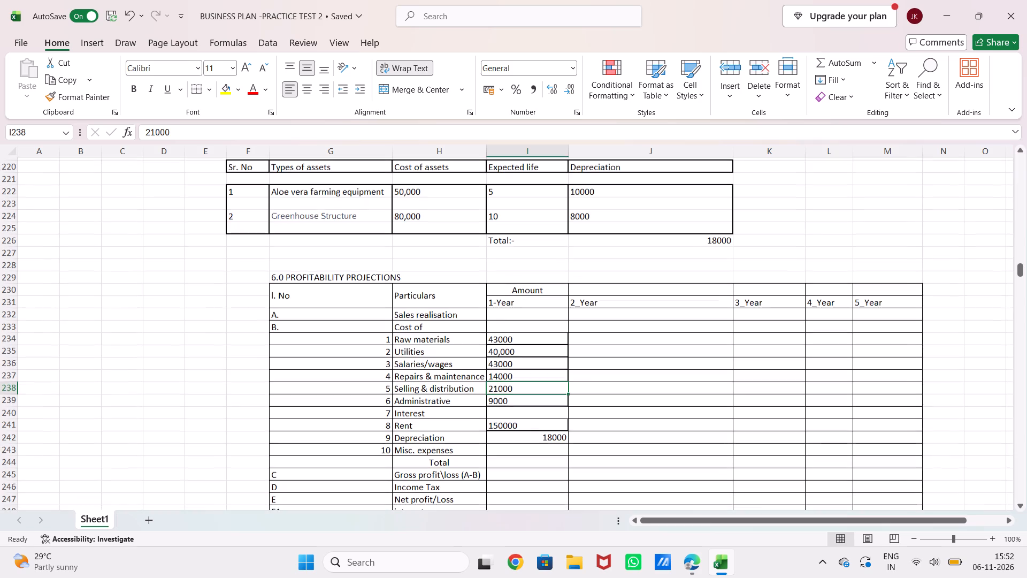
pyautogui.scroll(-2, 515, 435)
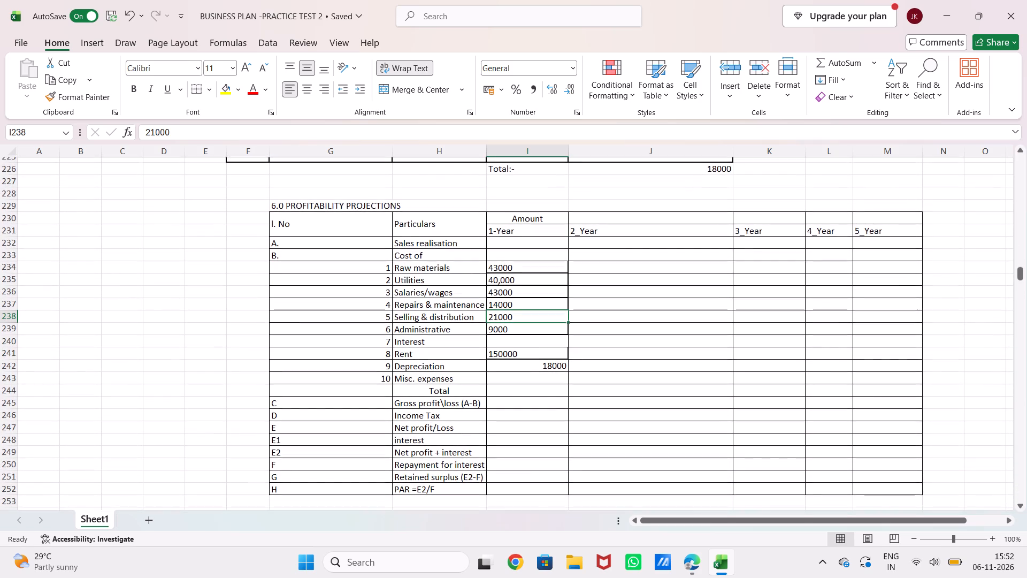
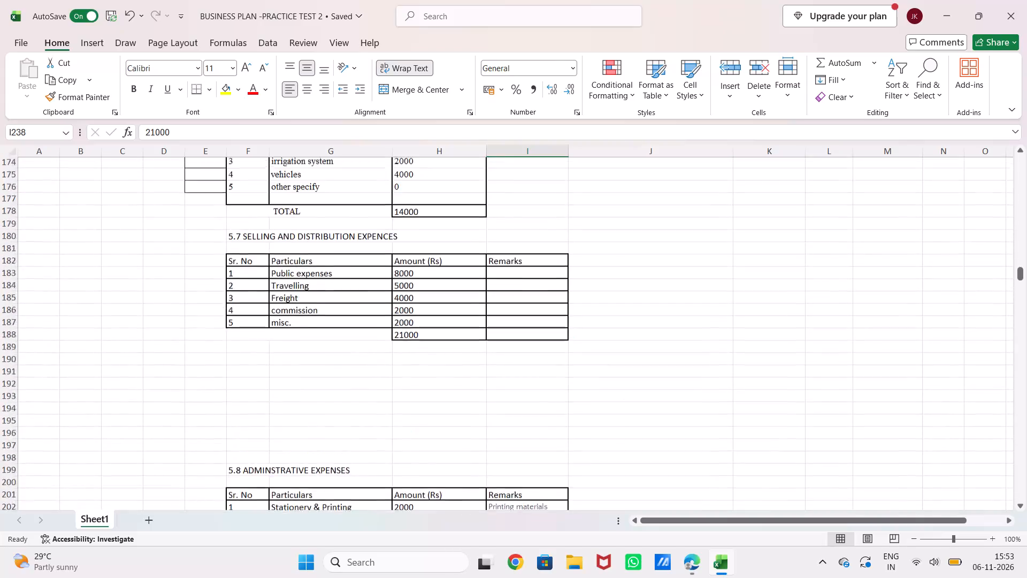
# Select the empty 1-Year cell of the Interest row in the 6.0 PROFITABILITY PROJECTIONS table.
pyautogui.scroll(3, 515, 435)
pyautogui.scroll(-1, 515, 435)
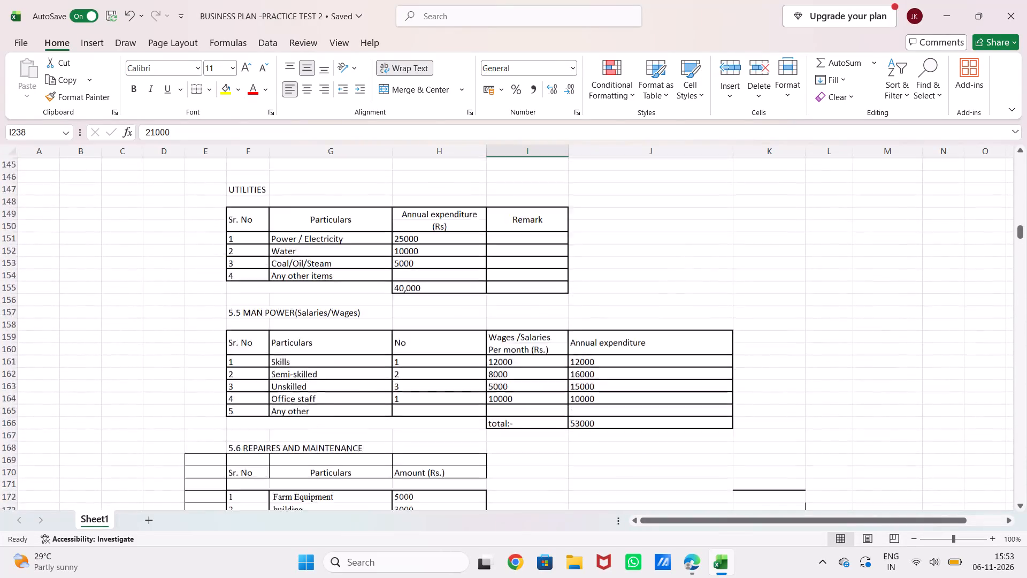
pyautogui.scroll(-5, 515, 435)
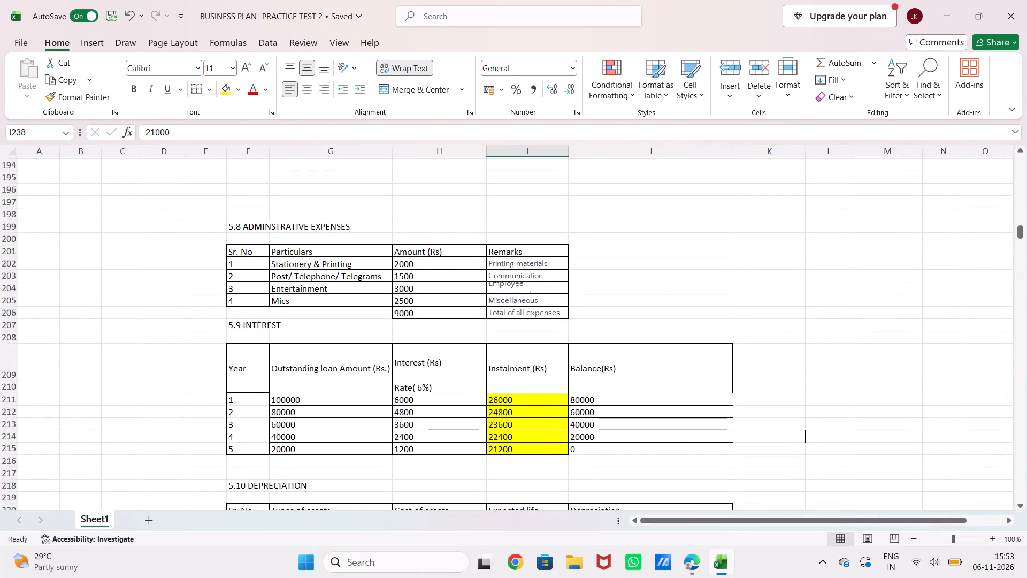
pyautogui.scroll(-1, 515, 435)
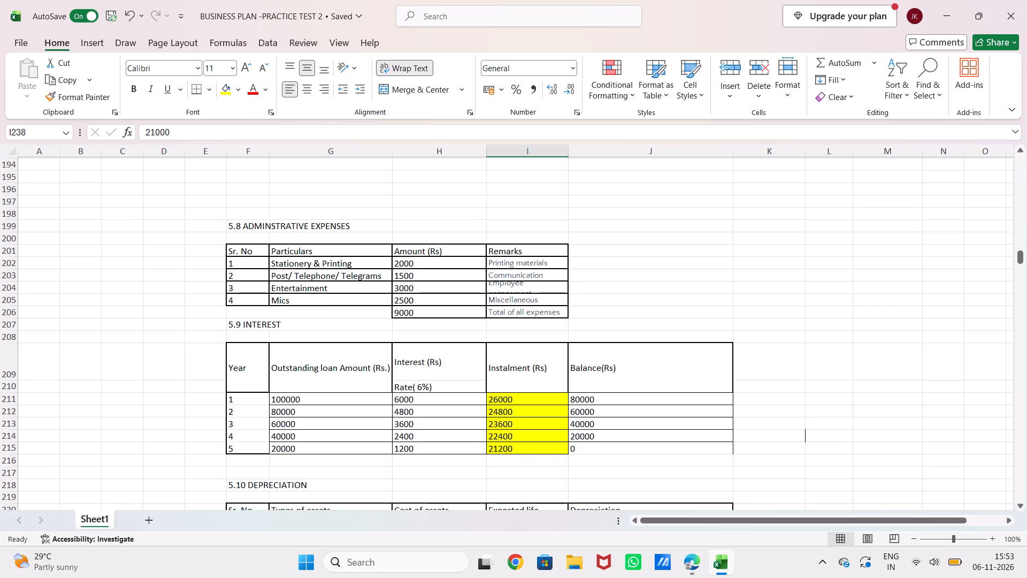
pyautogui.scroll(-4, 515, 435)
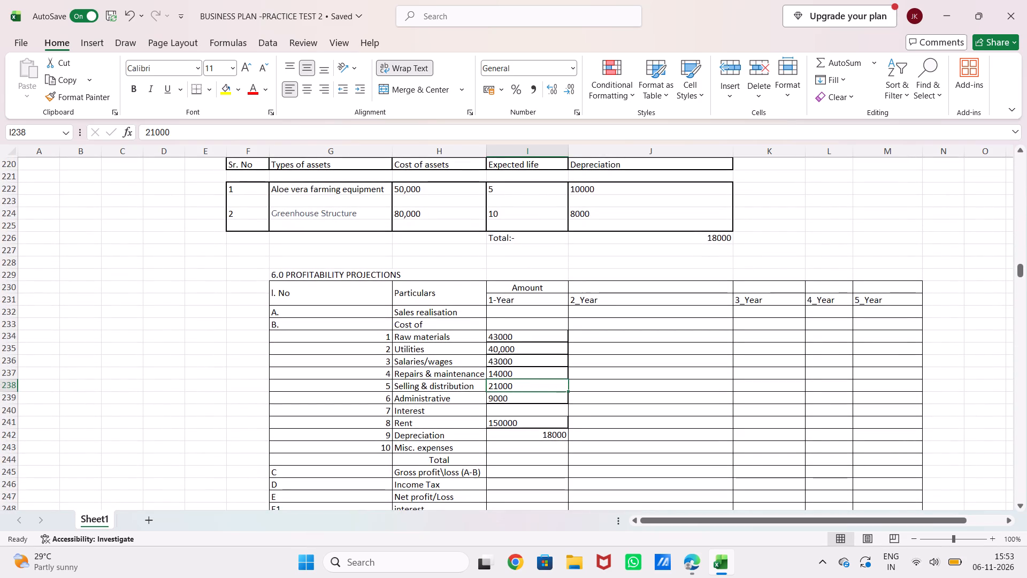
pyautogui.click(509, 413)
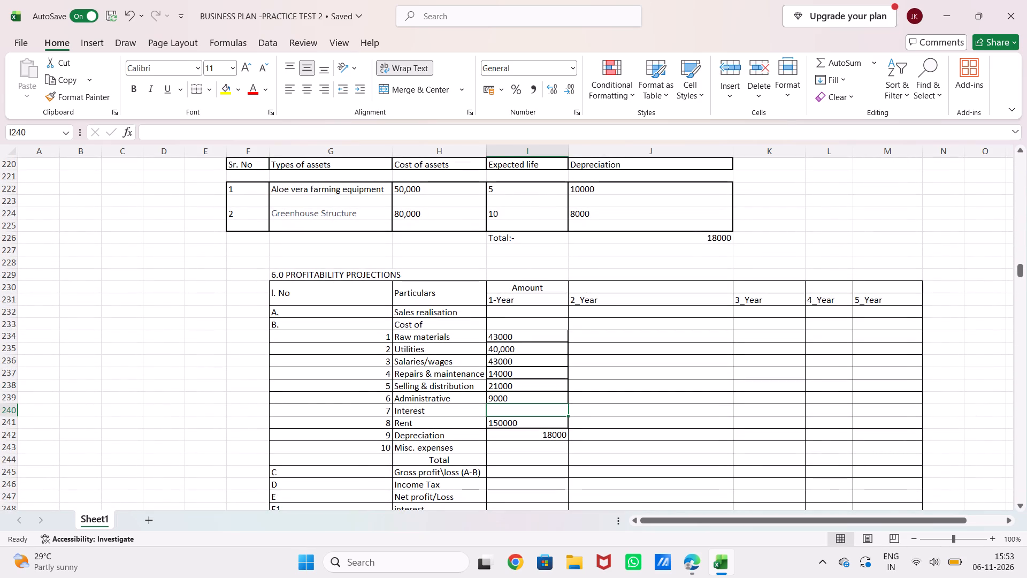
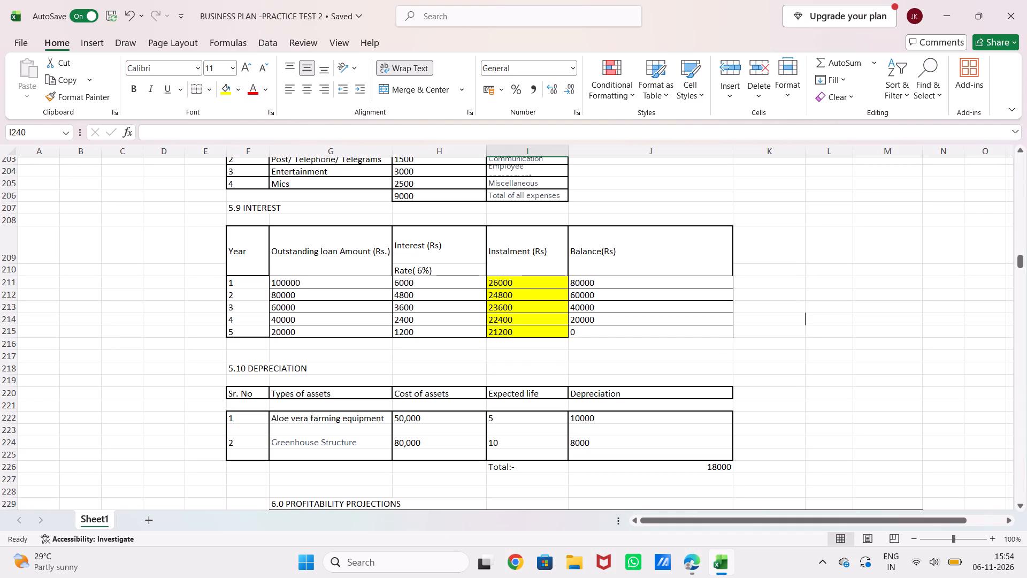
# Enter 6000 as the 1-Year Interest in the 6.0 PROFITABILITY PROJECTIONS table, matching year 1 of table 5.9.
pyautogui.scroll(-2, 517, 408)
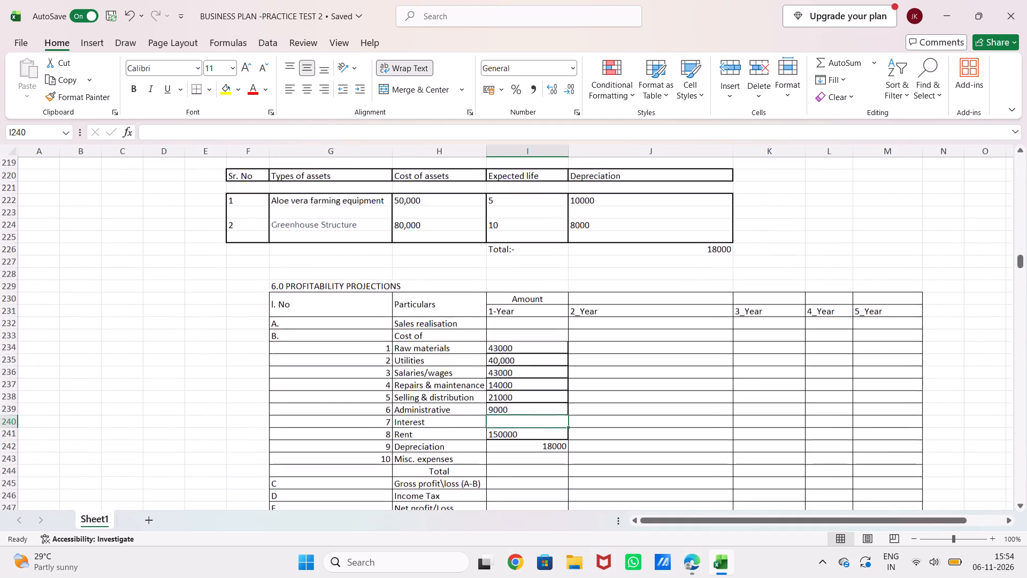
pyautogui.scroll(-1, 517, 408)
pyautogui.scroll(4, 517, 408)
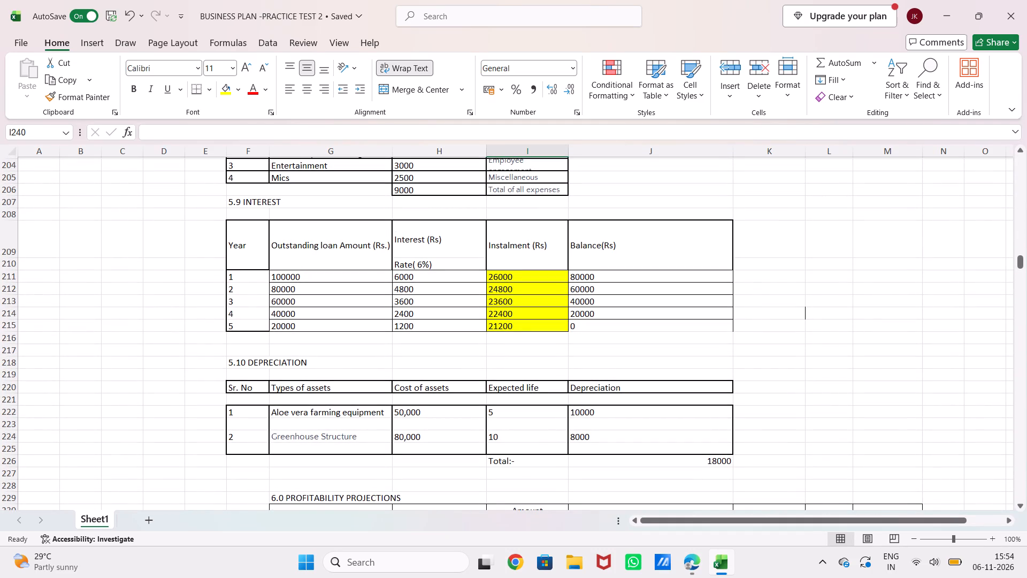
pyautogui.scroll(-3, 487, 308)
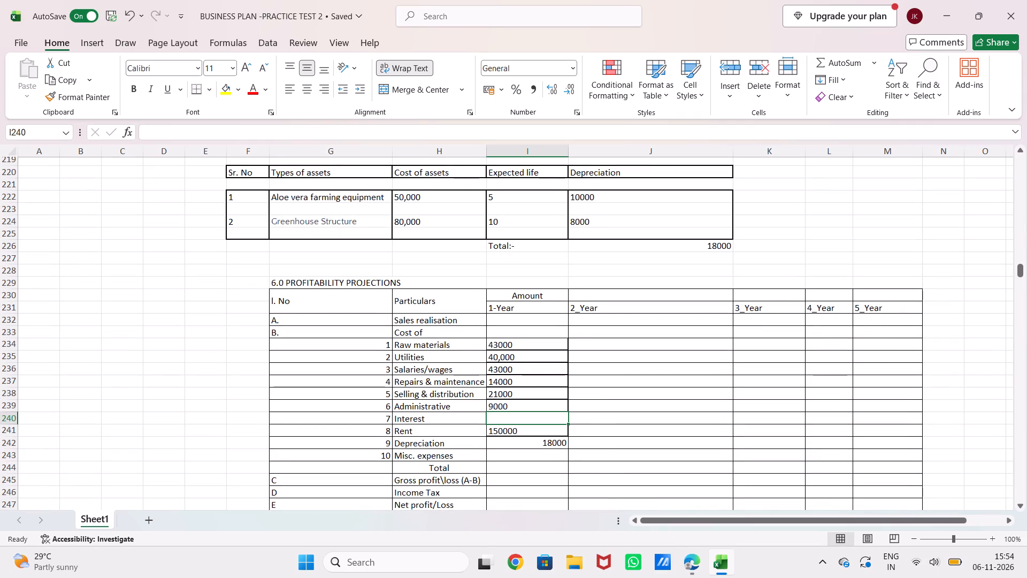
pyautogui.write('60000')
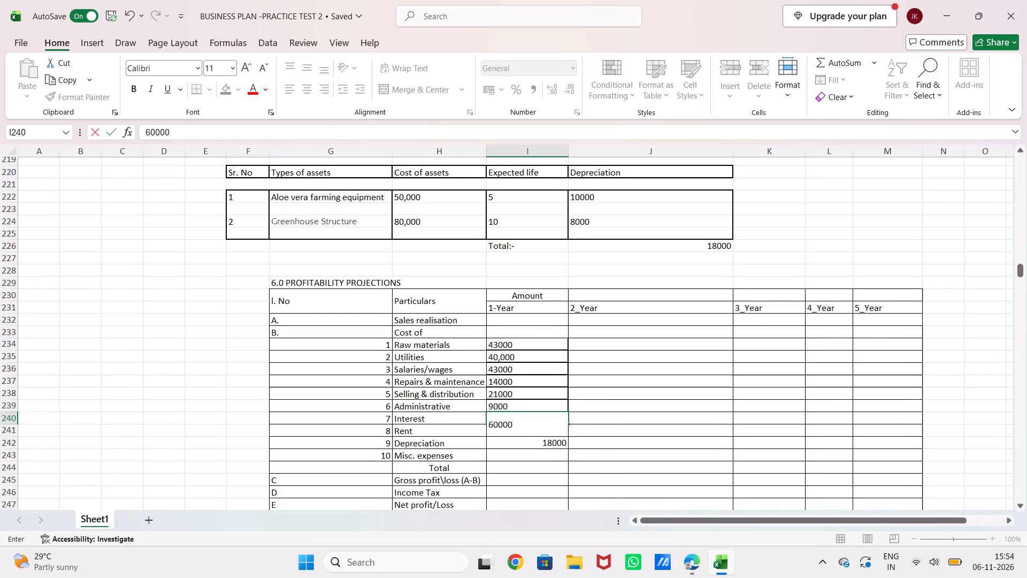
pyautogui.press('BackSpace')
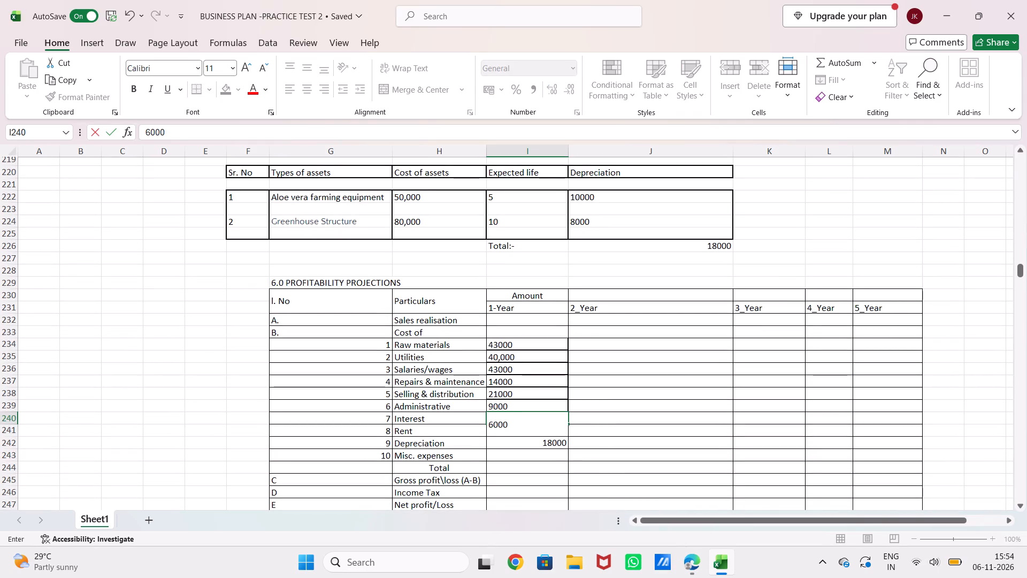
pyautogui.click(596, 417)
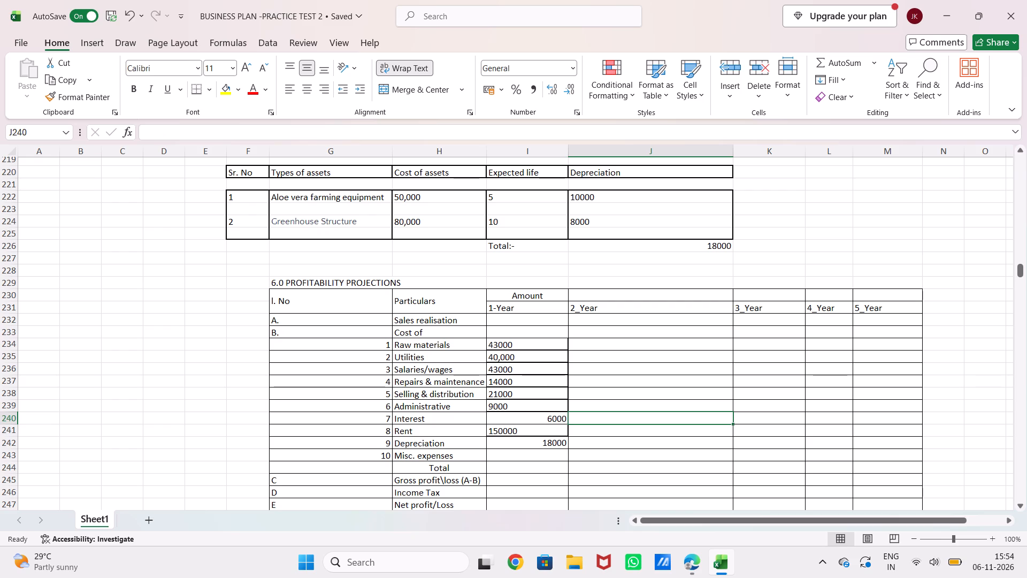
# Fill the Interest row with 4800 for 2_Year and 3600 for 3_Year, taken from the 5.9 INTEREST table.
pyautogui.scroll(1, 596, 417)
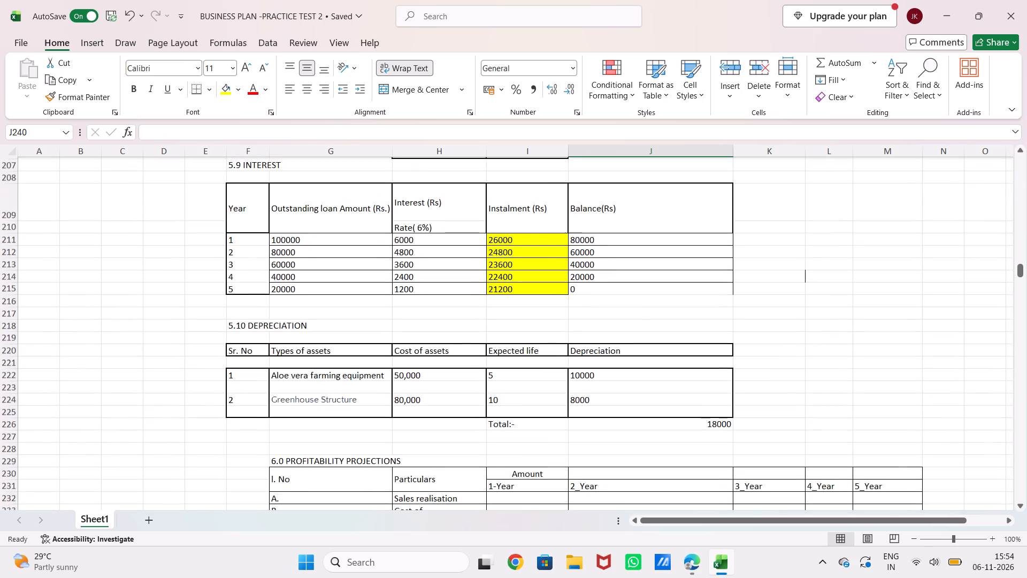
pyautogui.scroll(1, 596, 417)
pyautogui.scroll(-2, 596, 417)
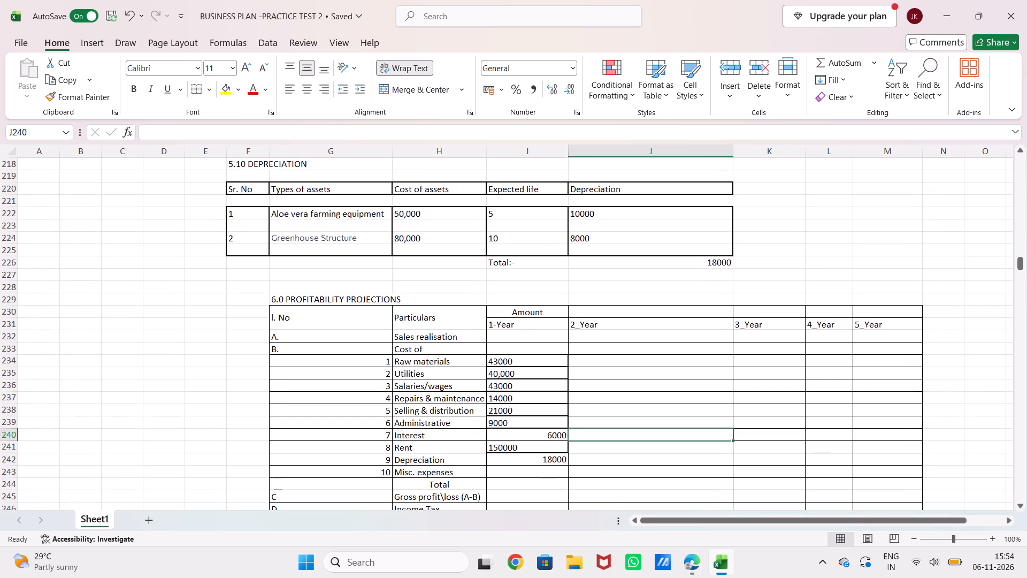
pyautogui.scroll(-1, 596, 417)
pyautogui.write('48')
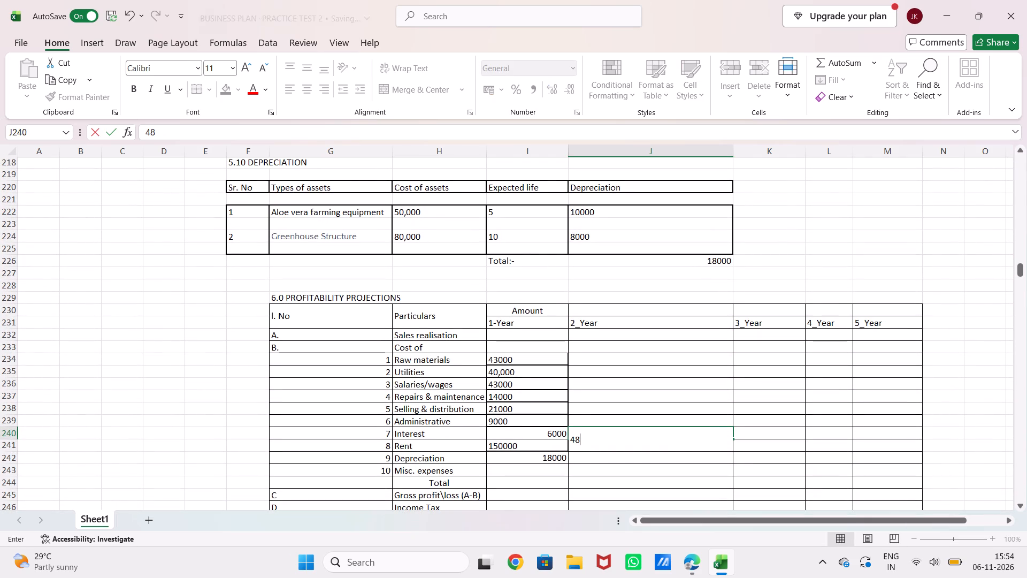
pyautogui.write('00')
pyautogui.click(762, 436)
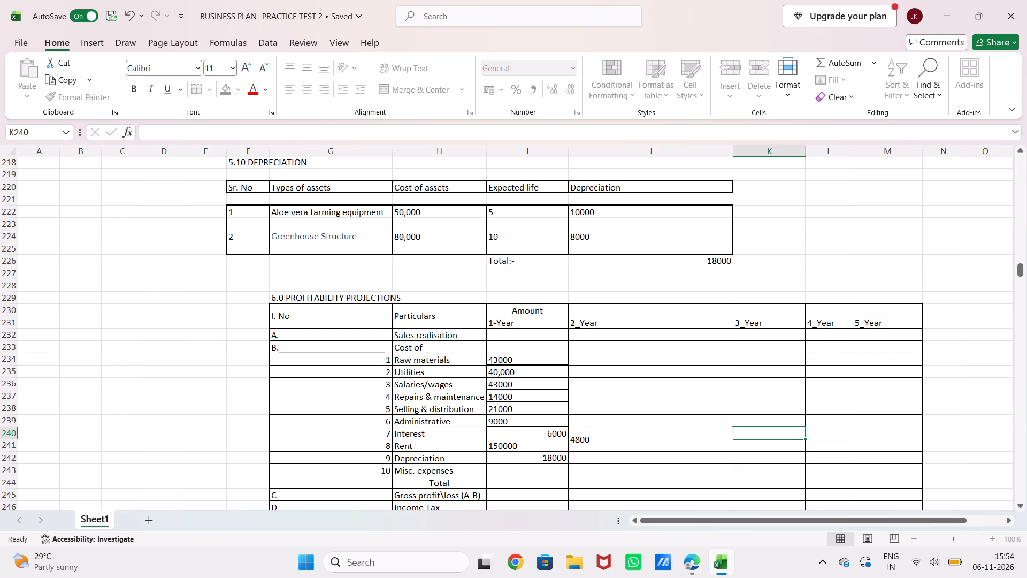
pyautogui.scroll(3, 589, 346)
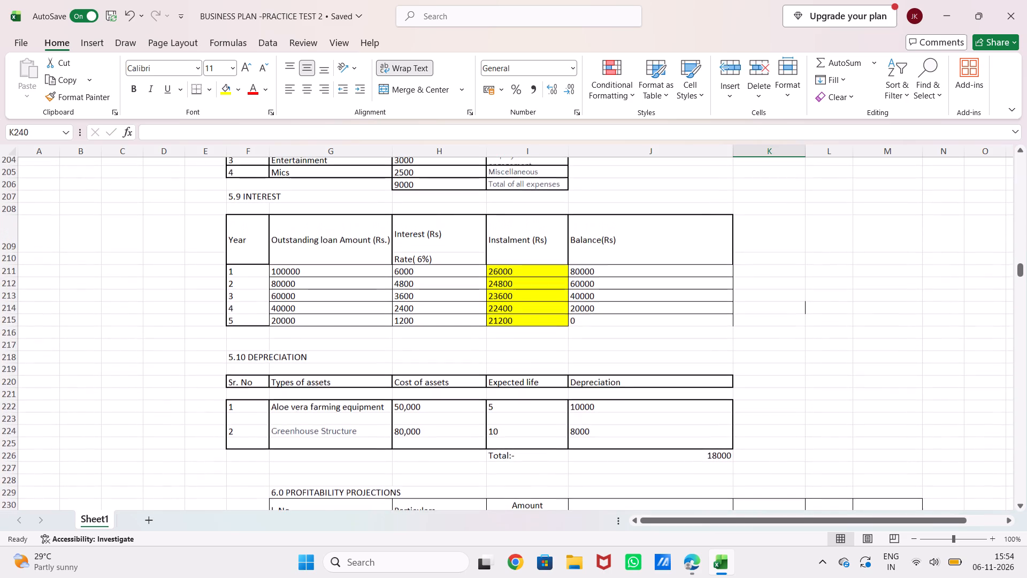
pyautogui.scroll(-4, 589, 346)
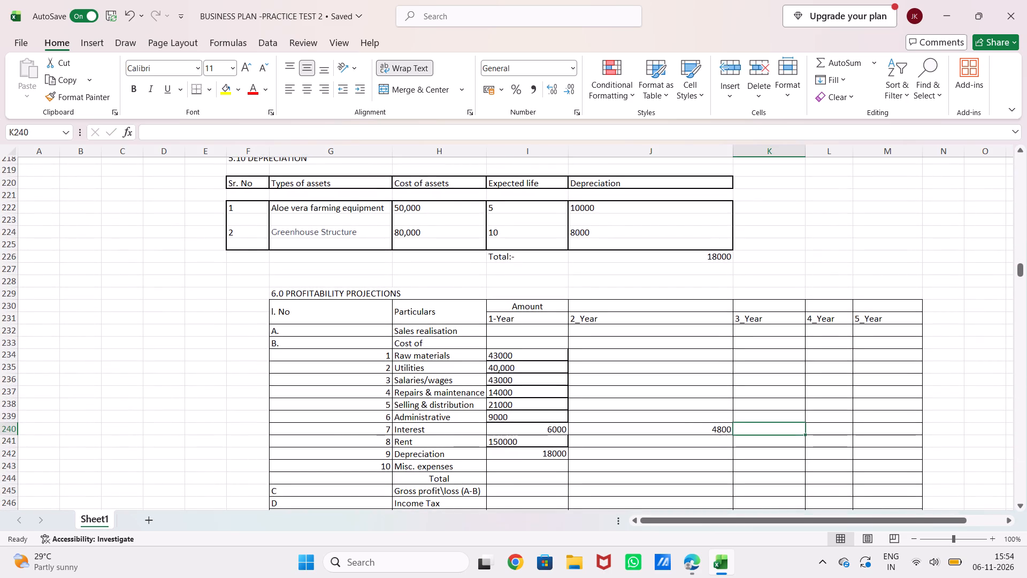
pyautogui.write('3600')
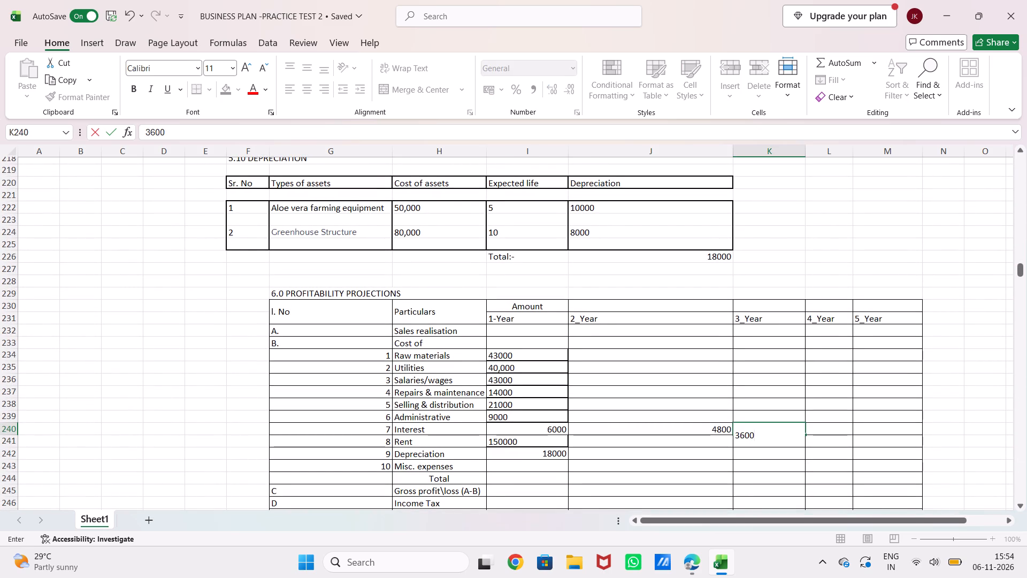
pyautogui.click(836, 430)
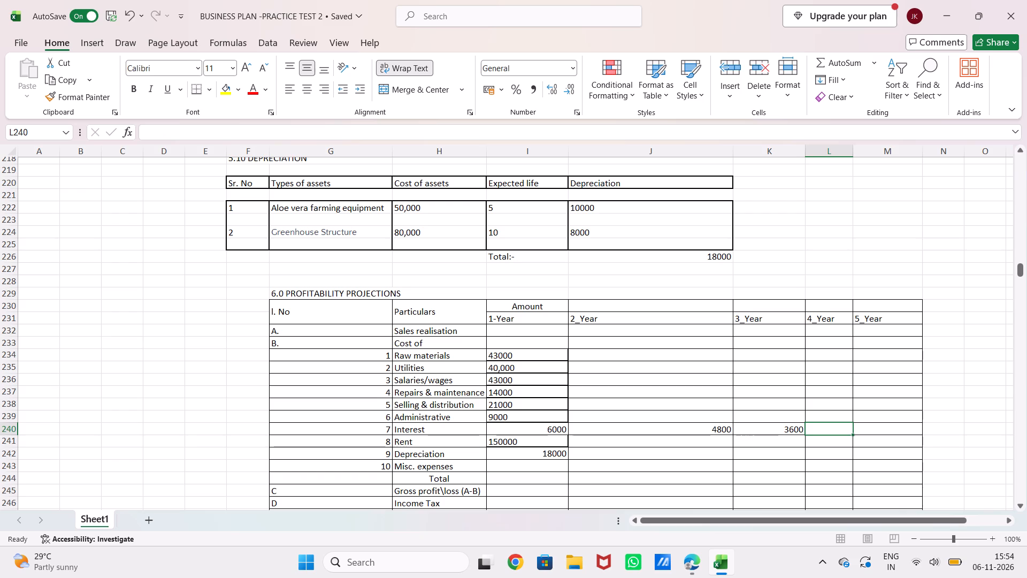
# Complete the Interest row with 2400 for 4_Year and 1200 for 5_Year from the 5.9 INTEREST table.
pyautogui.scroll(3, 770, 343)
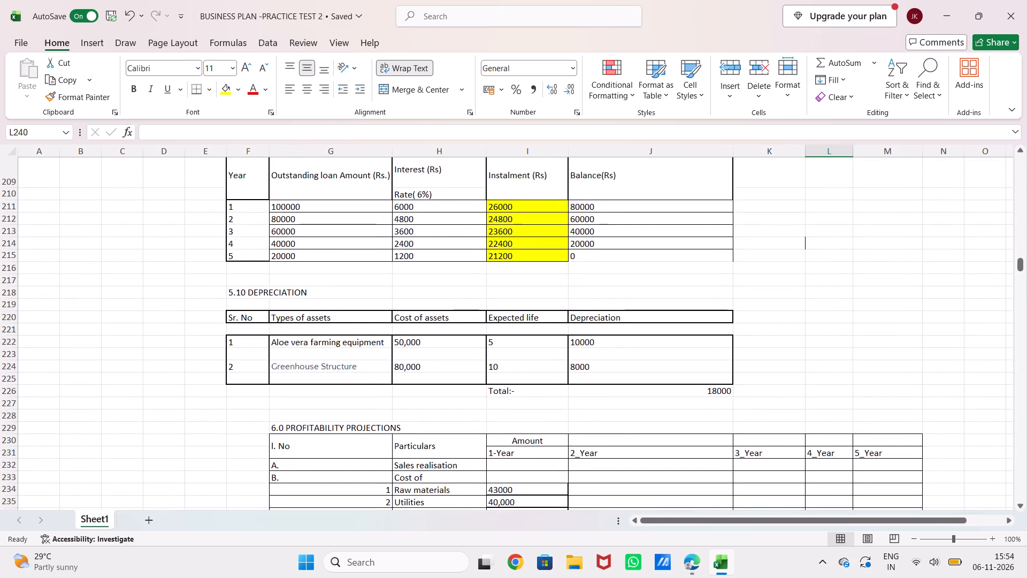
pyautogui.write('2400')
pyautogui.press('Right')
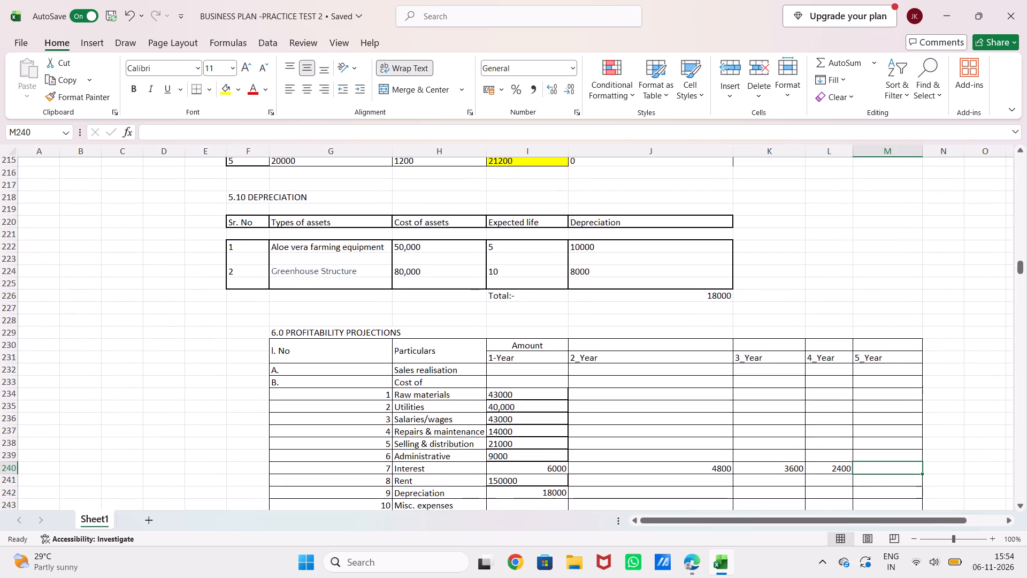
pyautogui.write('1200')
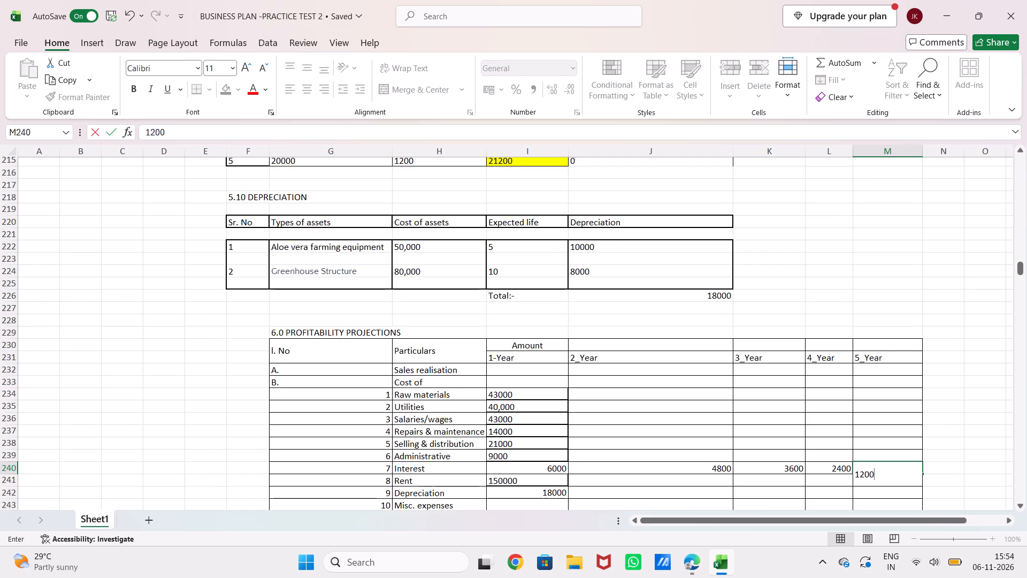
pyautogui.click(907, 294)
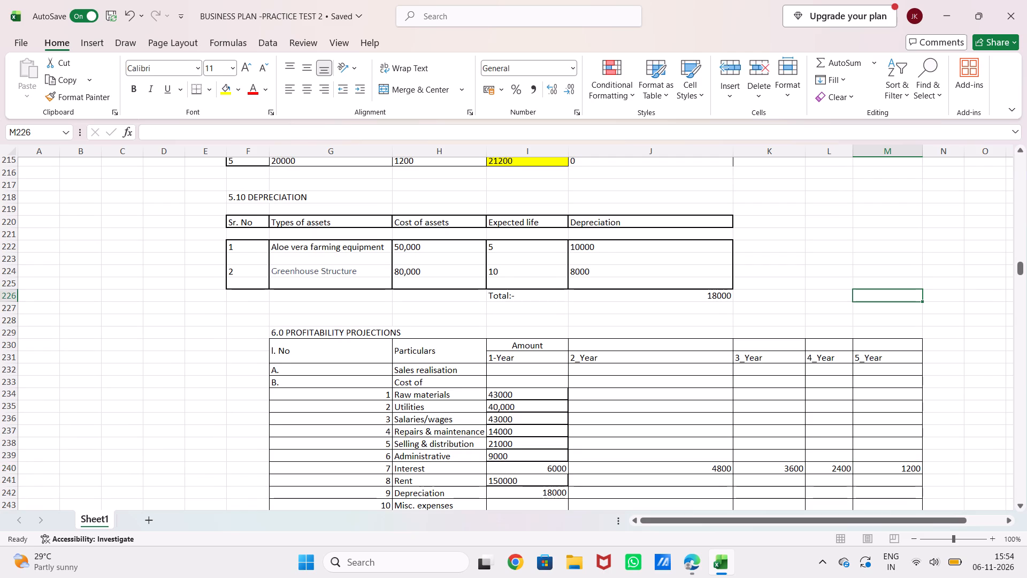
# Review the 5.2 SALES REVENUE yearly totals and the section 5 expense tables against the rows of 6.0 PROFITABILITY PROJECTIONS.
pyautogui.scroll(-1, 606, 424)
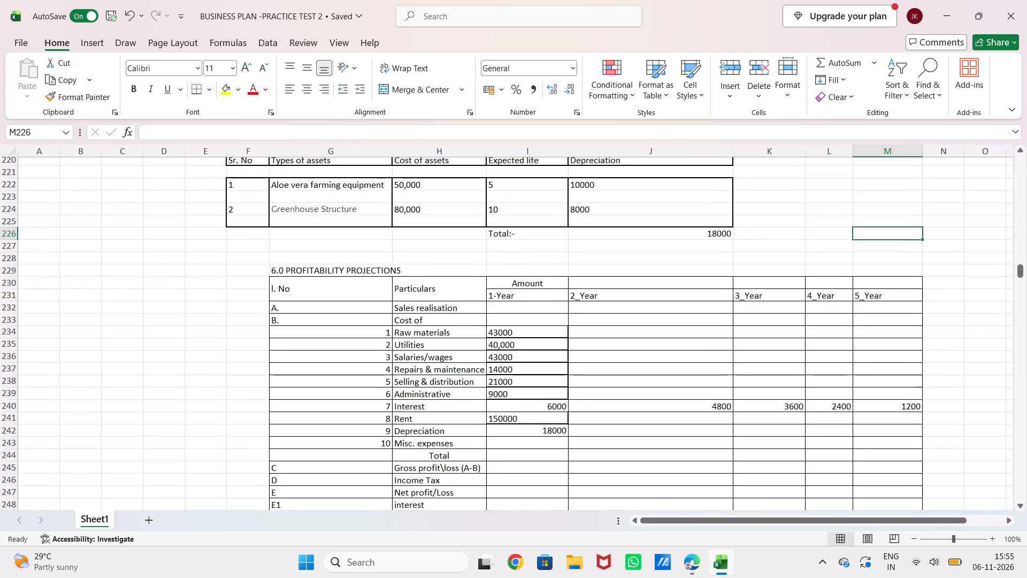
pyautogui.scroll(3, 606, 424)
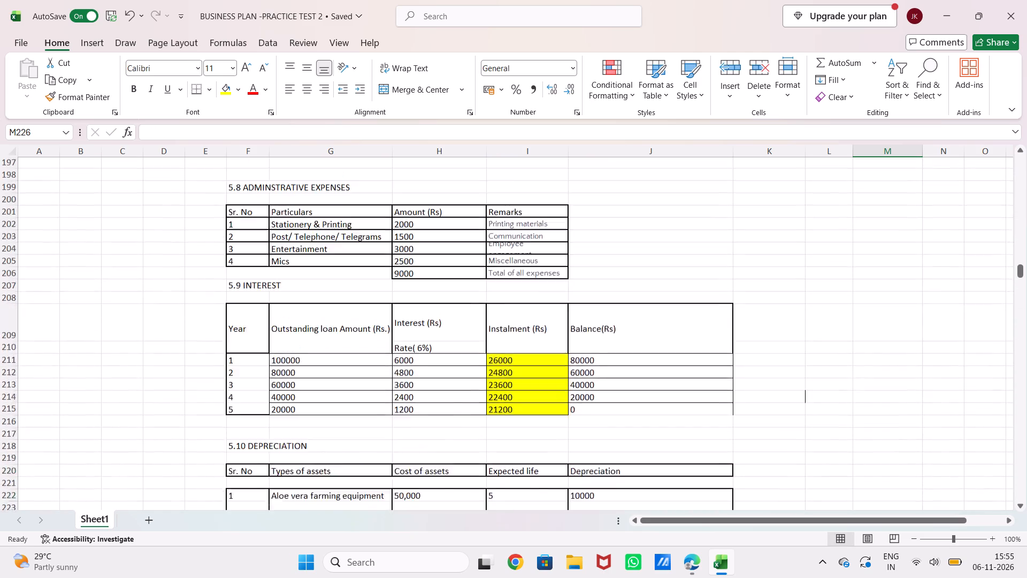
pyautogui.scroll(4, 606, 424)
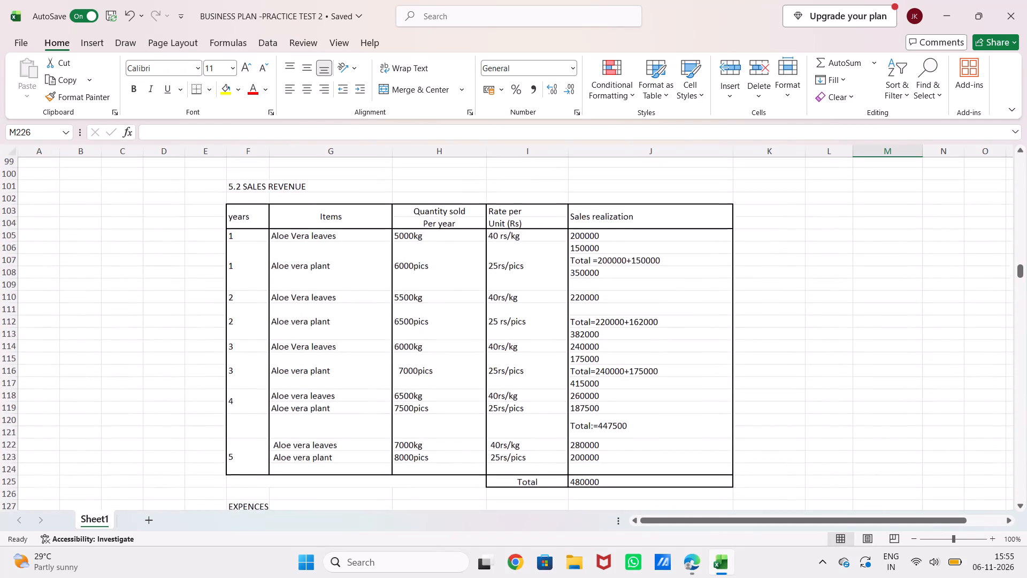
pyautogui.scroll(1, 606, 424)
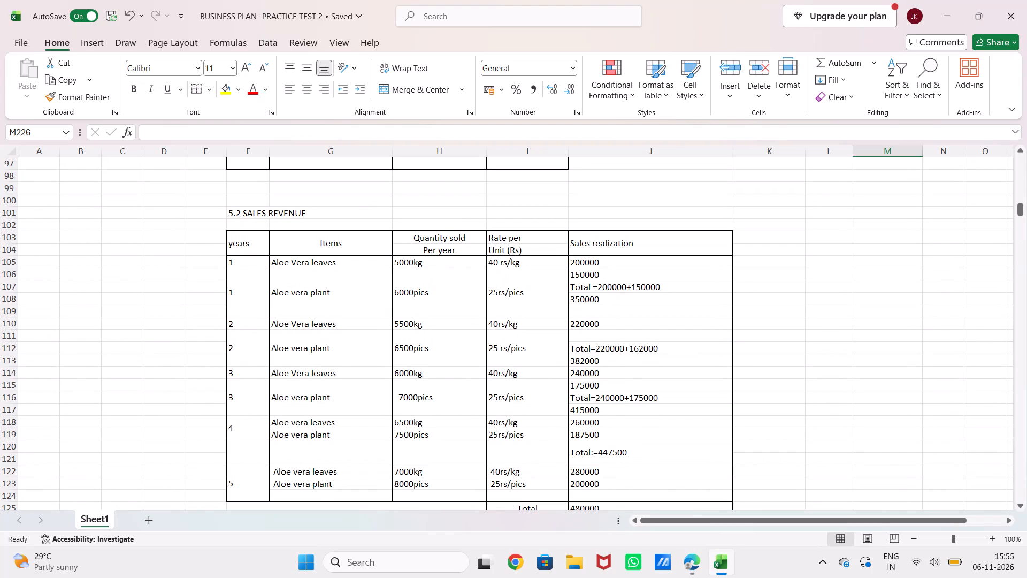
pyautogui.scroll(-2, 606, 424)
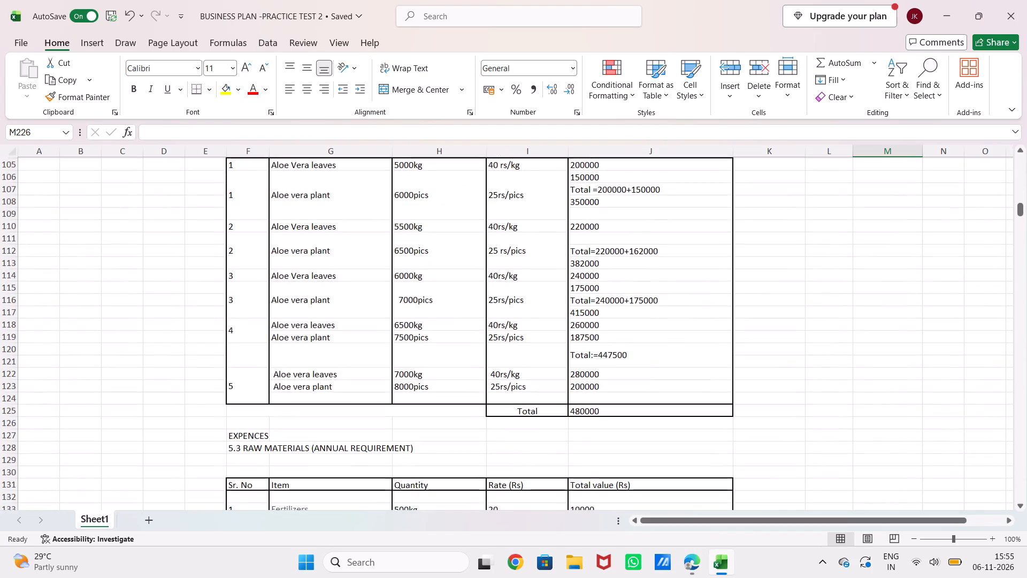
pyautogui.scroll(-7, 606, 424)
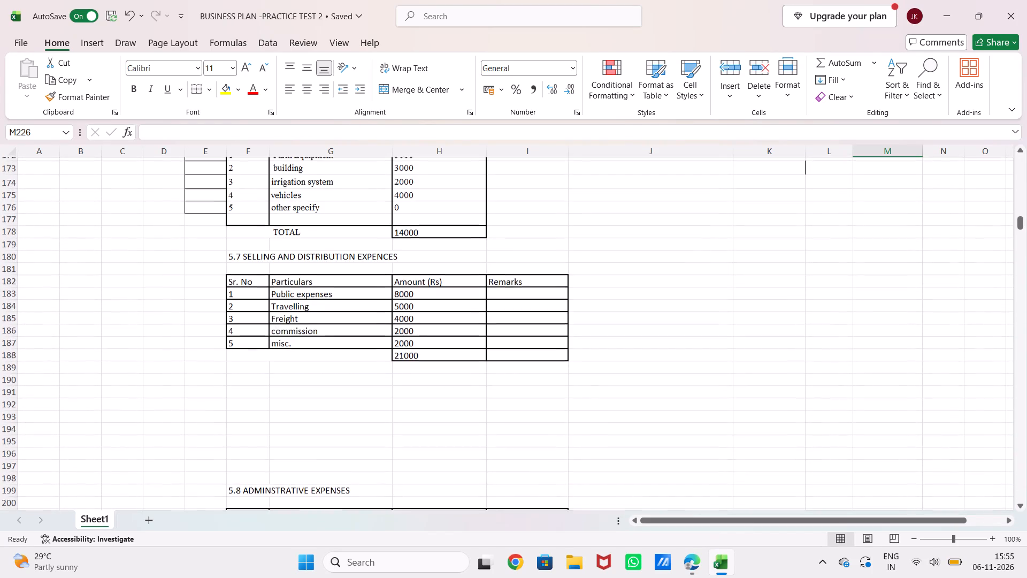
pyautogui.scroll(-10, 606, 424)
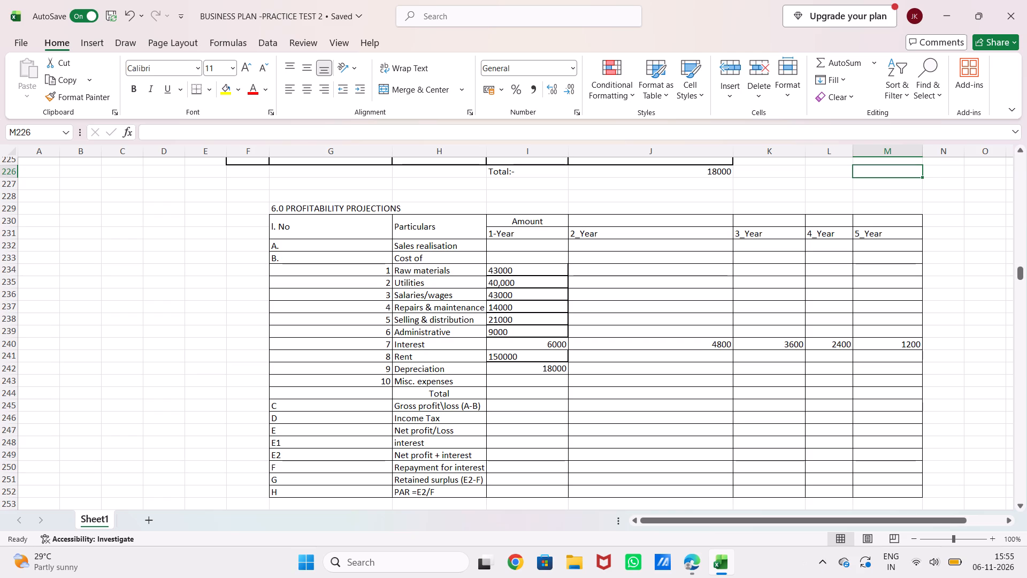
# Copy the year 1 sales total, 350000, from 5.2 SALES REVENUE into the 1-Year Sales realisation cell of 6.0 PROFITABILITY PROJECTIONS.
pyautogui.scroll(6, 606, 424)
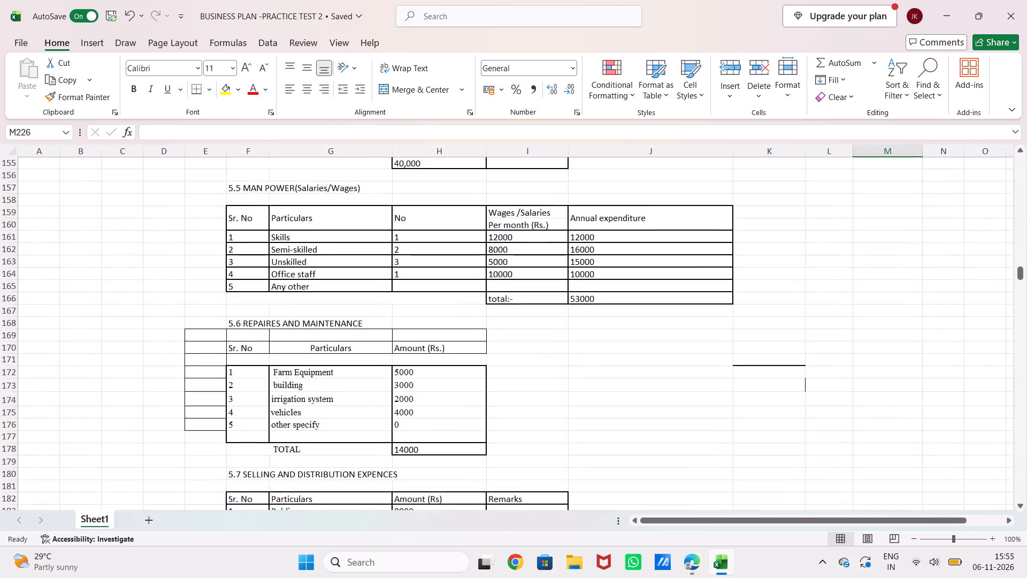
pyautogui.scroll(6, 606, 424)
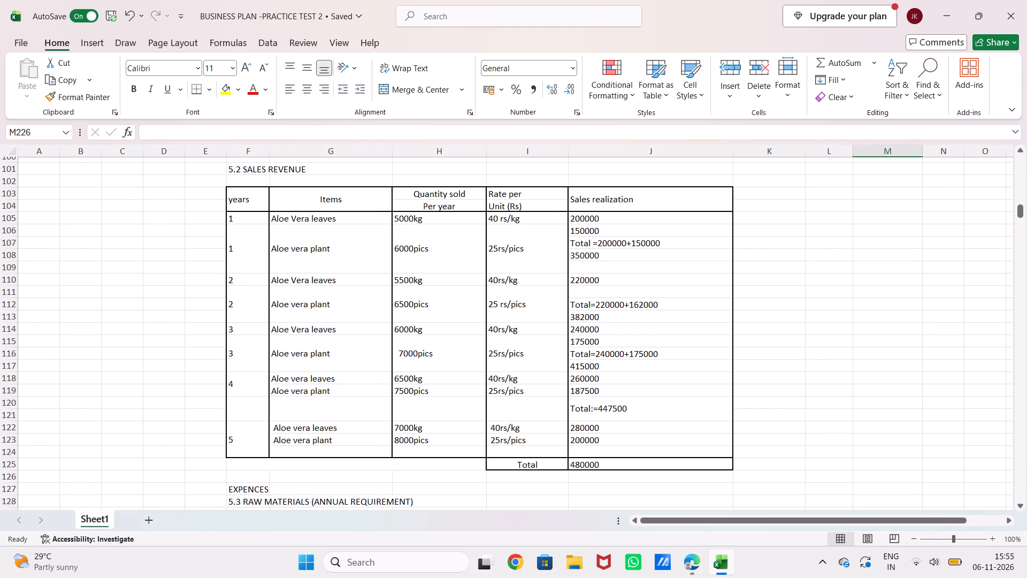
pyautogui.click(596, 257)
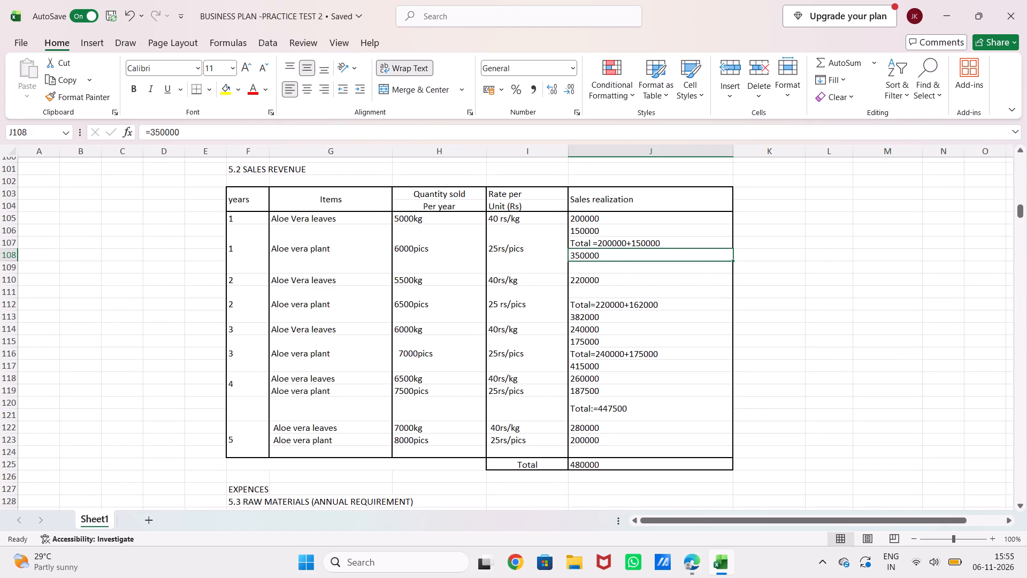
pyautogui.hotkey('ctrl', 'c')
pyautogui.scroll(-7, 596, 257)
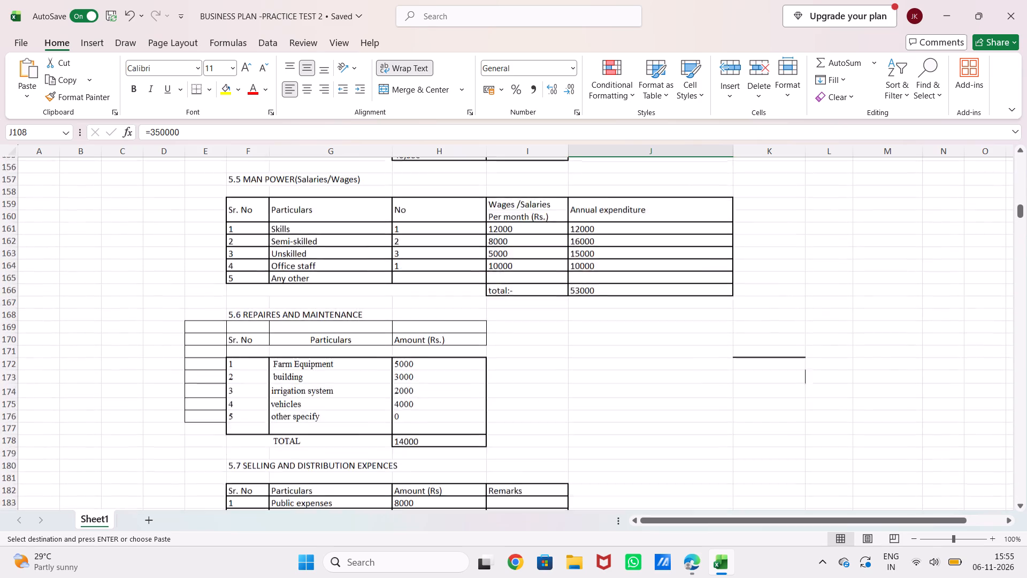
pyautogui.scroll(-11, 596, 257)
pyautogui.click(524, 334)
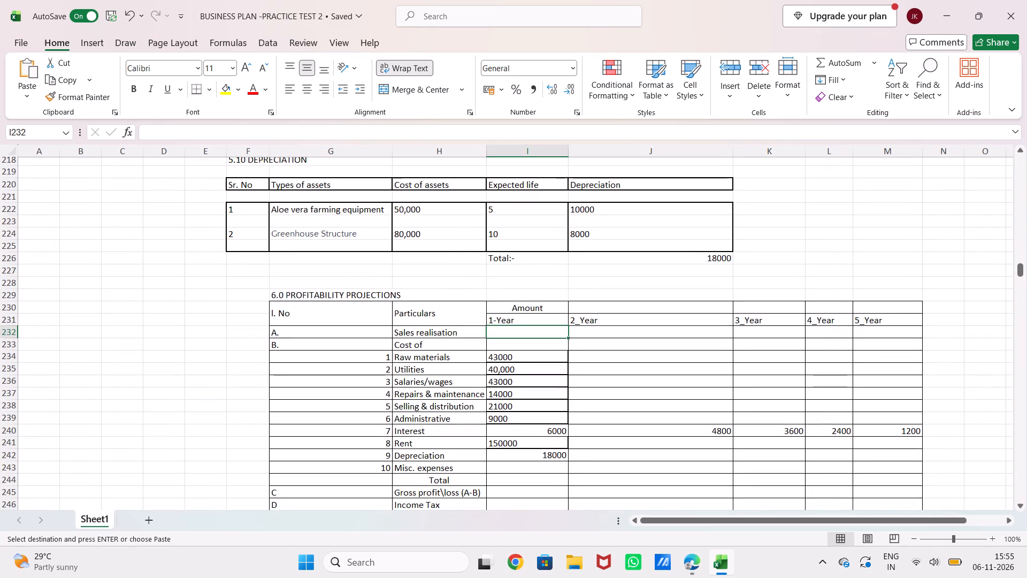
pyautogui.hotkey('ctrl', 'v')
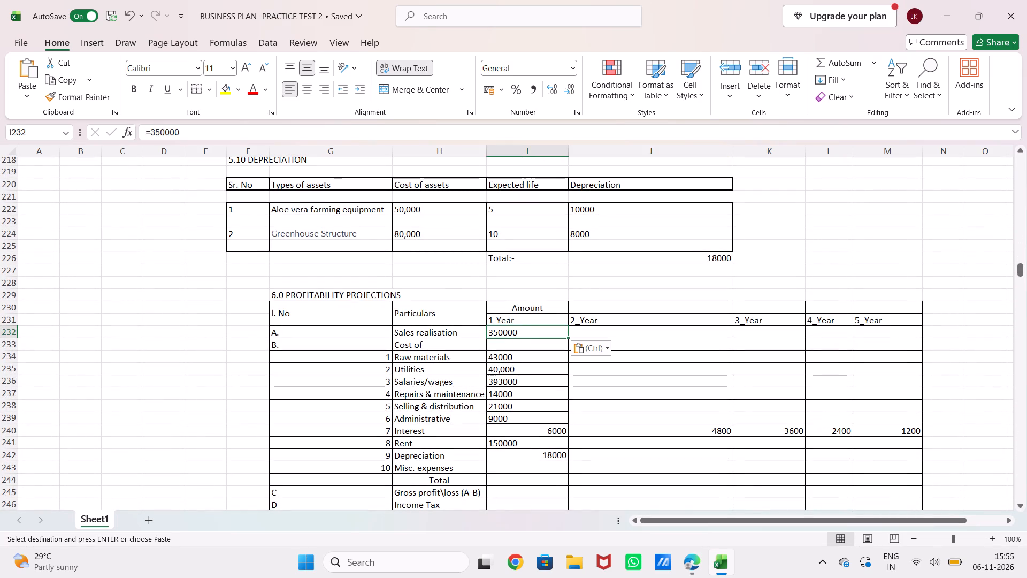
# Copy the year 2 sales total, 382000, from 5.2 SALES REVENUE into the 2_Year Sales realisation cell of 6.0 PROFITABILITY PROJECTIONS.
pyautogui.click(593, 330)
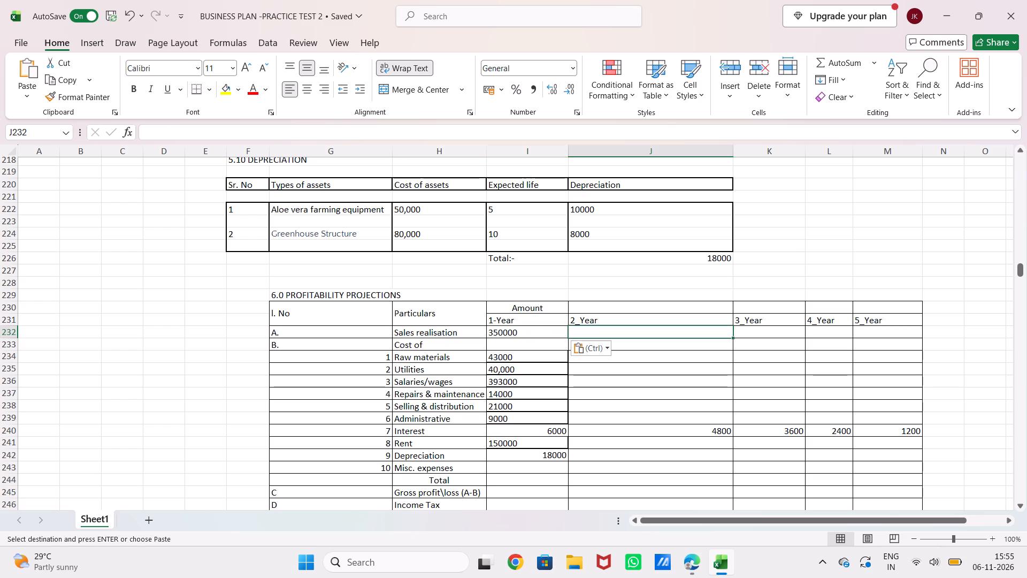
pyautogui.scroll(7, 546, 230)
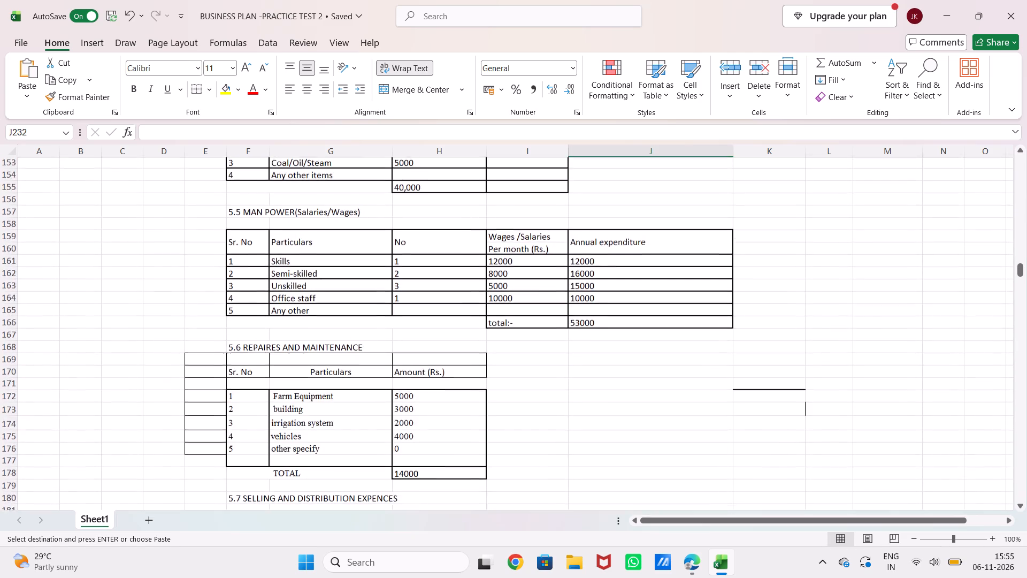
pyautogui.scroll(8, 546, 230)
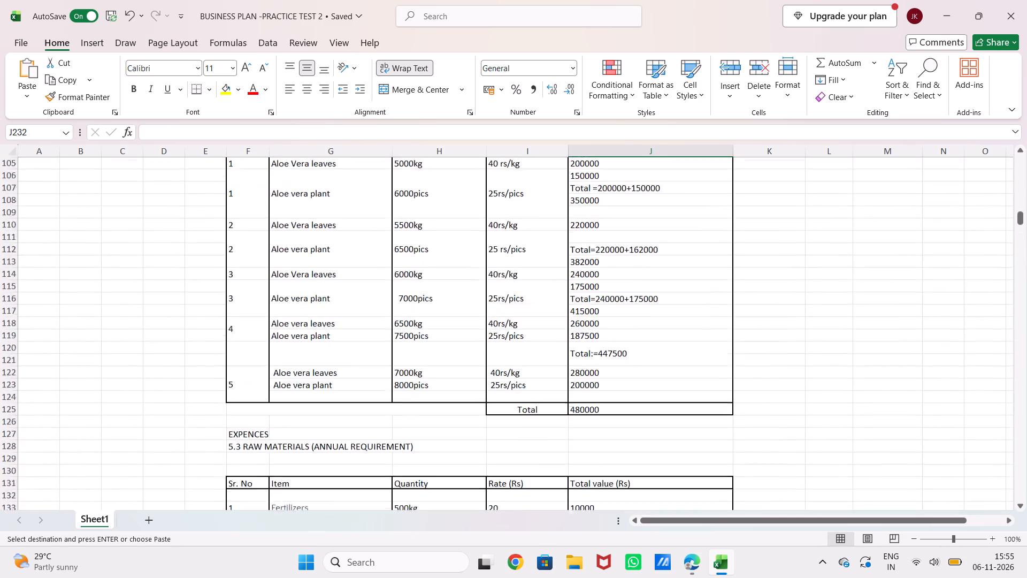
pyautogui.scroll(2, 546, 230)
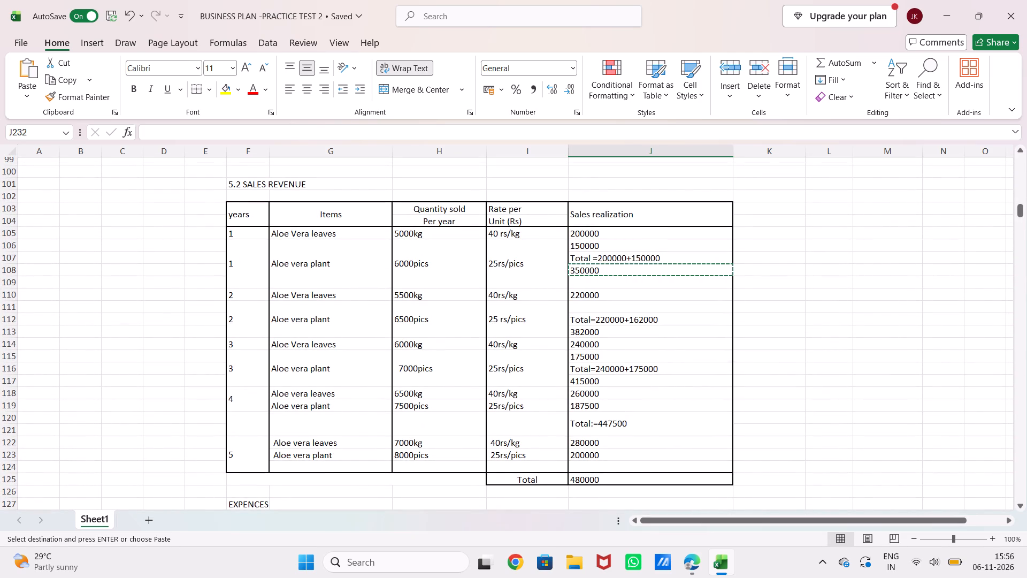
pyautogui.click(601, 334)
pyautogui.press('Escape')
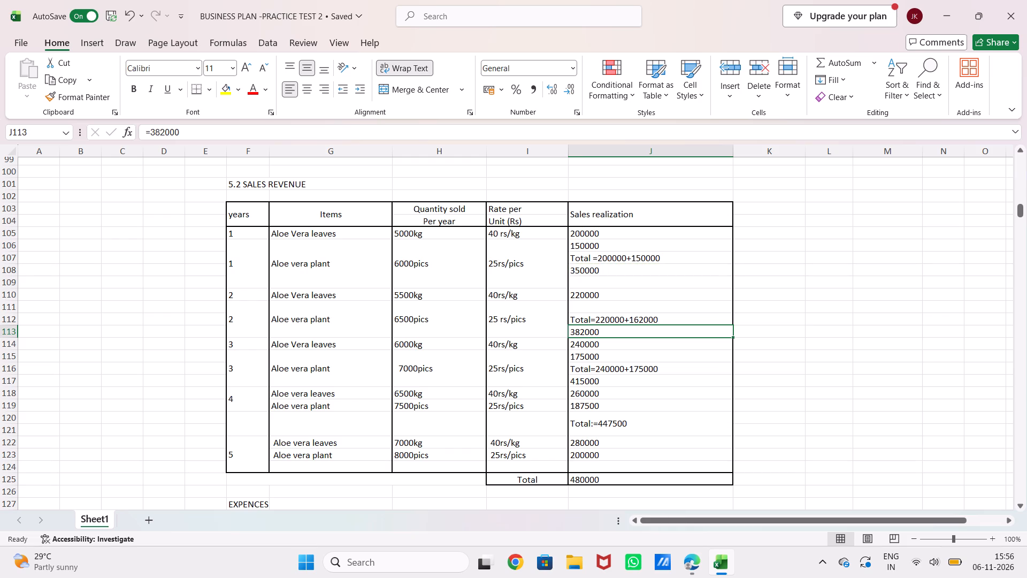
pyautogui.hotkey('ctrl', 'c')
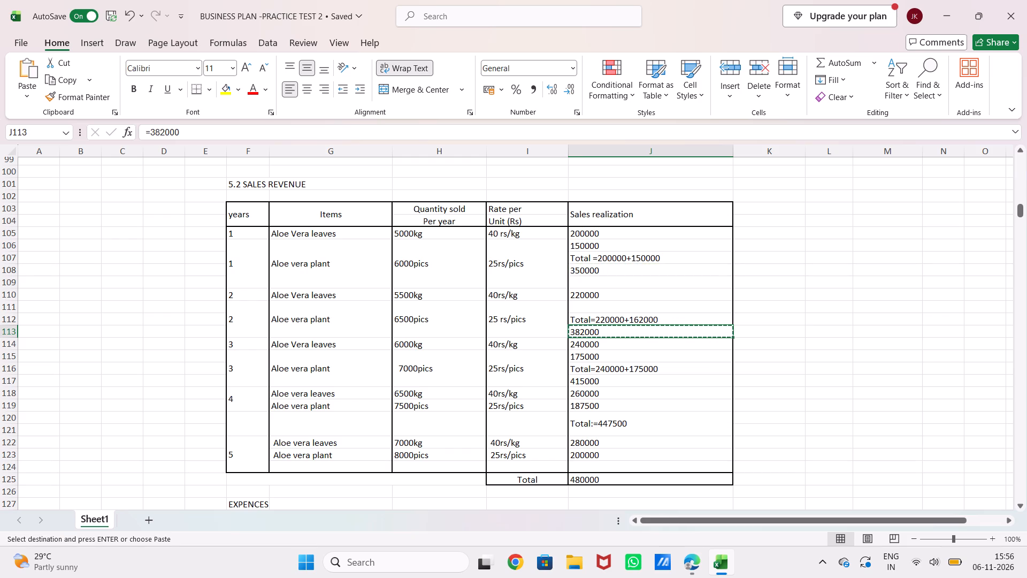
pyautogui.scroll(-6, 601, 334)
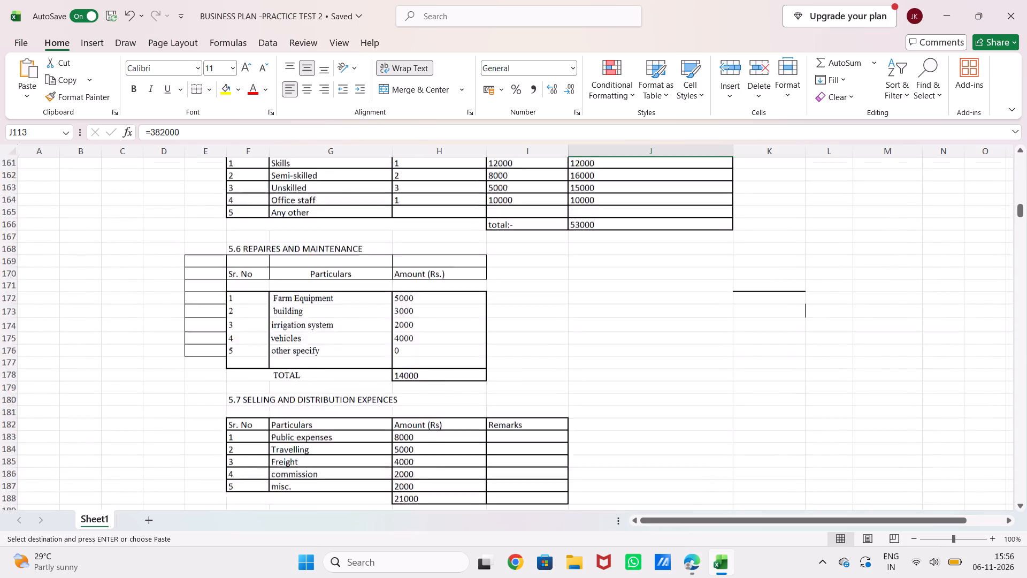
pyautogui.scroll(-10, 601, 334)
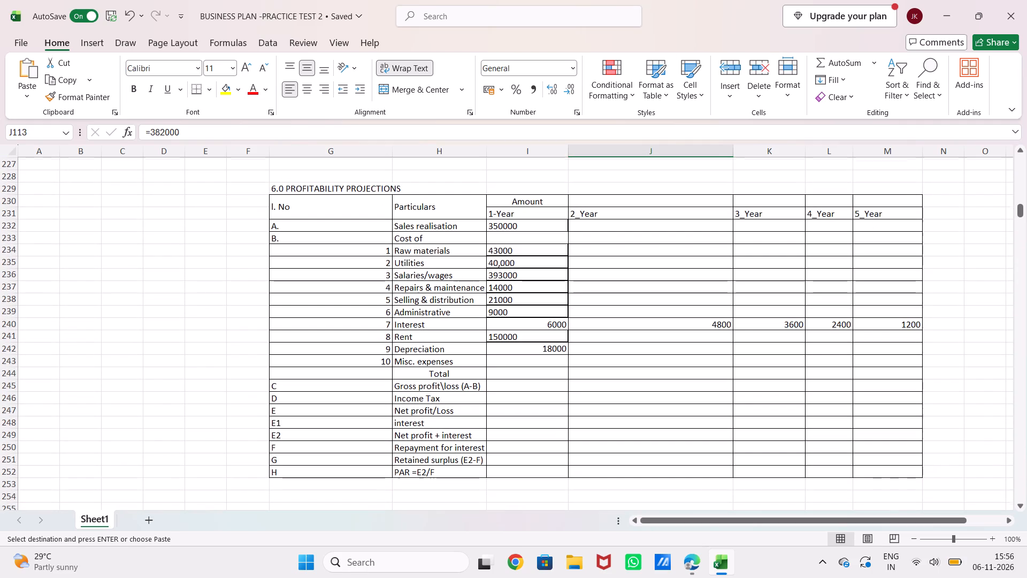
pyautogui.scroll(-1, 601, 334)
pyautogui.click(601, 228)
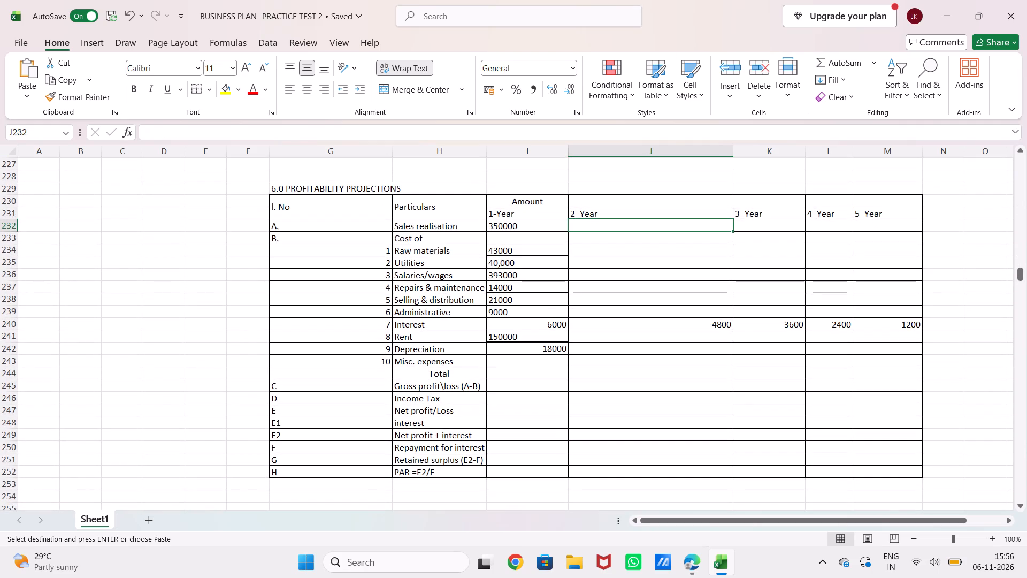
pyautogui.hotkey('ctrl', 'v')
# Copy the year 3 sales total, 415000, from 5.2 SALES REVENUE into the 3_Year Sales realisation cell of 6.0 PROFITABILITY PROJECTIONS.
pyautogui.scroll(1, 619, 201)
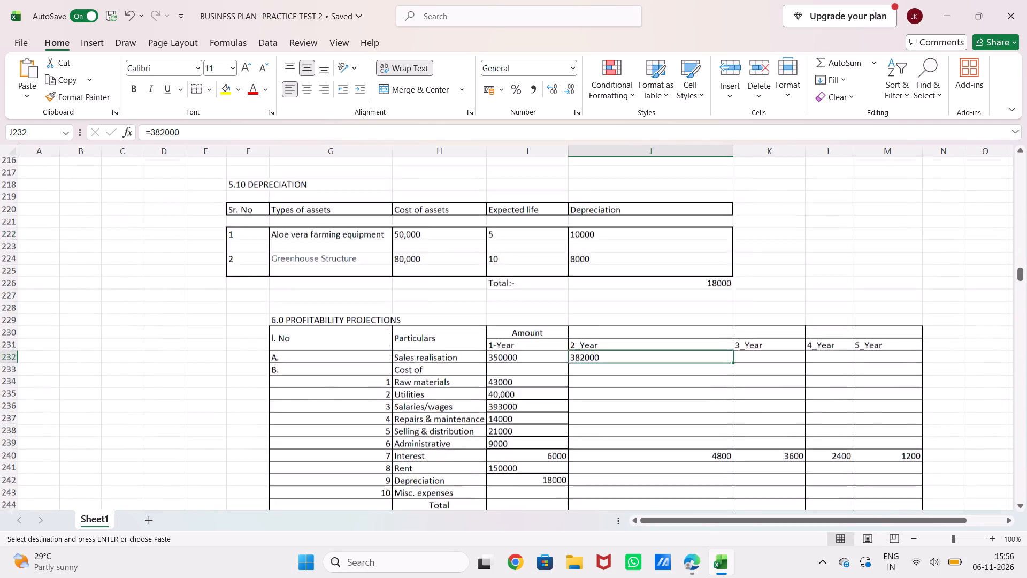
pyautogui.scroll(9, 619, 201)
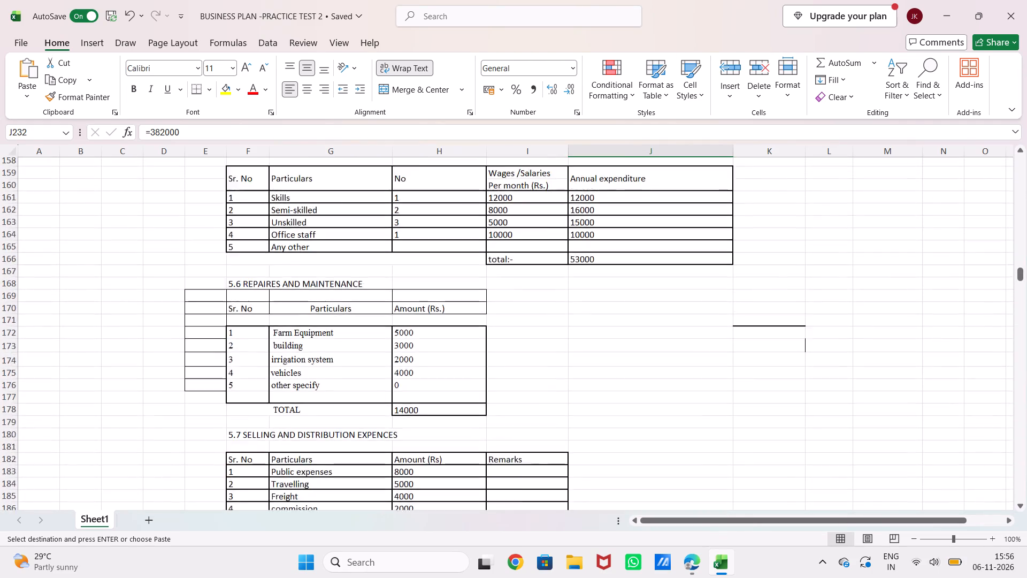
pyautogui.scroll(8, 619, 201)
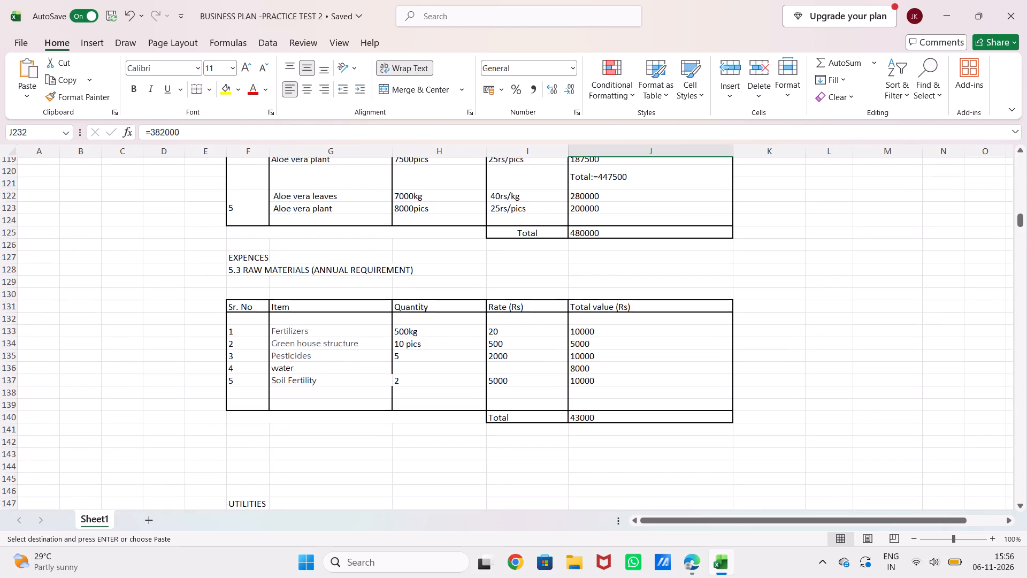
pyautogui.scroll(4, 619, 201)
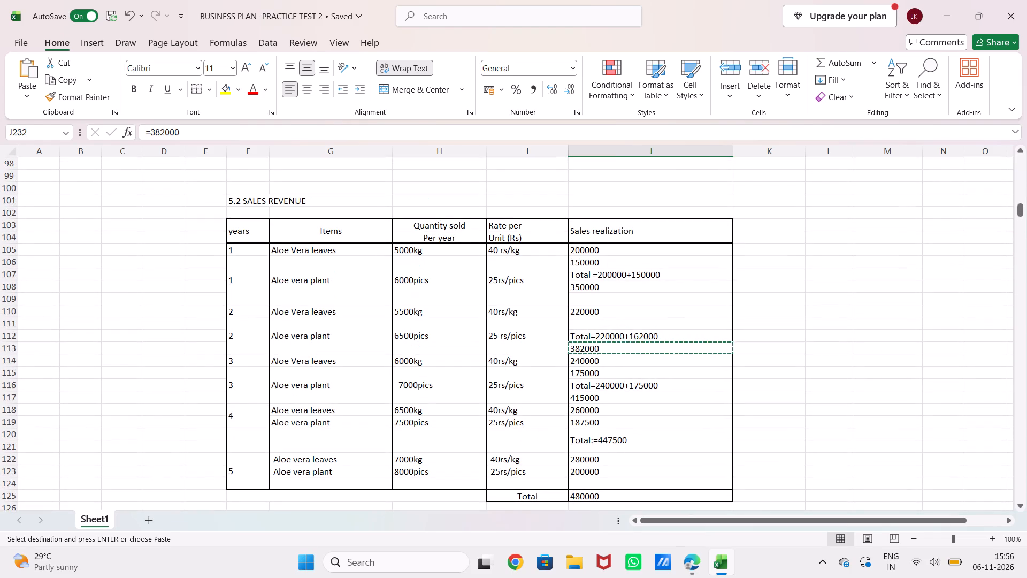
pyautogui.press('Escape')
pyautogui.scroll(6, 619, 201)
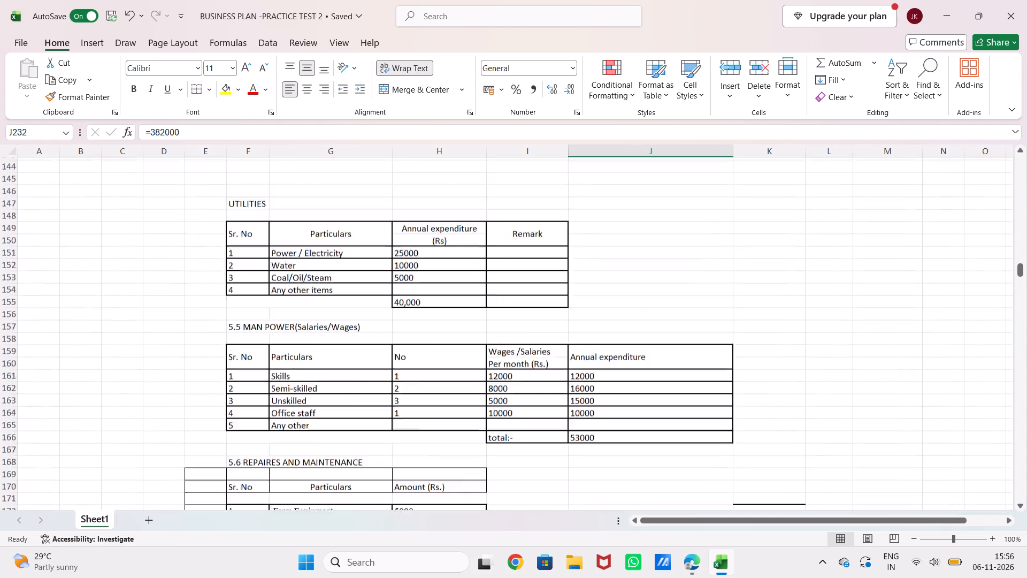
pyautogui.scroll(3, 619, 201)
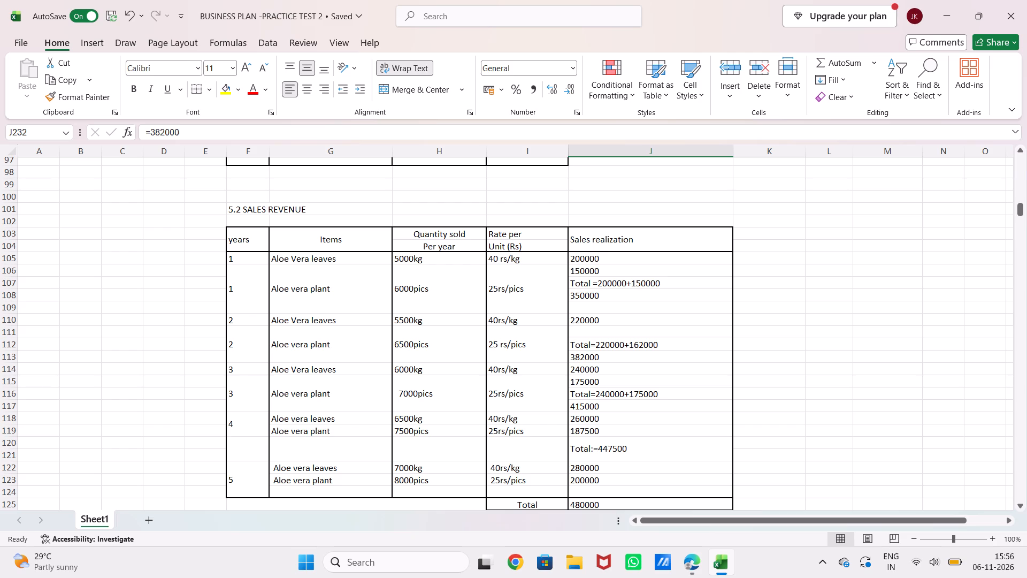
pyautogui.click(627, 408)
pyautogui.hotkey('ctrl', 'c')
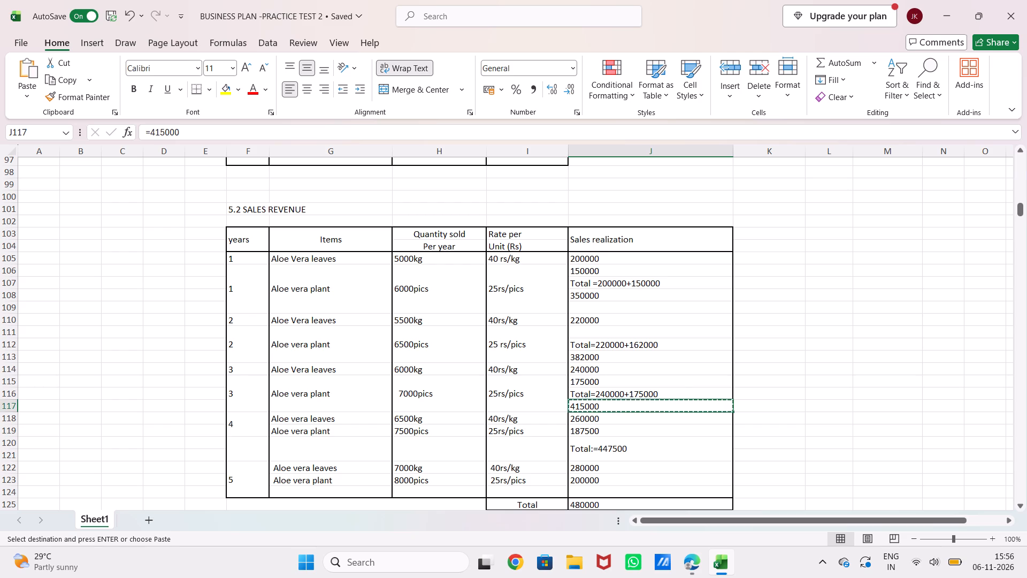
pyautogui.scroll(-12, 627, 408)
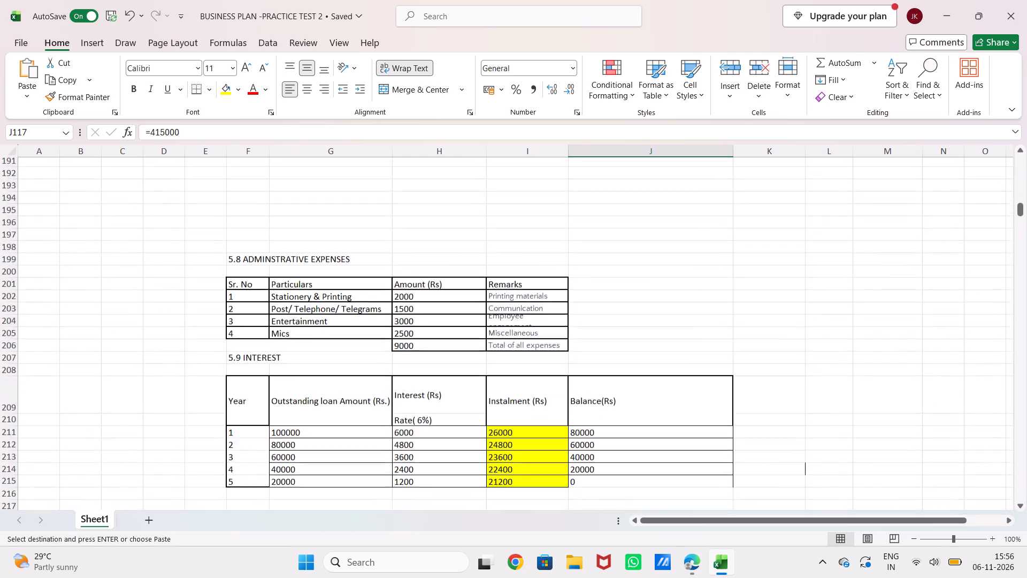
pyautogui.scroll(-6, 627, 408)
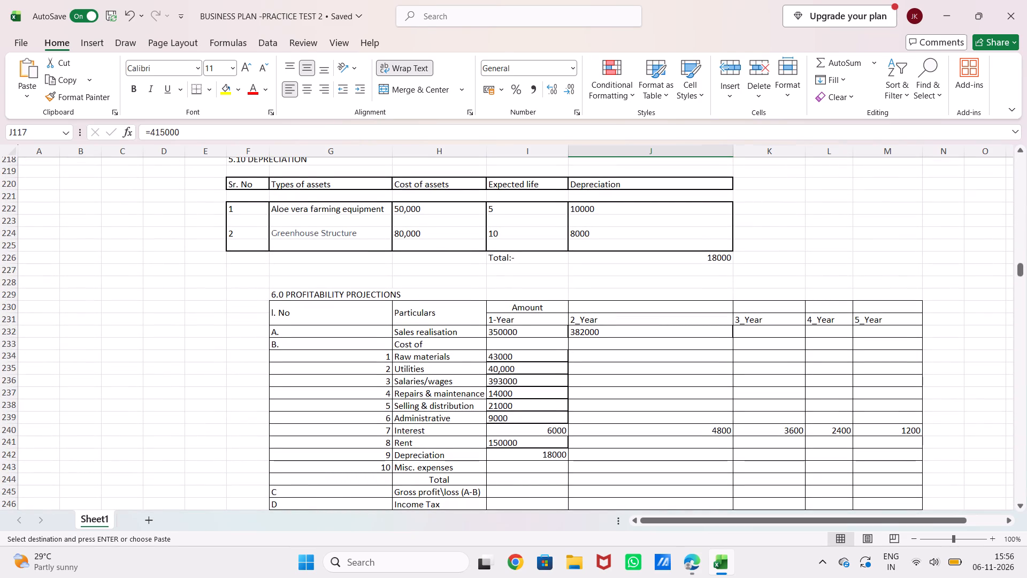
pyautogui.click(756, 337)
pyautogui.hotkey('ctrl', 'v')
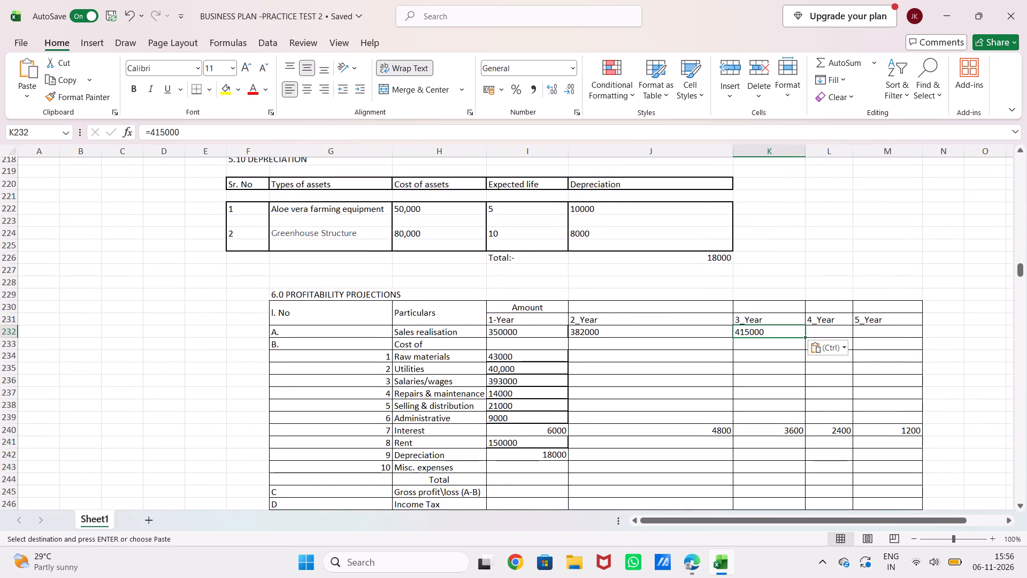
# Enter the year 4 sales total from 5.2 SALES REVENUE, 447500, in the 4_Year Sales realisation cell of 6.0 PROFITABILITY PROJECTIONS.
pyautogui.scroll(7, 819, 171)
pyautogui.scroll(1, 785, 279)
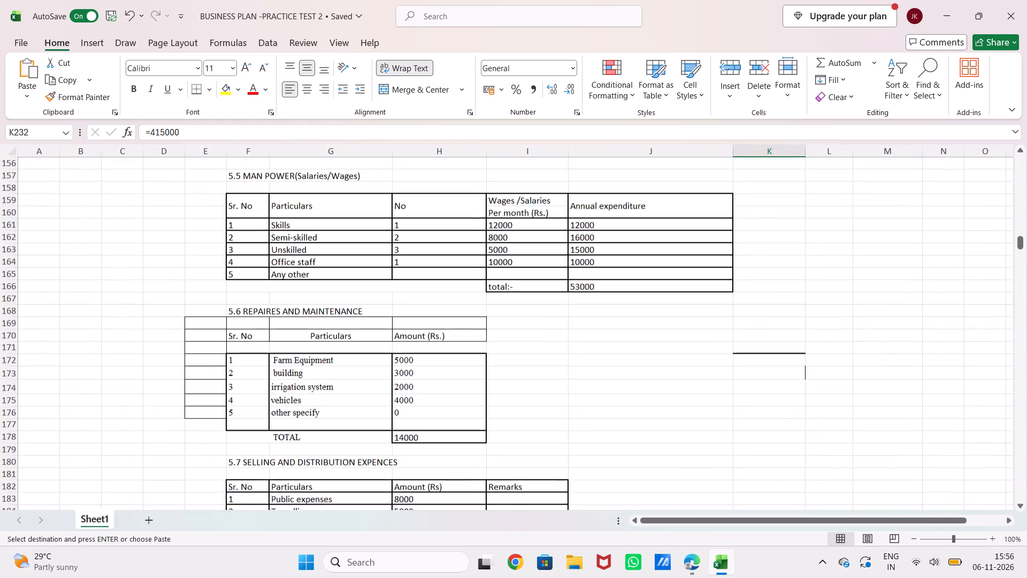
pyautogui.scroll(7, 785, 279)
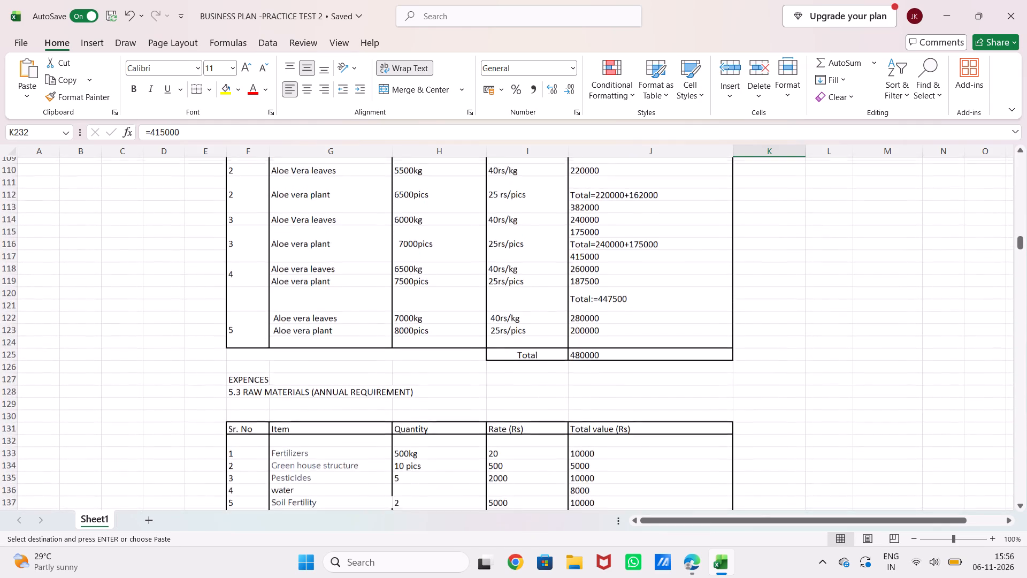
pyautogui.scroll(3, 785, 279)
pyautogui.press('Escape')
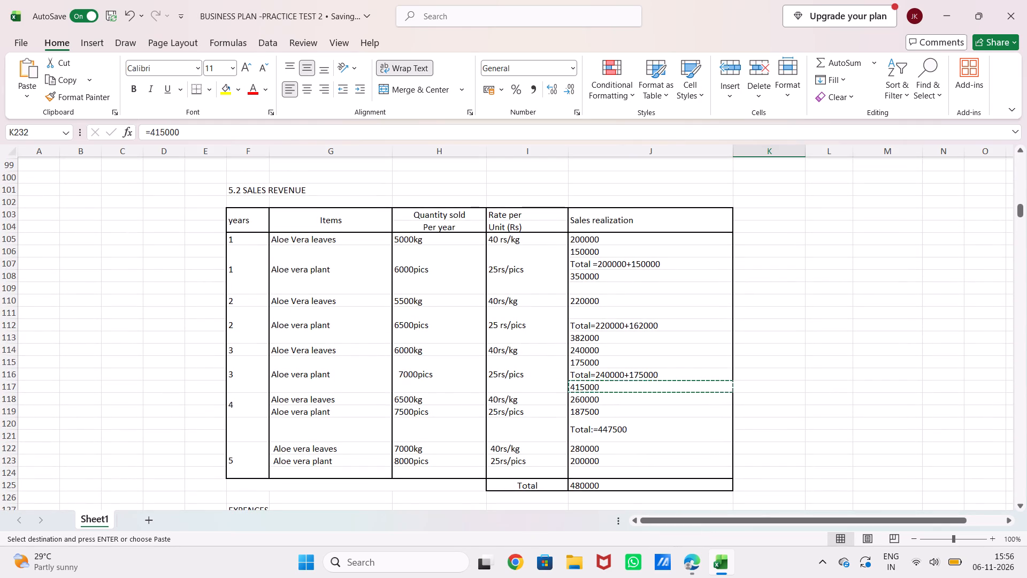
pyautogui.scroll(9, 785, 279)
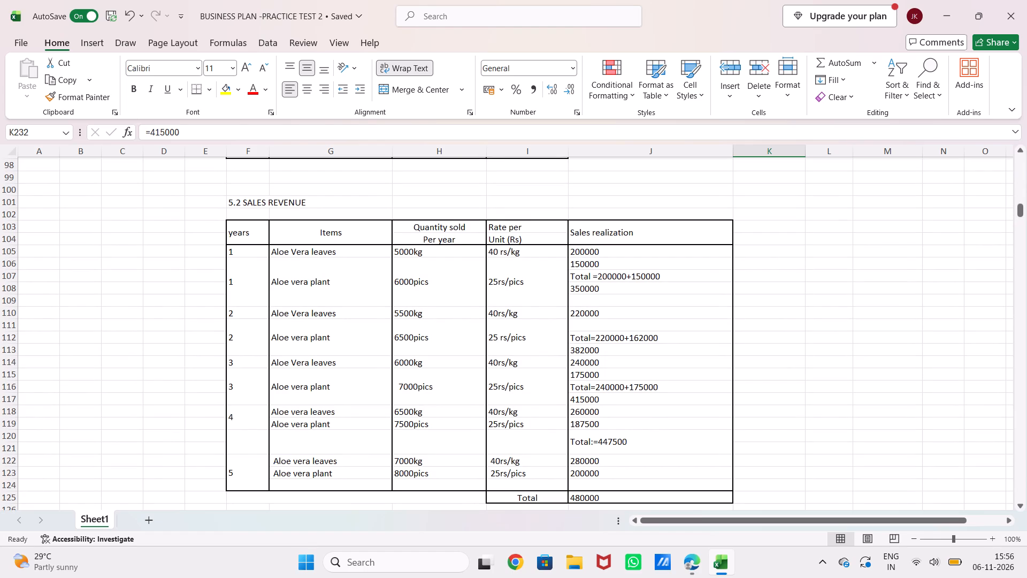
pyautogui.click(631, 442)
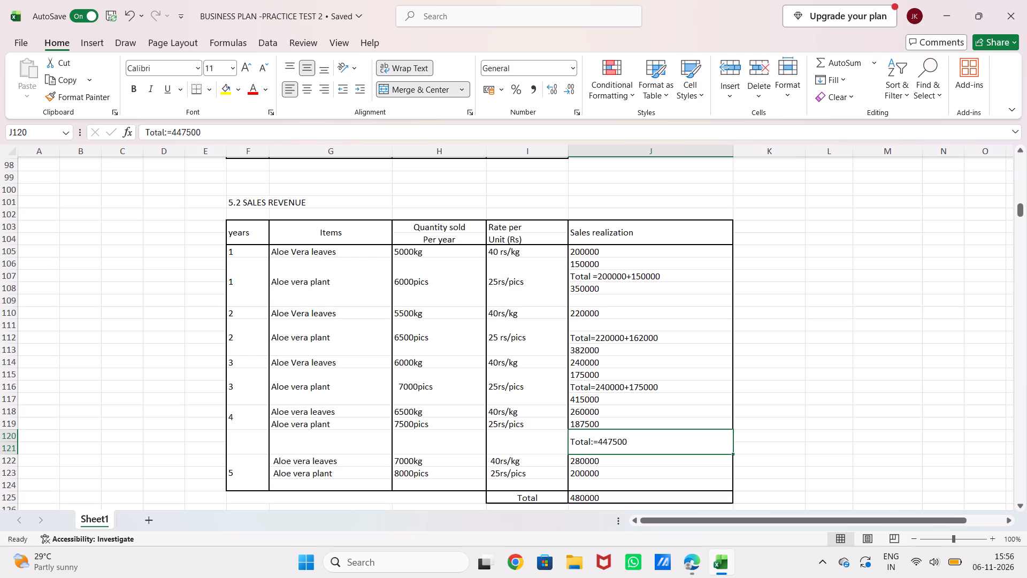
pyautogui.scroll(-9, 680, 451)
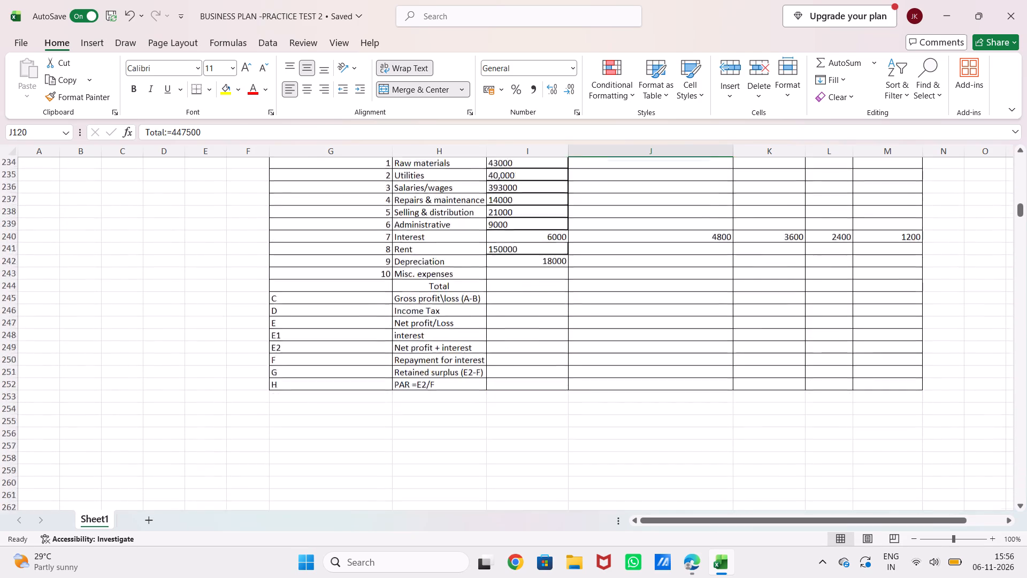
pyautogui.scroll(-5, 680, 451)
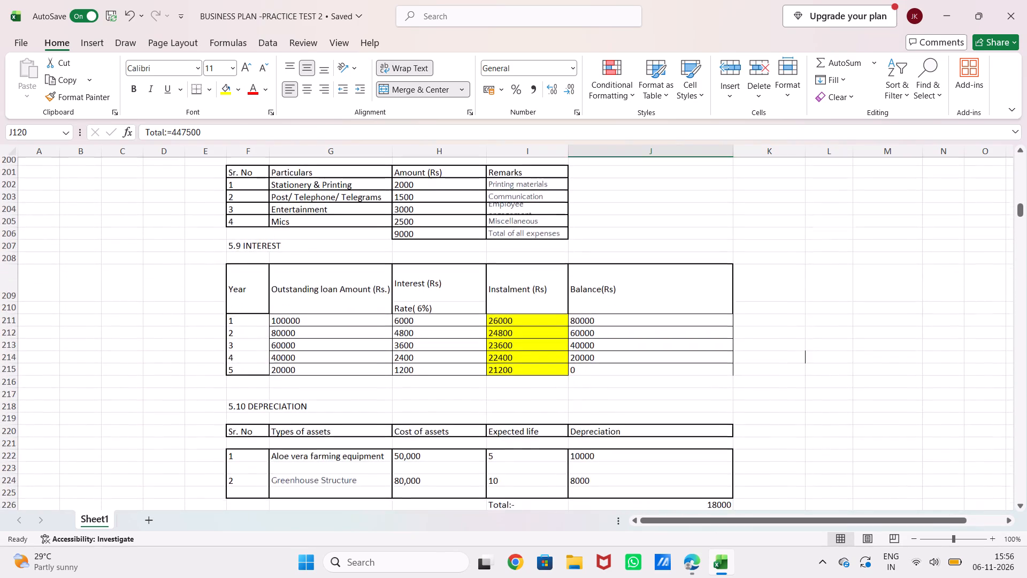
pyautogui.scroll(-3, 680, 451)
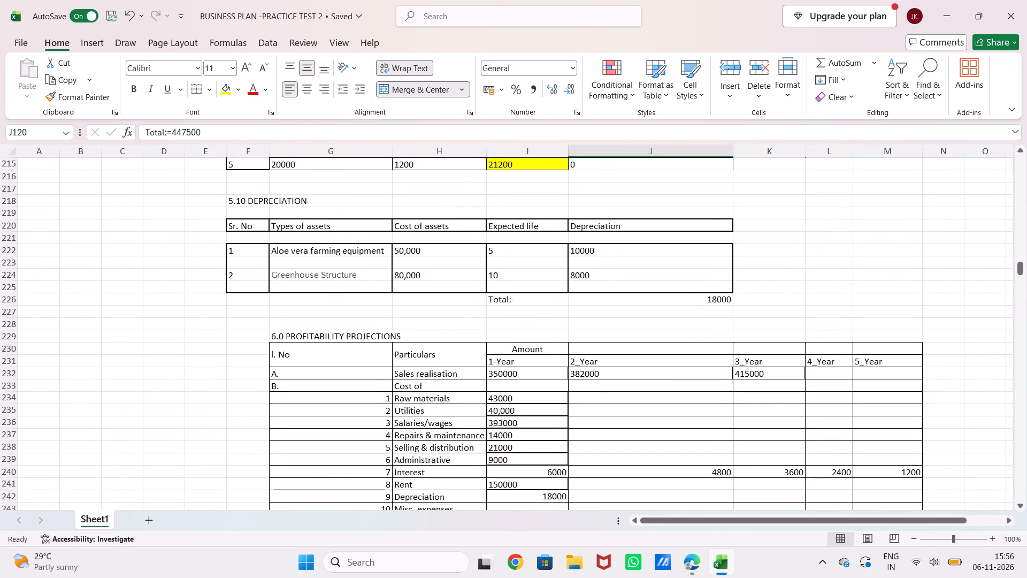
pyautogui.click(828, 372)
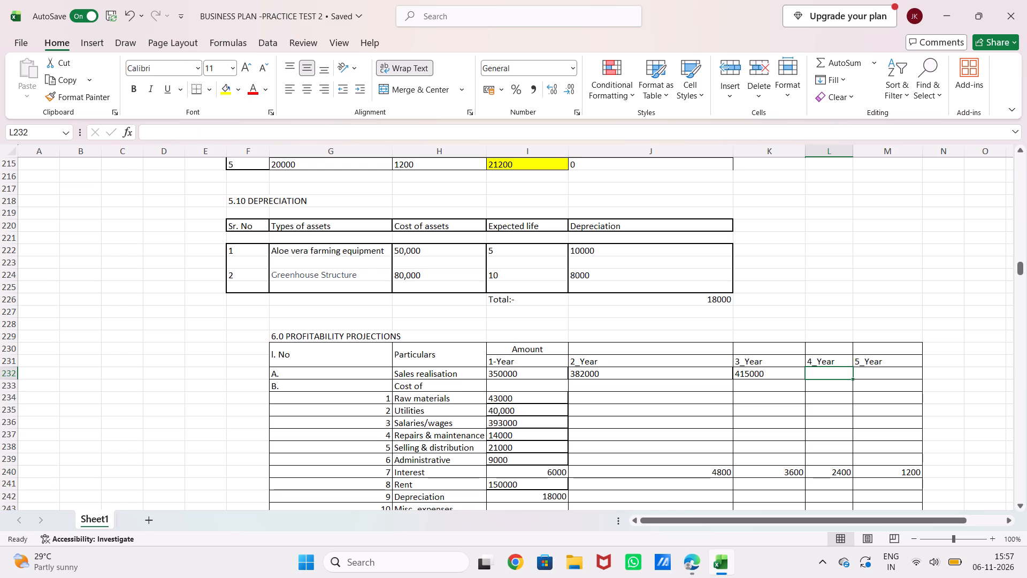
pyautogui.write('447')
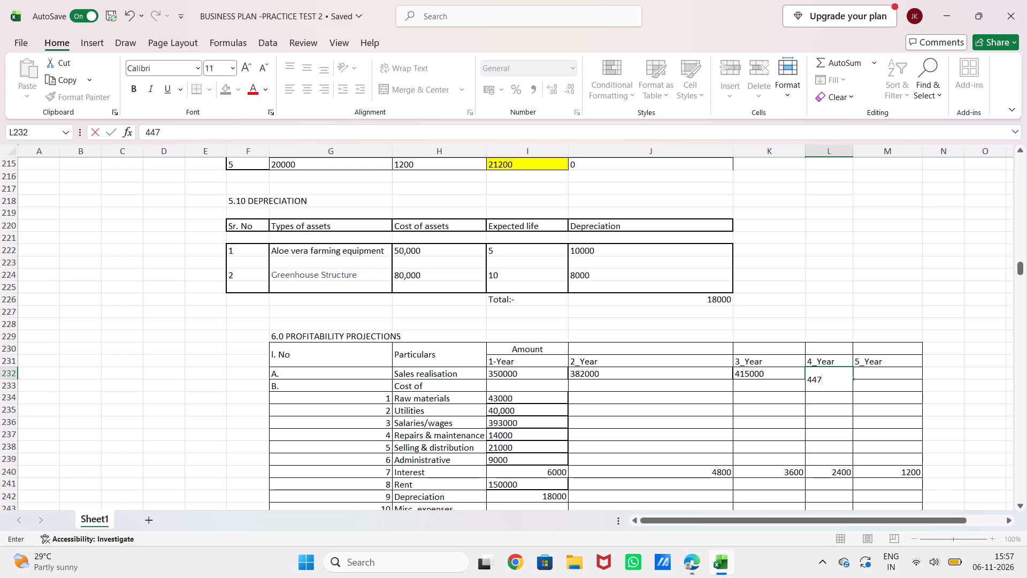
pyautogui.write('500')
pyautogui.click(862, 375)
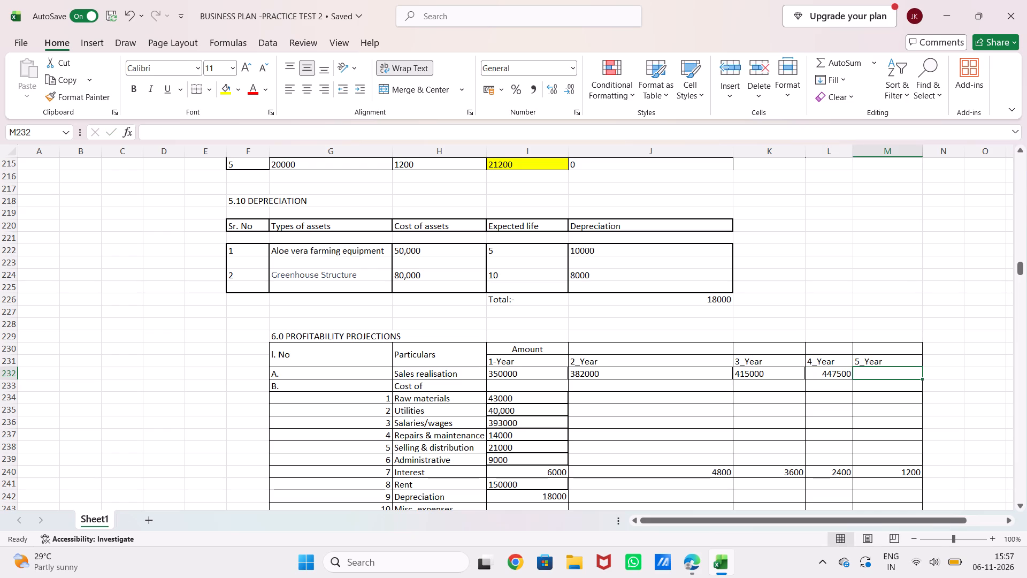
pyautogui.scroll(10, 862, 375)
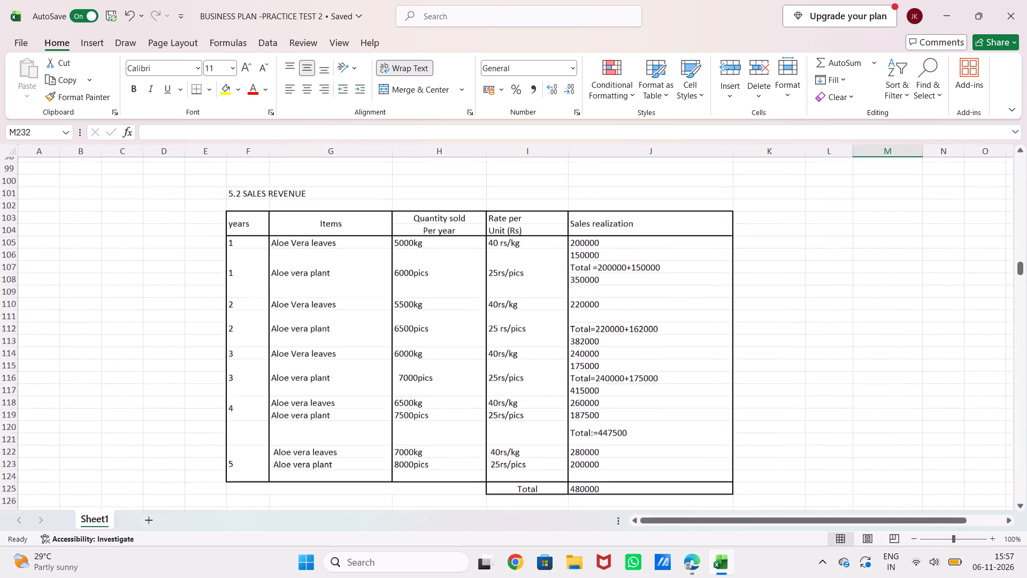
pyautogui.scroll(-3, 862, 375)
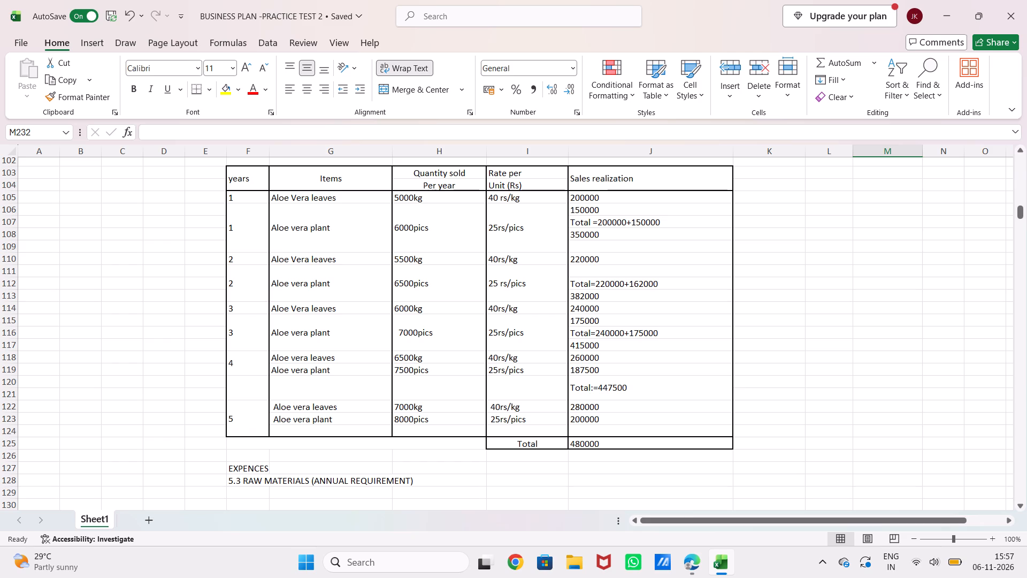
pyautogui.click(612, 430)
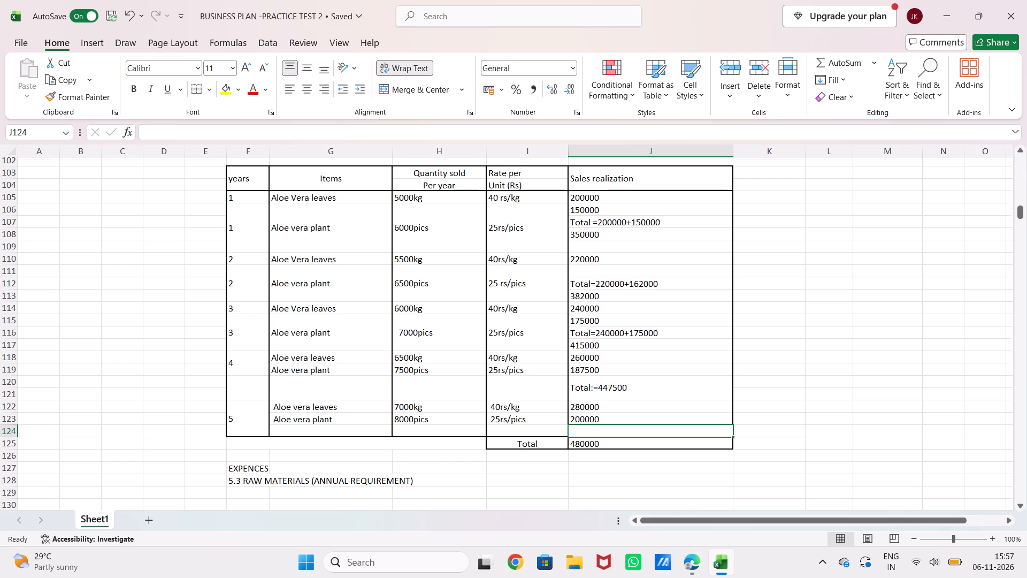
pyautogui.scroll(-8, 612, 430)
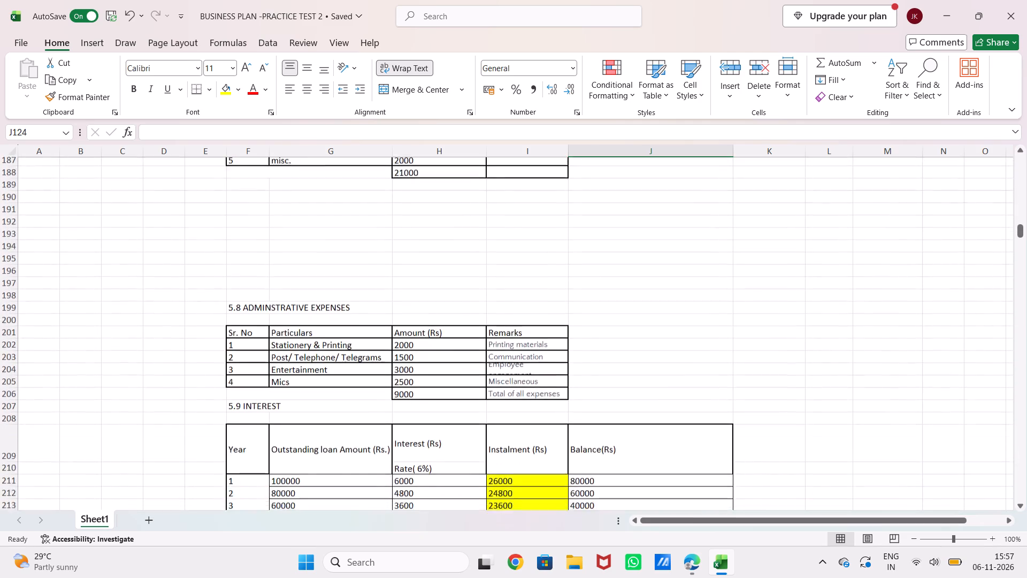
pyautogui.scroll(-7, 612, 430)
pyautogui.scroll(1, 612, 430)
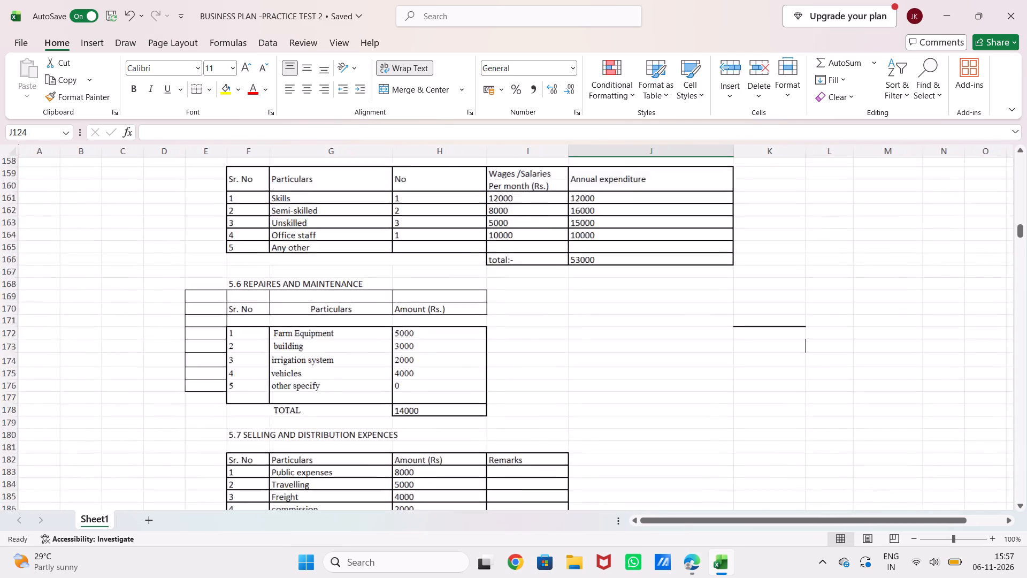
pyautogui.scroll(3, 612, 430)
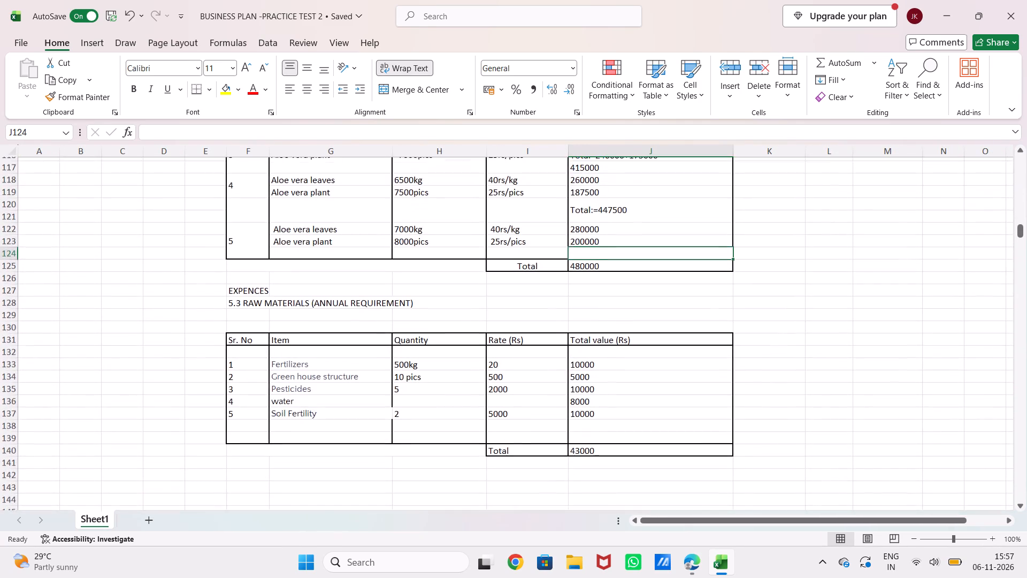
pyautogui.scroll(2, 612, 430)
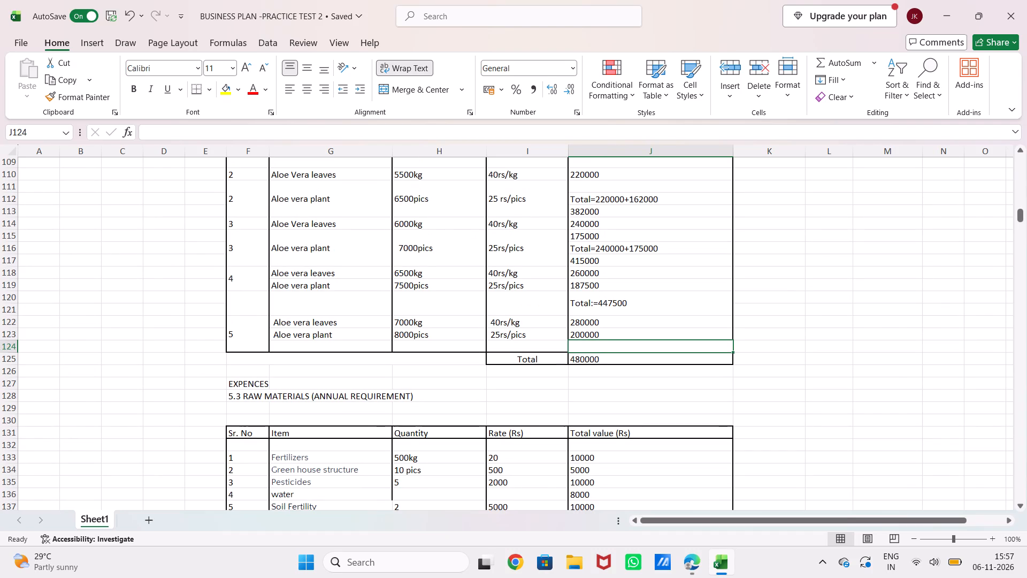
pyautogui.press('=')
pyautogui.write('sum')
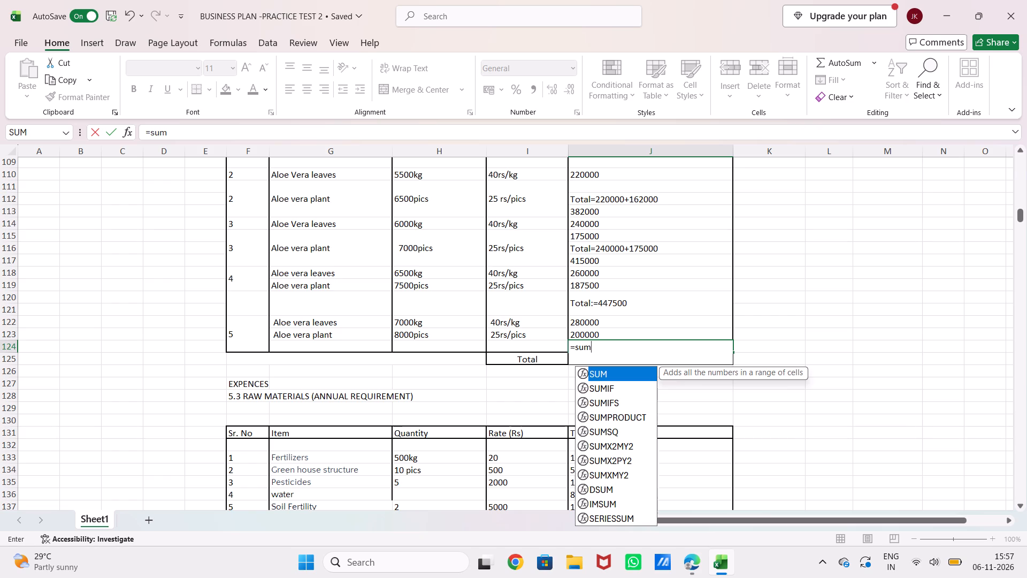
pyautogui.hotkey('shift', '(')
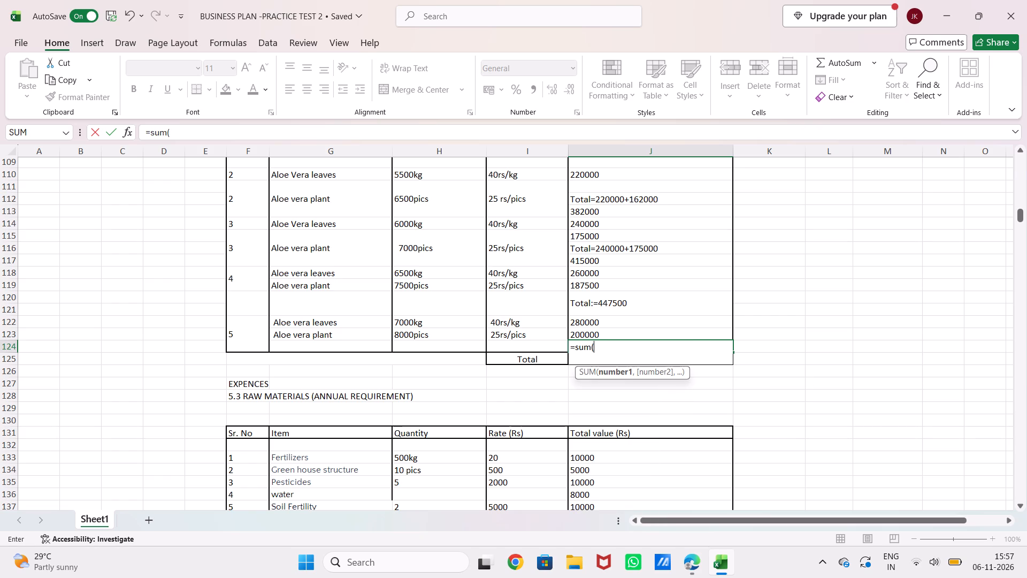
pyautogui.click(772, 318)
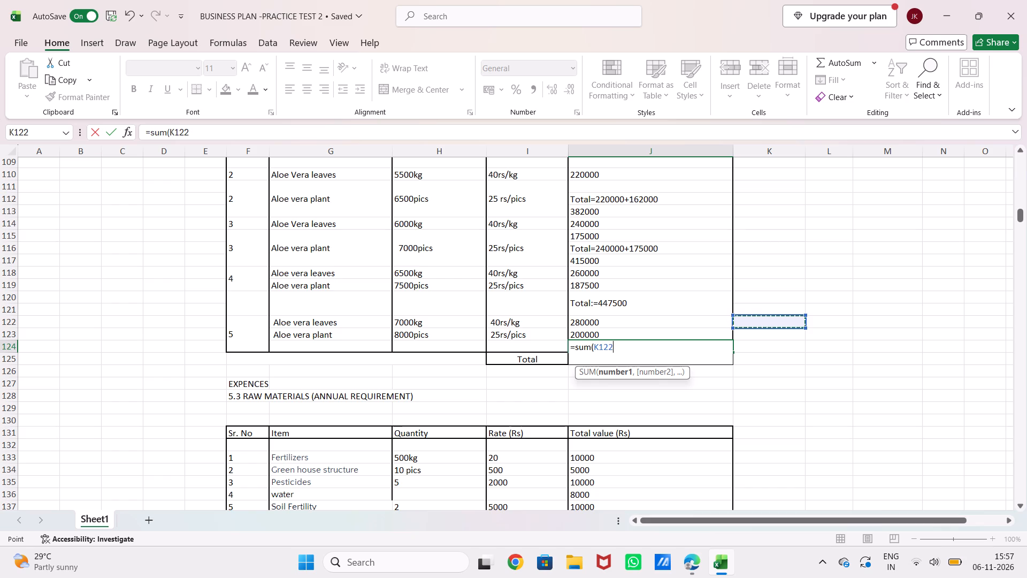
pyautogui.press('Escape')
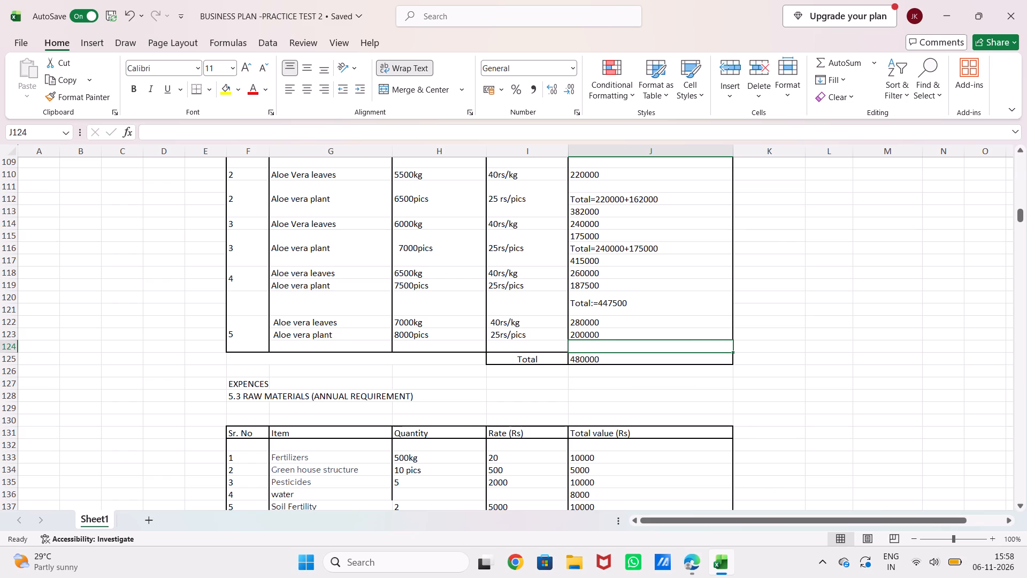
# Sum the year 5 Aloe vera leaves and plant sales, J122+J123, in cell J124 of 5.2 SALES REVENUE.
pyautogui.press('=')
pyautogui.write('su')
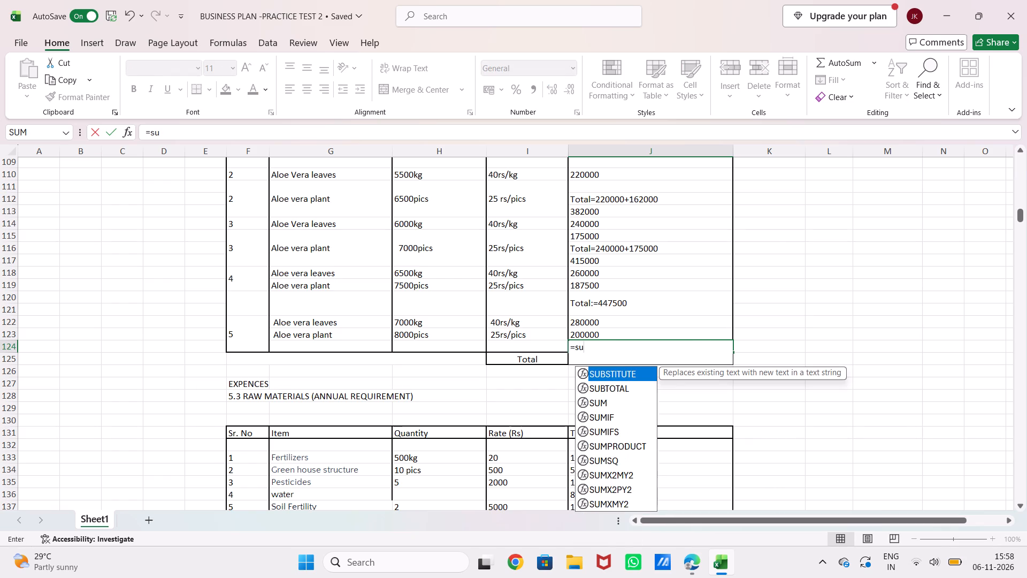
pyautogui.press('m')
pyautogui.hotkey('shift', '(')
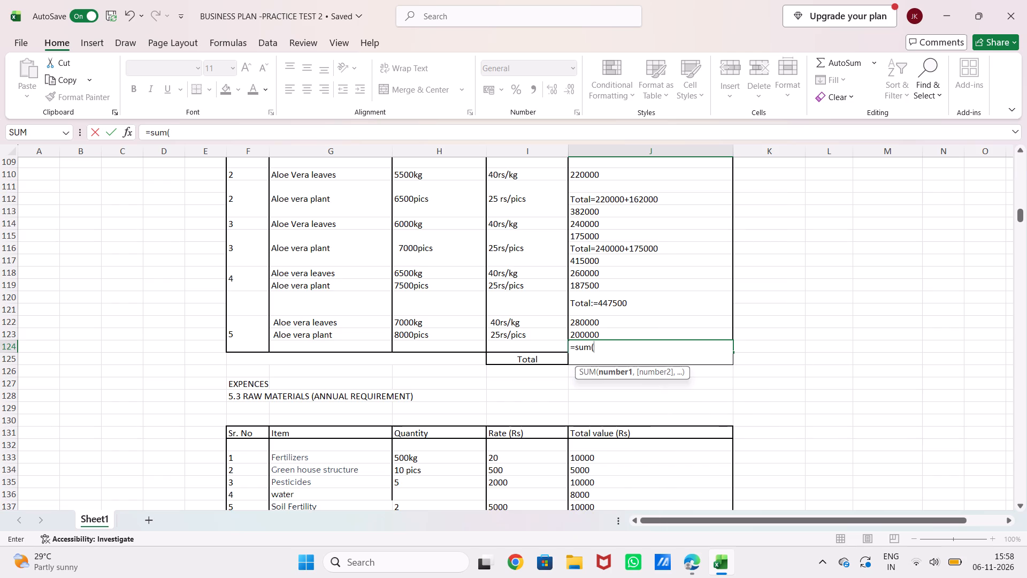
pyautogui.click(604, 317)
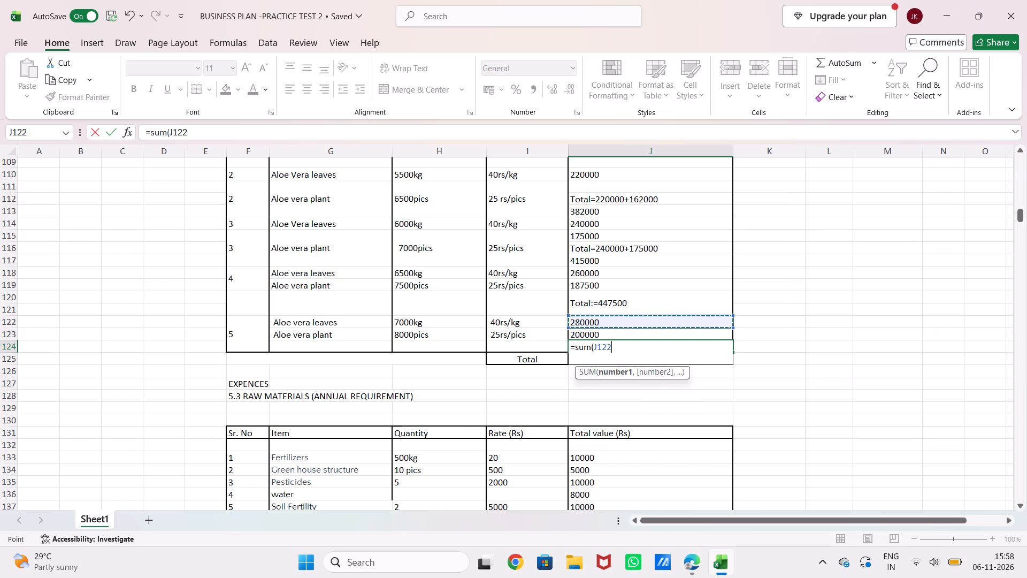
pyautogui.click(604, 334)
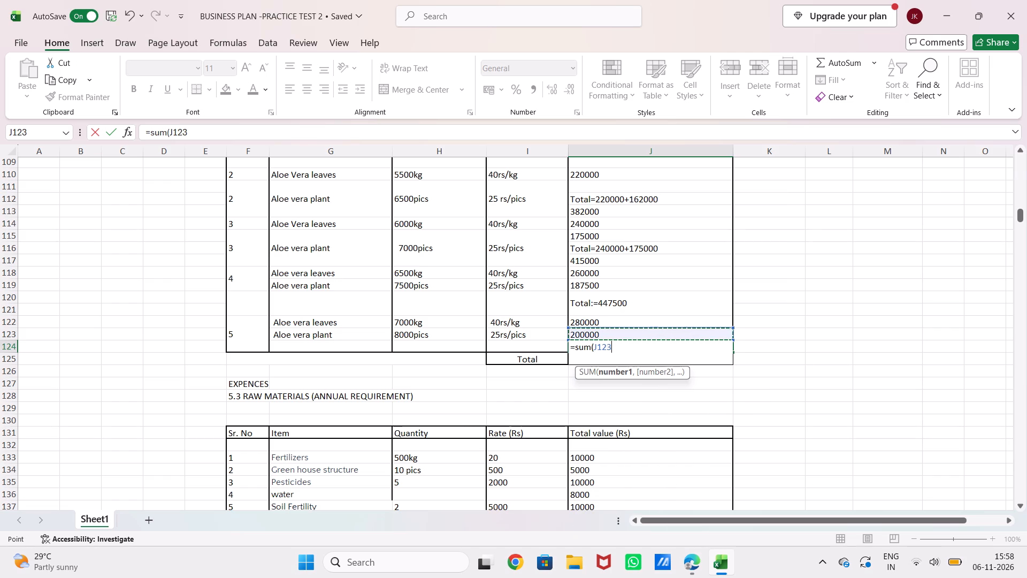
pyautogui.click(602, 324)
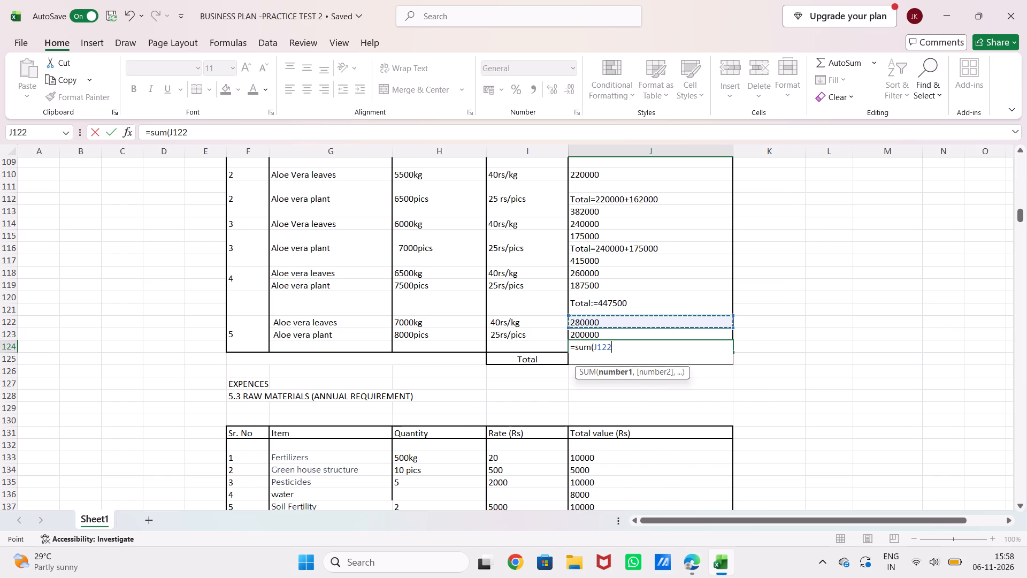
pyautogui.hotkey('shift', '+')
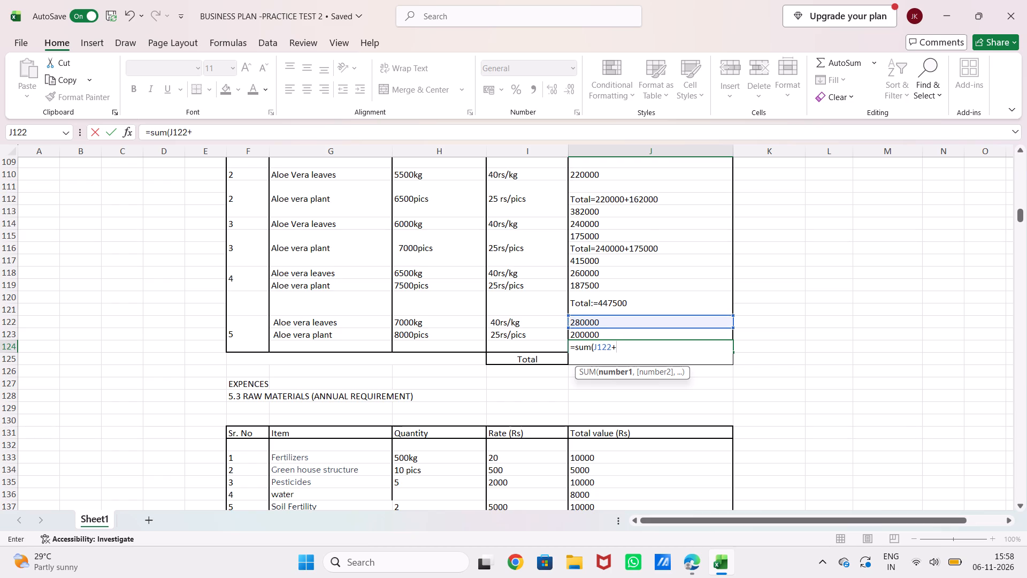
pyautogui.click(773, 335)
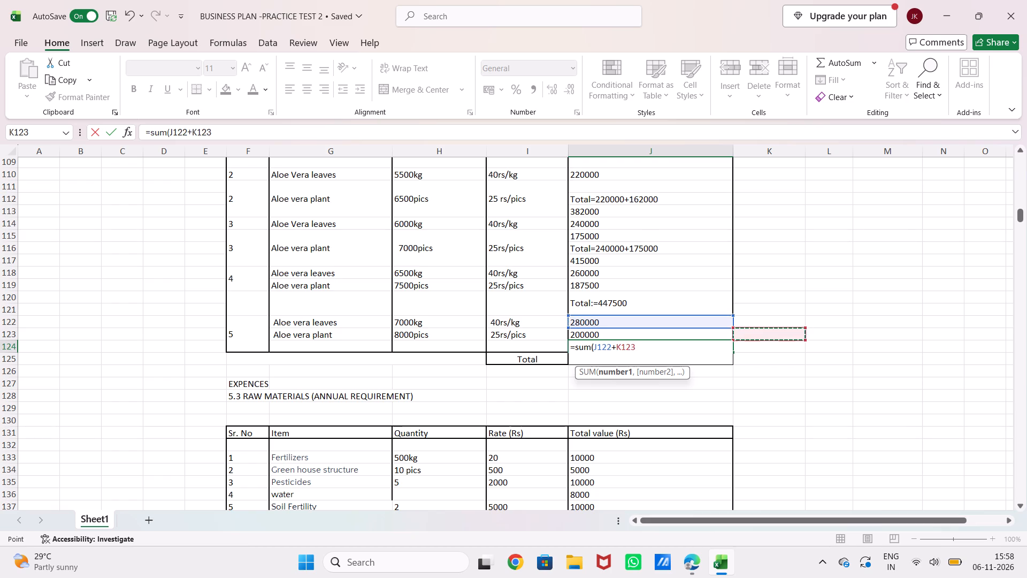
pyautogui.click(683, 333)
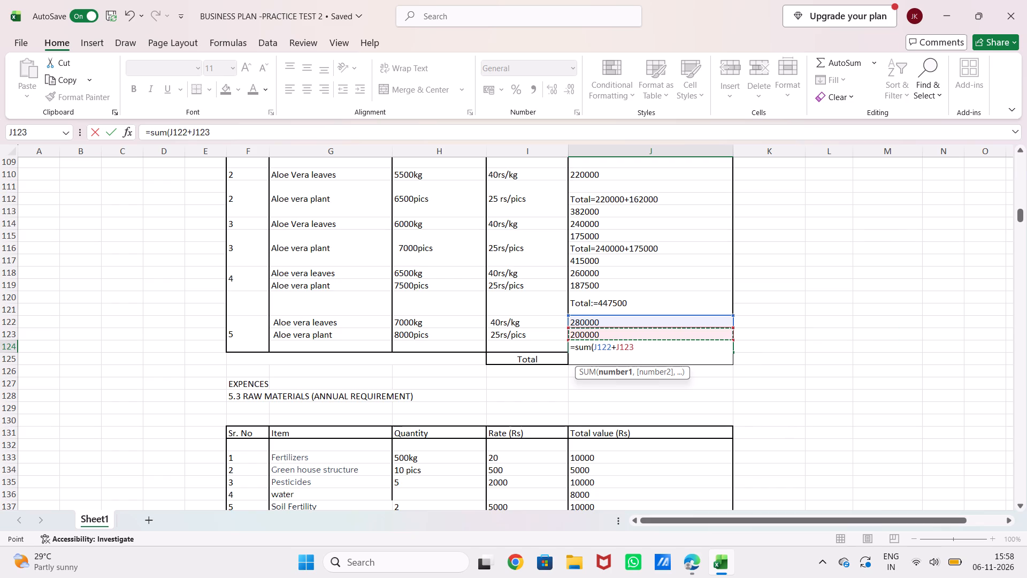
pyautogui.press('Return')
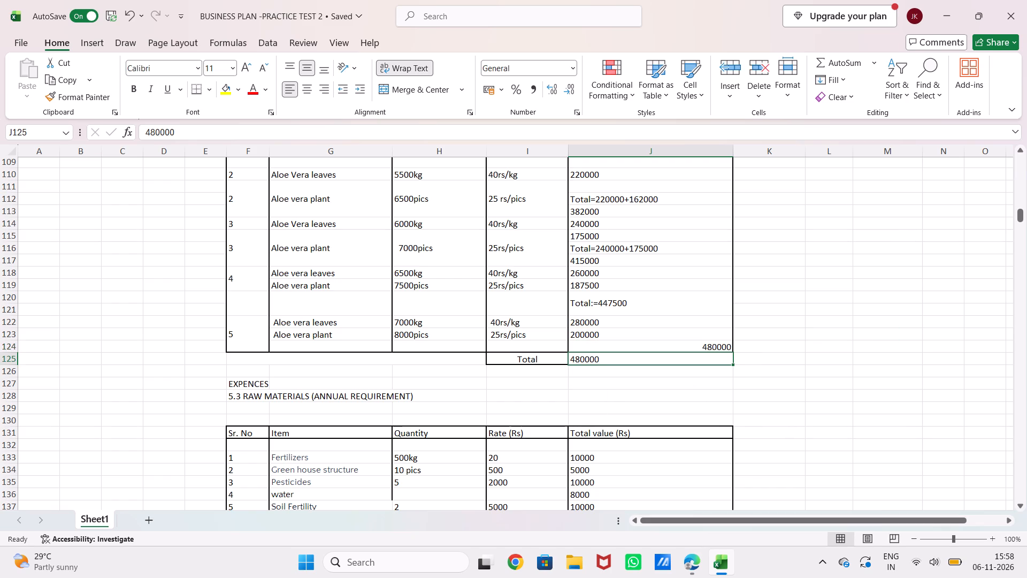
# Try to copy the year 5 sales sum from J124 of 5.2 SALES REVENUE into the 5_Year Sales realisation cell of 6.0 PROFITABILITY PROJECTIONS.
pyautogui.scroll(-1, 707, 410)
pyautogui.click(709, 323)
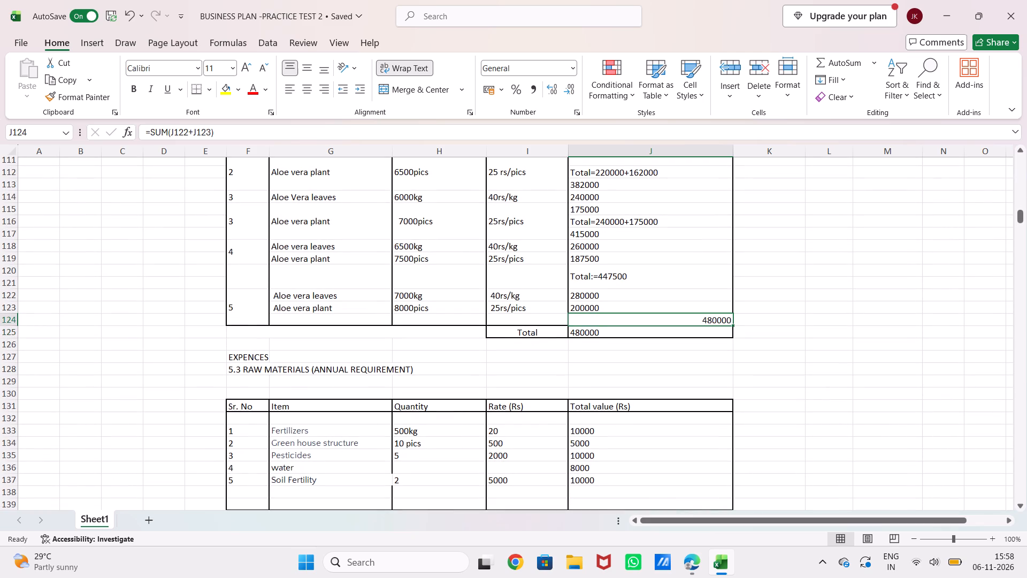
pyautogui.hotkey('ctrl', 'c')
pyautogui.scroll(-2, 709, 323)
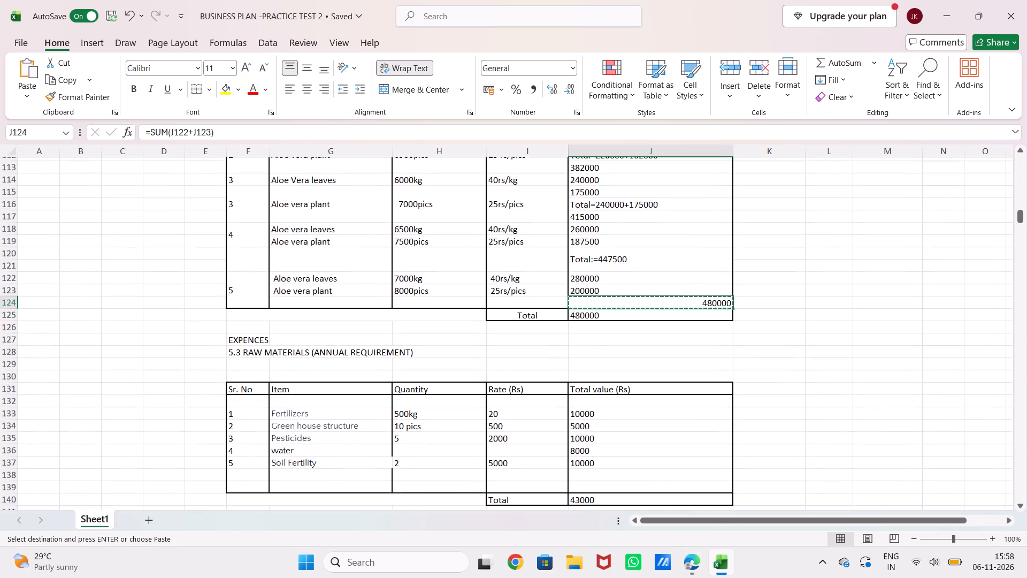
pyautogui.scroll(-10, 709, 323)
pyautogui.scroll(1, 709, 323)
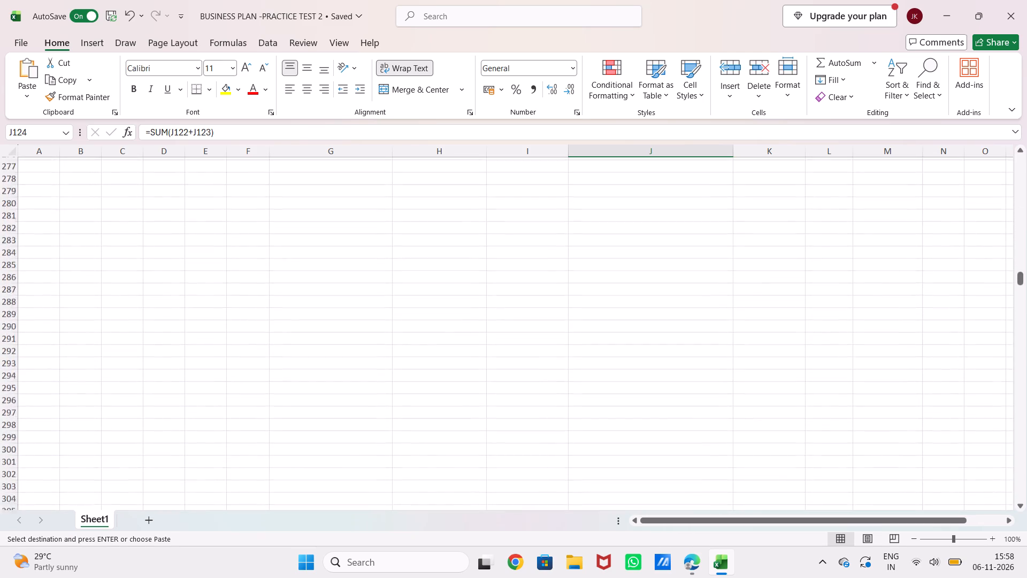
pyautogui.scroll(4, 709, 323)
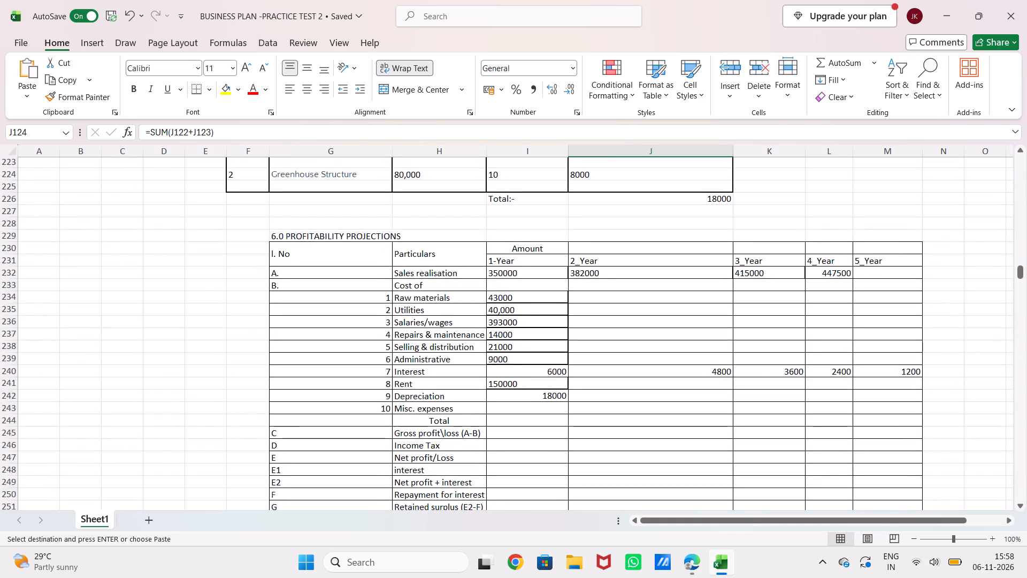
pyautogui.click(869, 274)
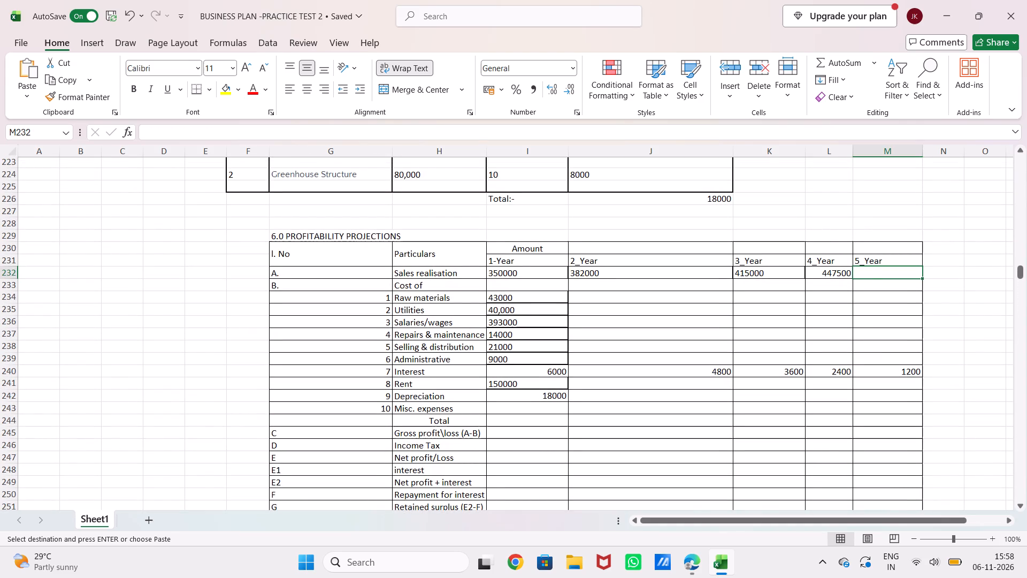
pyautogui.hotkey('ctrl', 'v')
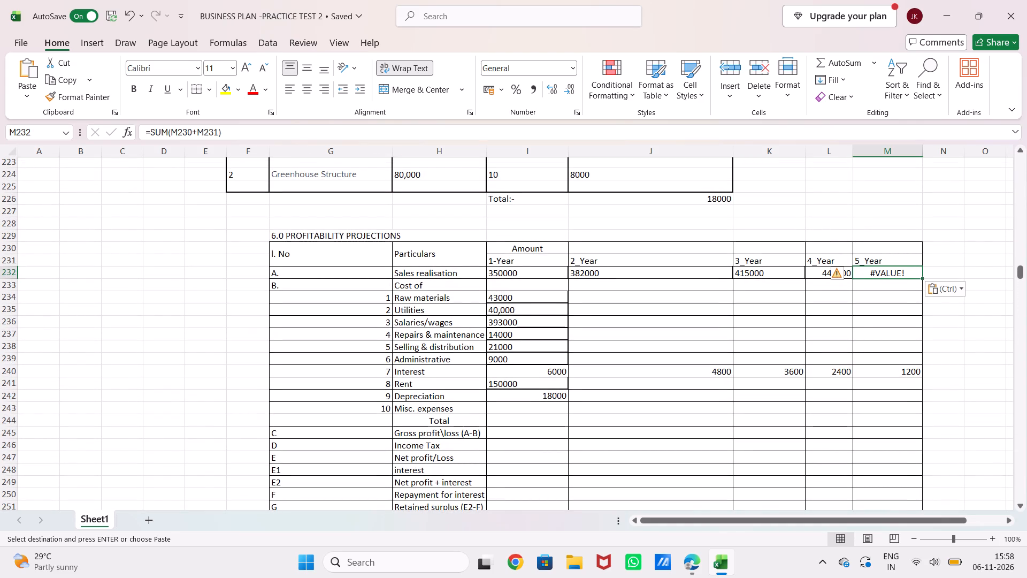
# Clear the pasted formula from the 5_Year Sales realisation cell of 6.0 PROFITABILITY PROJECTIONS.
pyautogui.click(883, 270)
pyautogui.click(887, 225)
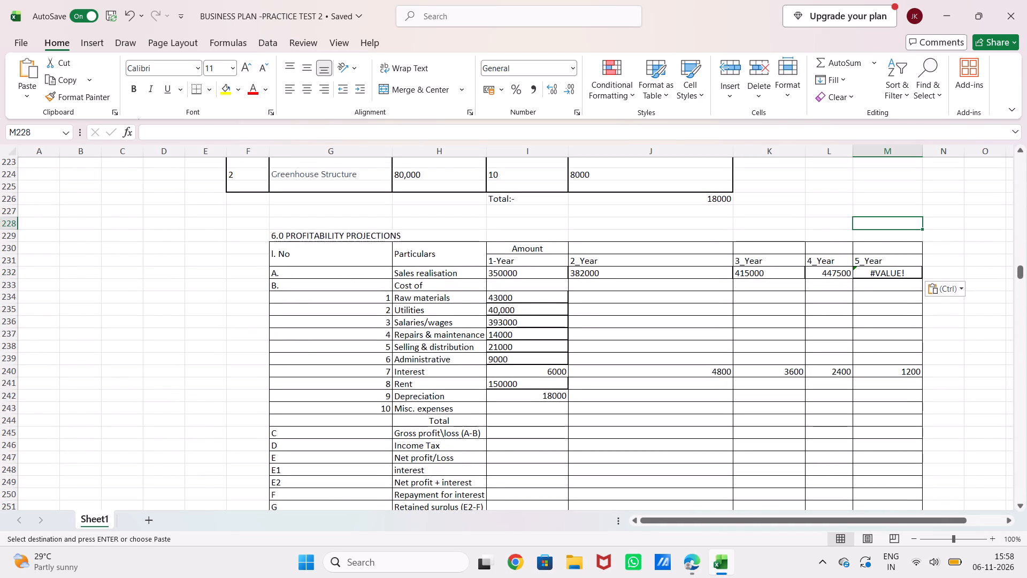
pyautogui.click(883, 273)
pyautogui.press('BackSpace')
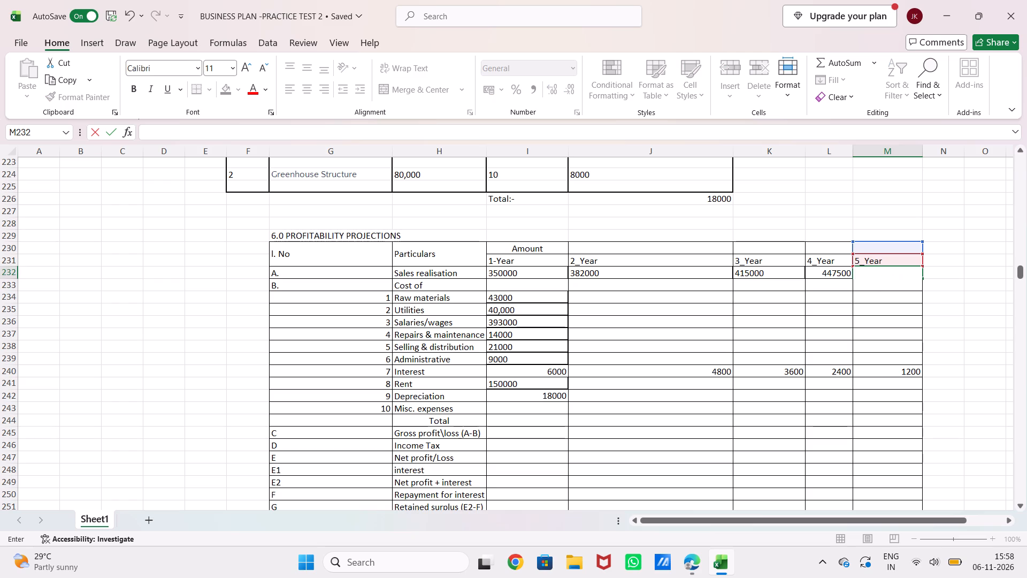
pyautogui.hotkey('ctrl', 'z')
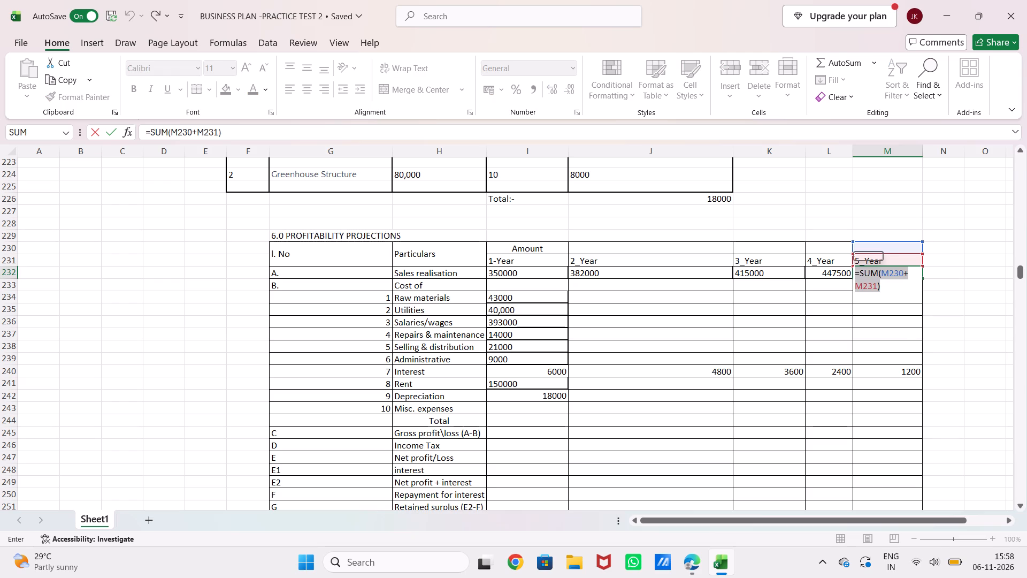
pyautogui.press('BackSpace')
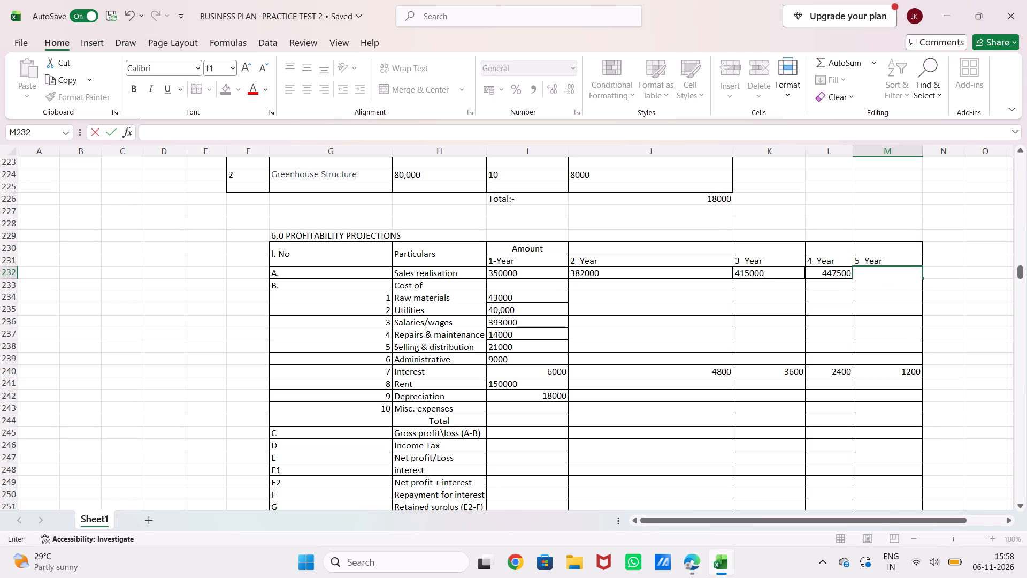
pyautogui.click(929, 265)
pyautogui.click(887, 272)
# Enter the year 5 sales total from 5.2 SALES REVENUE, 480000, in the 5_Year Sales realisation cell of 6.0 PROFITABILITY PROJECTIONS.
pyautogui.scroll(1, 887, 272)
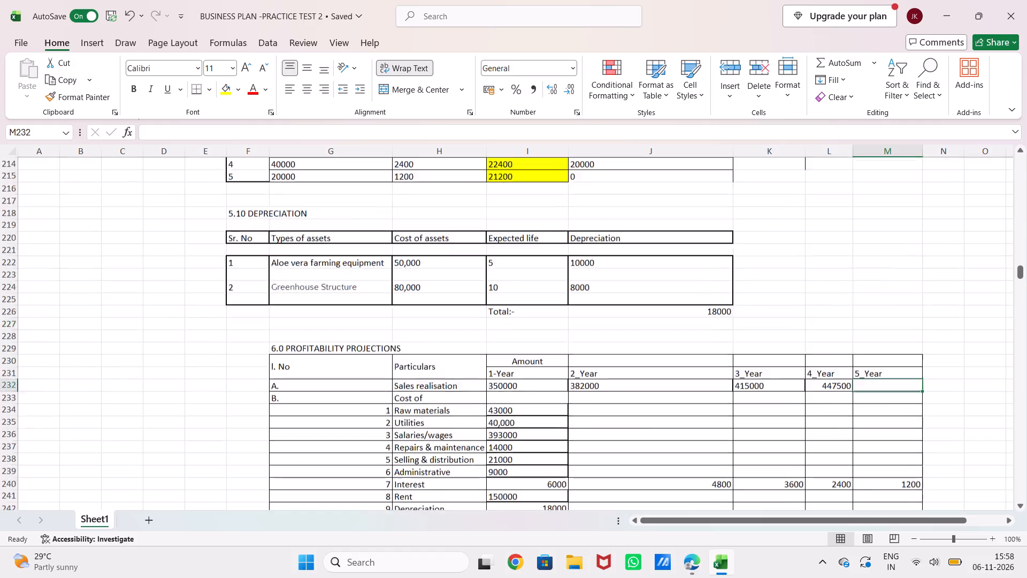
pyautogui.scroll(7, 887, 272)
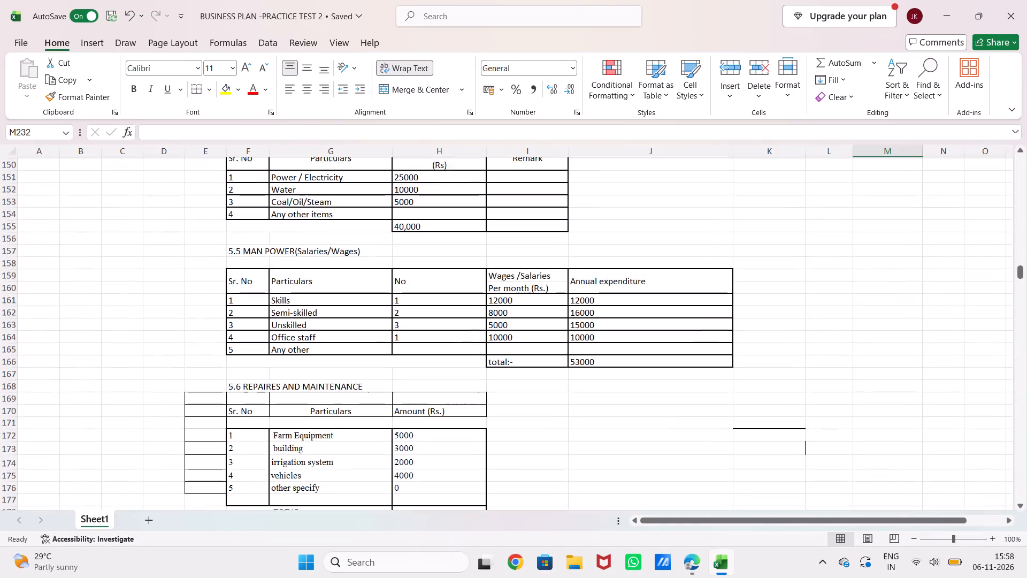
pyautogui.scroll(2, 887, 272)
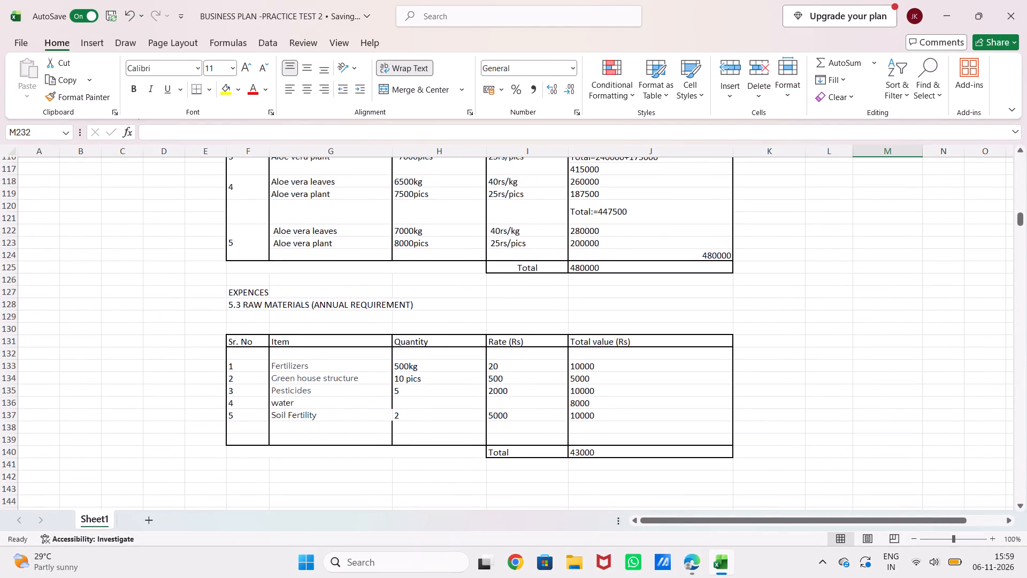
pyautogui.scroll(-4, 887, 272)
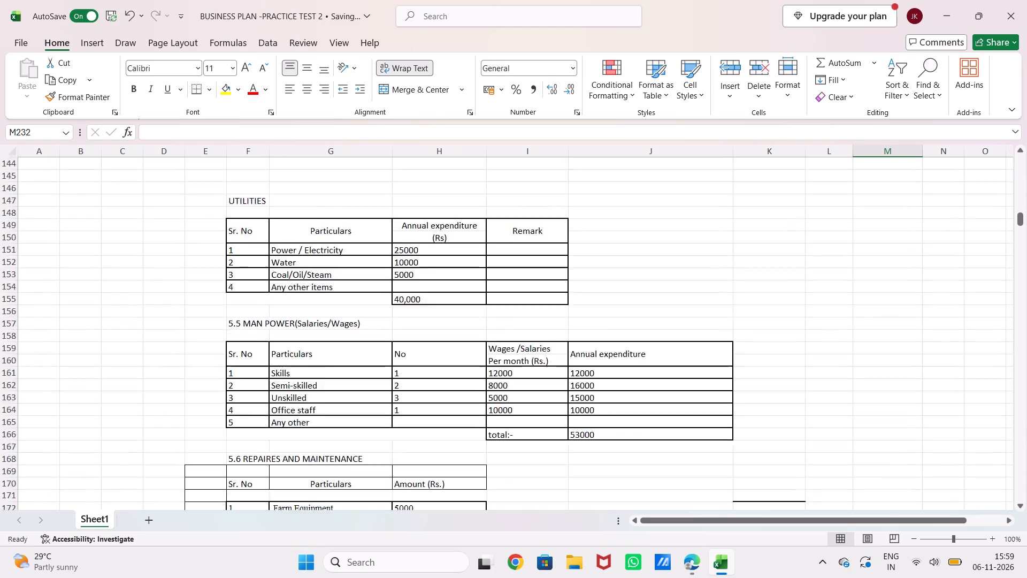
pyautogui.scroll(-9, 887, 272)
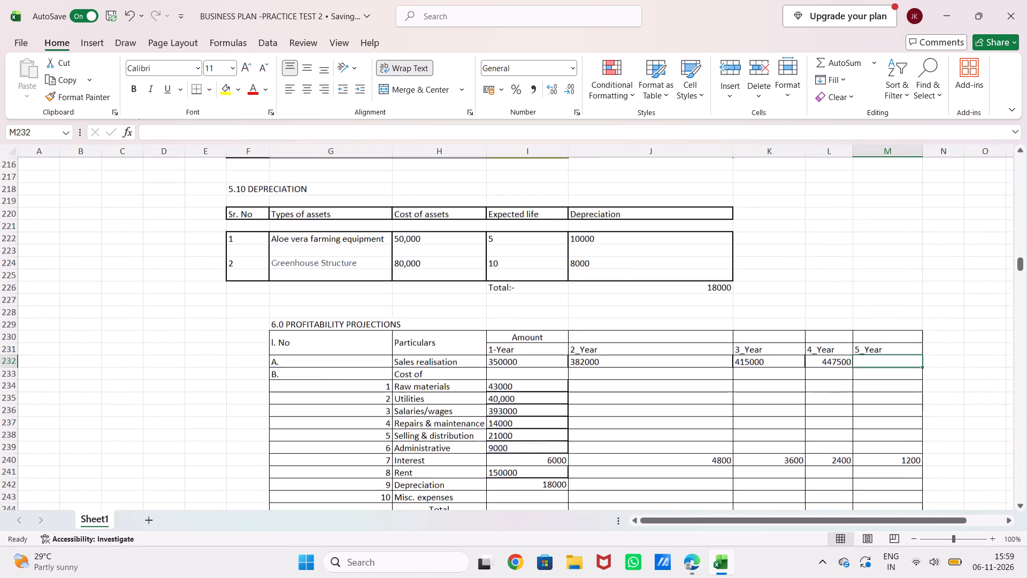
pyautogui.scroll(-3, 887, 272)
pyautogui.click(877, 307)
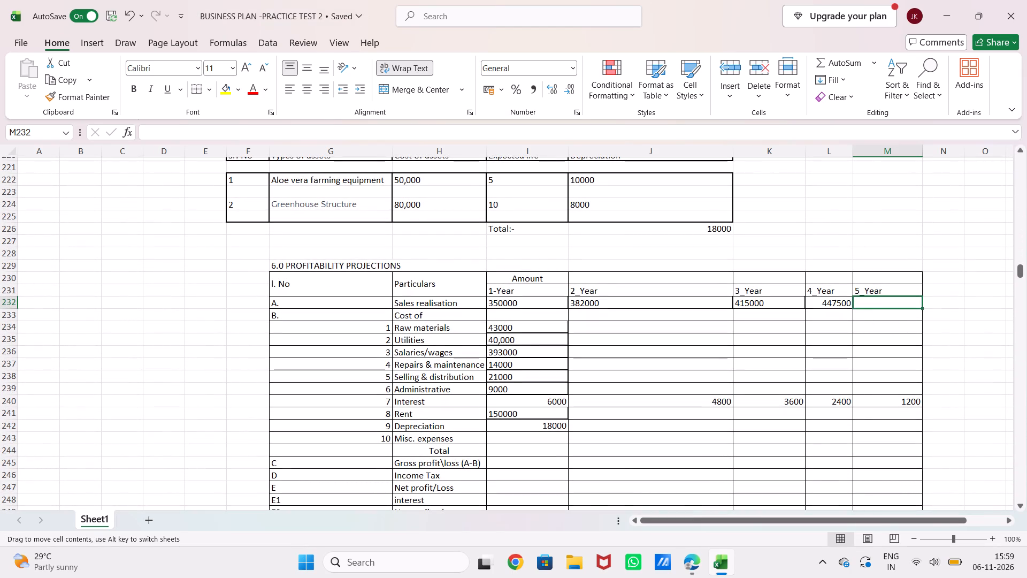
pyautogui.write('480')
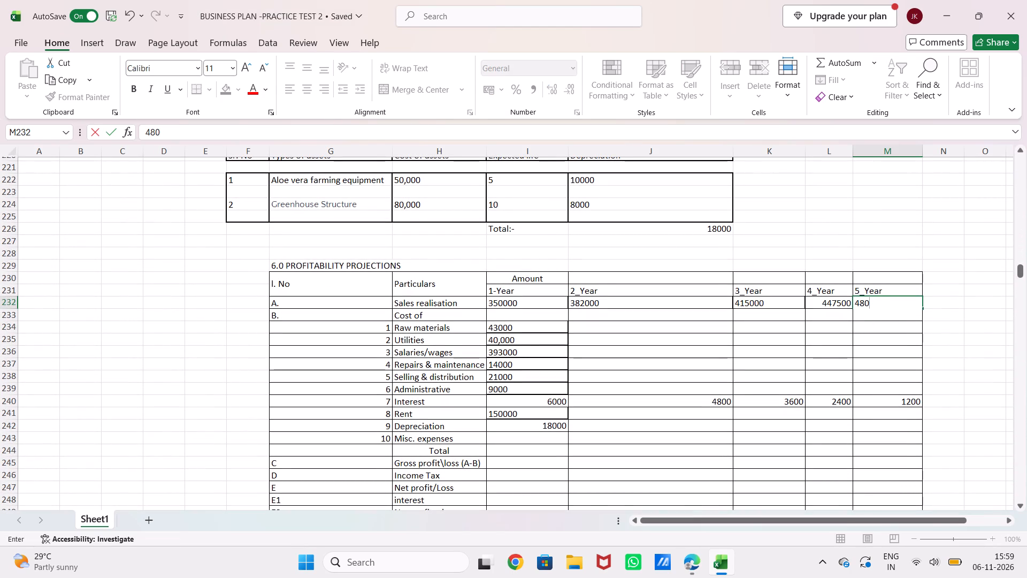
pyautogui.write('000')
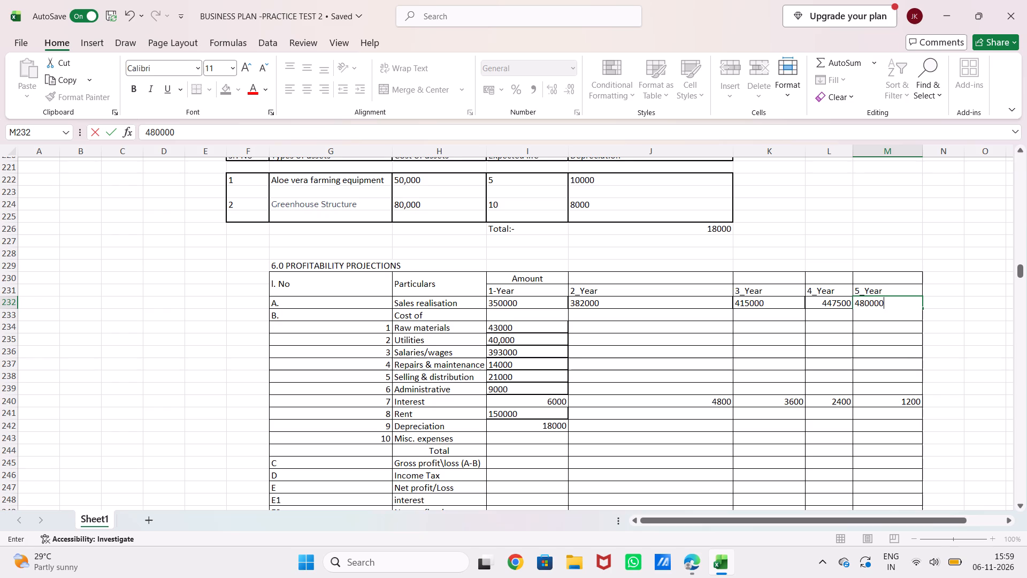
pyautogui.scroll(3, 896, 355)
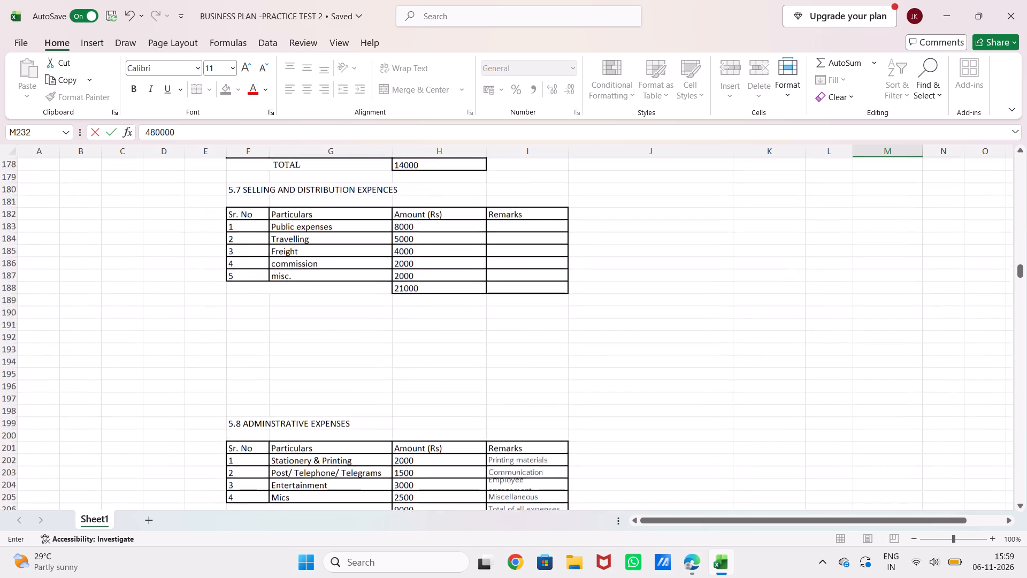
pyautogui.scroll(5, 896, 355)
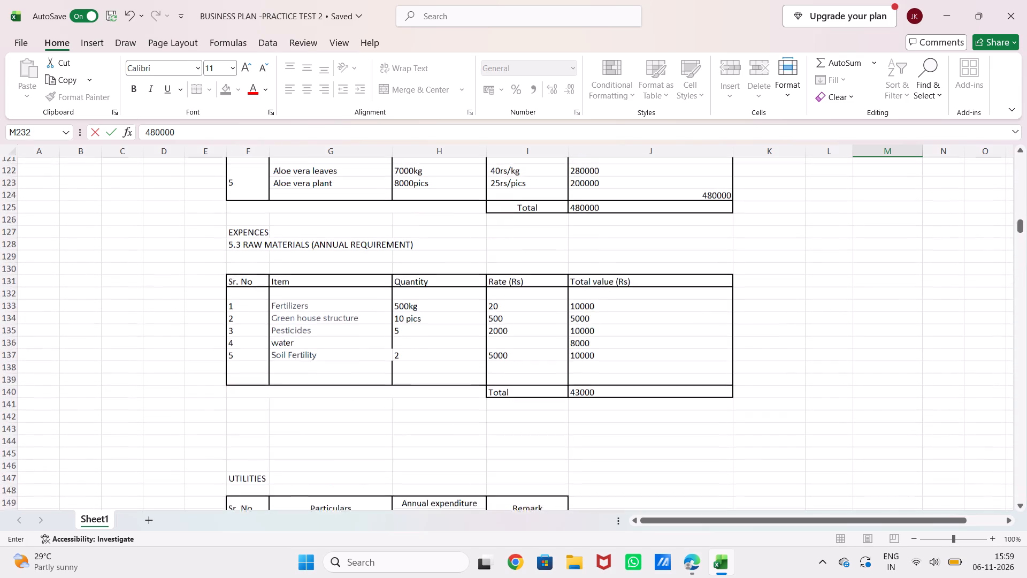
pyautogui.scroll(2, 896, 355)
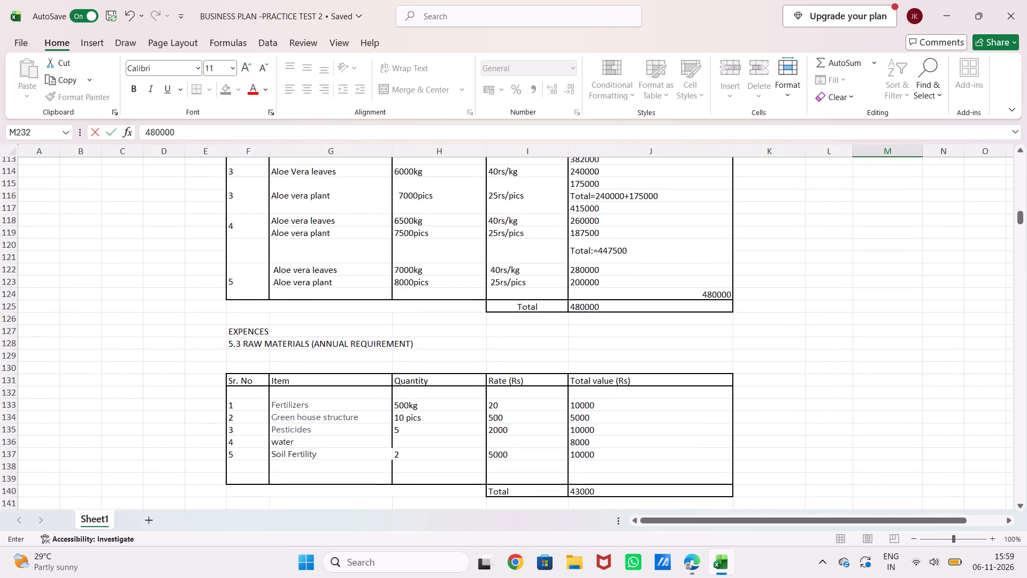
pyautogui.scroll(-4, 896, 355)
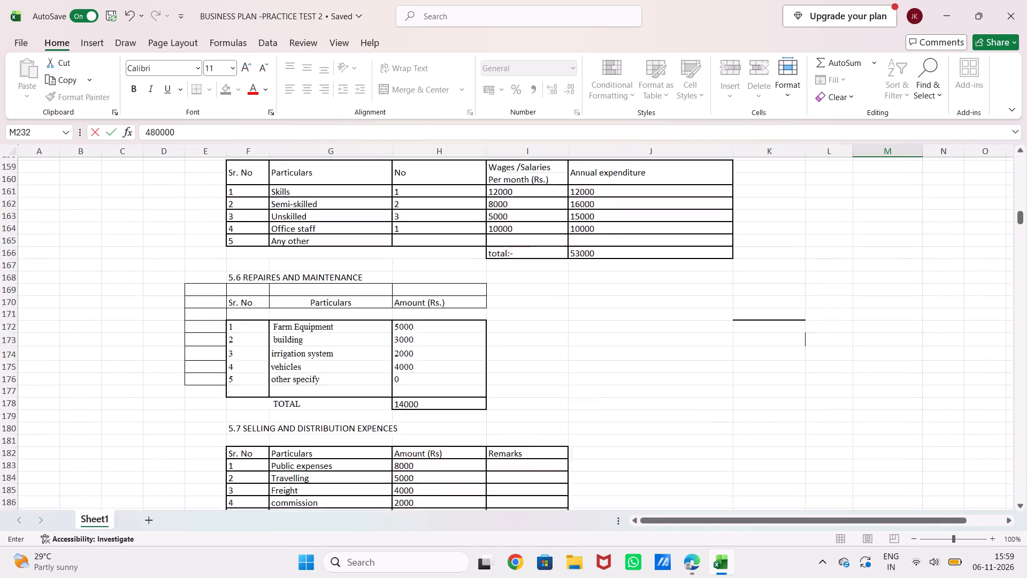
pyautogui.scroll(-6, 896, 355)
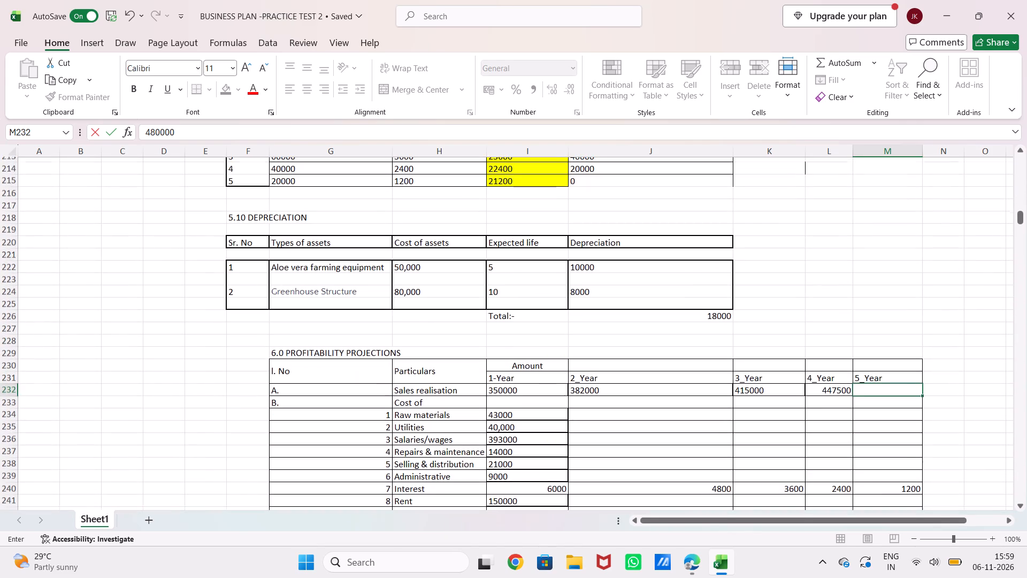
pyautogui.scroll(-1, 896, 355)
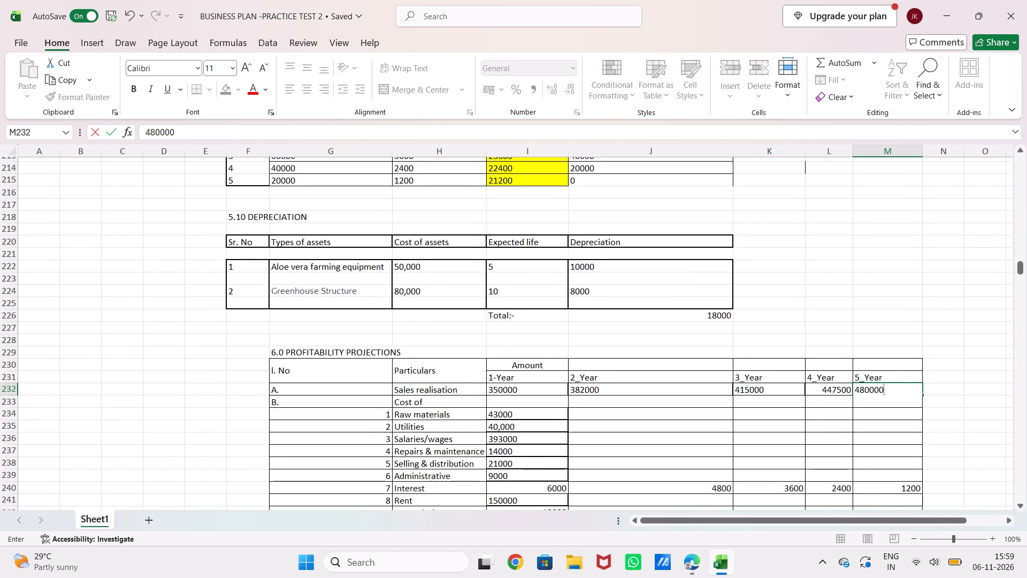
pyautogui.click(875, 309)
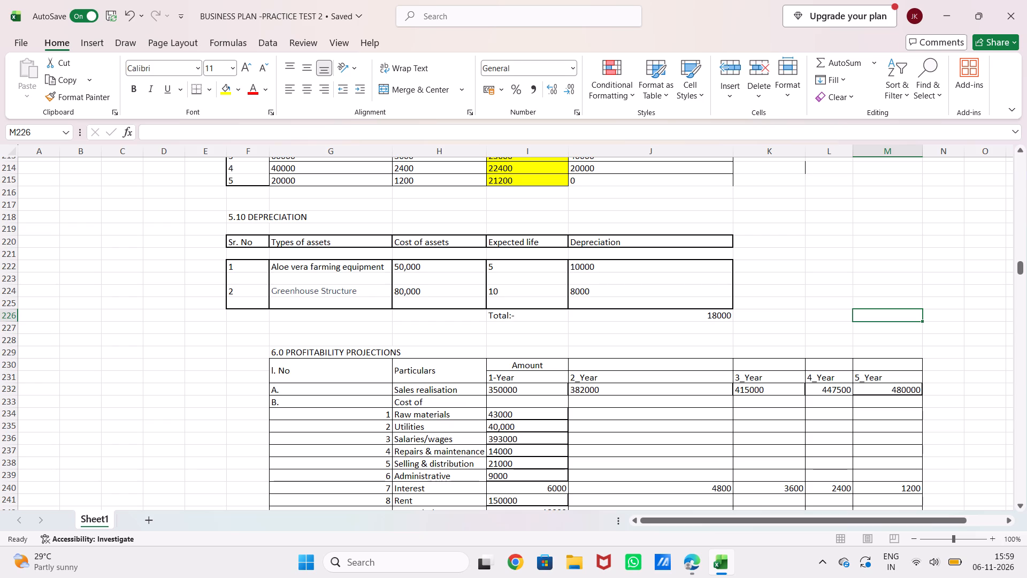
# Check the yearly sales figures in 5.2 SALES REVENUE against the Sales realisation row of 6.0 PROFITABILITY PROJECTIONS.
pyautogui.scroll(1, 802, 321)
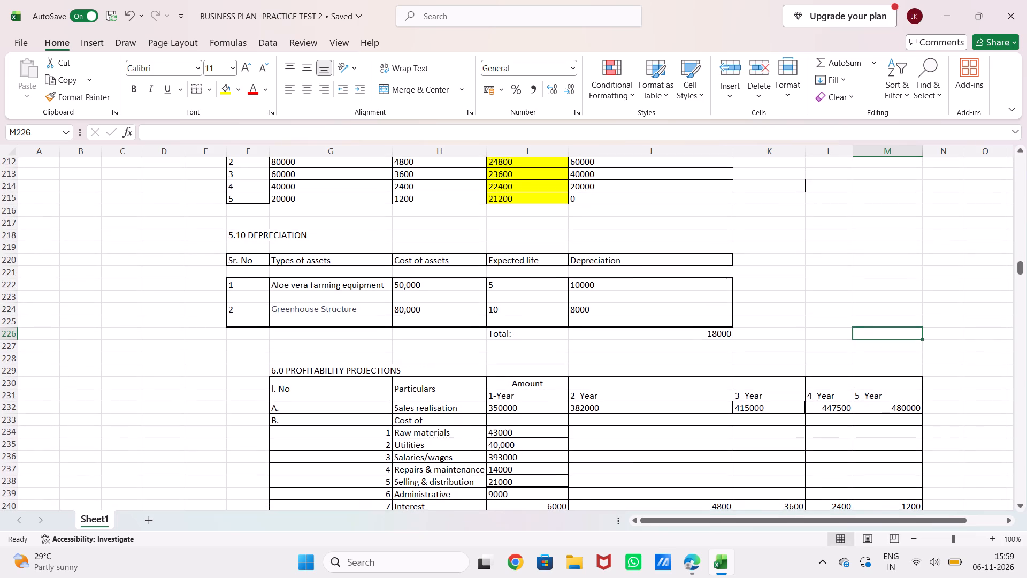
pyautogui.scroll(2, 802, 321)
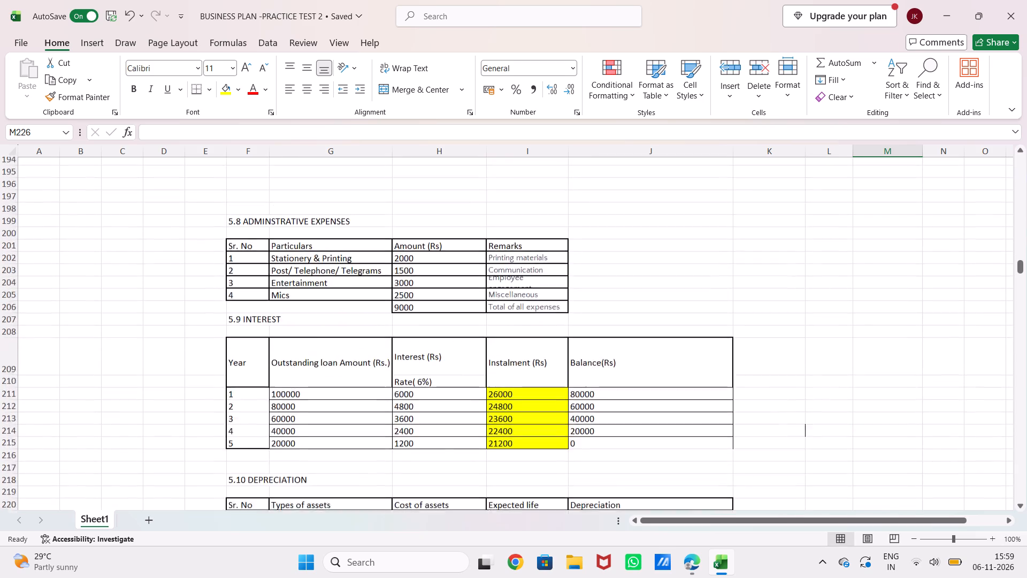
pyautogui.scroll(5, 802, 321)
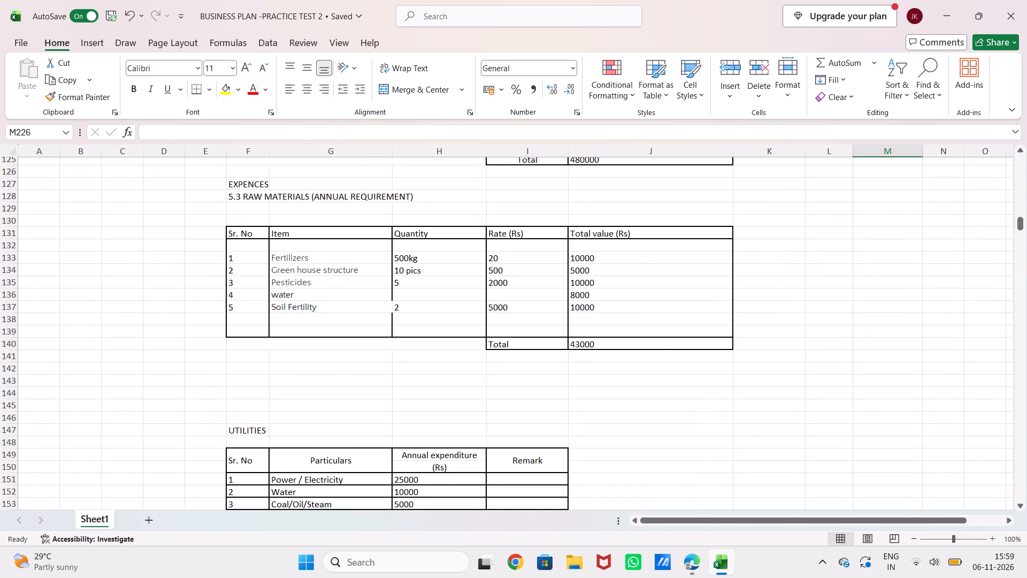
pyautogui.scroll(6, 802, 321)
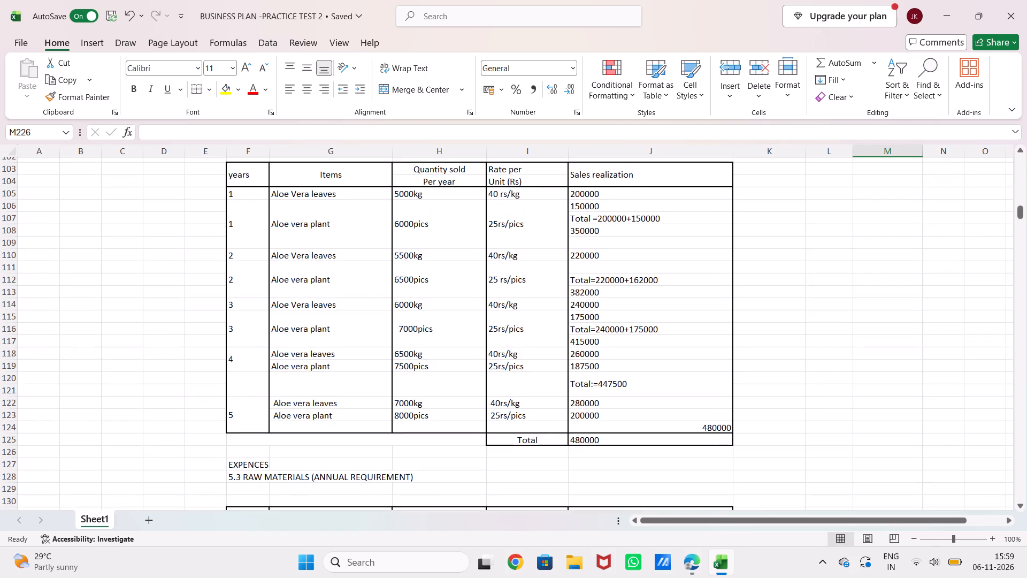
pyautogui.scroll(1, 802, 321)
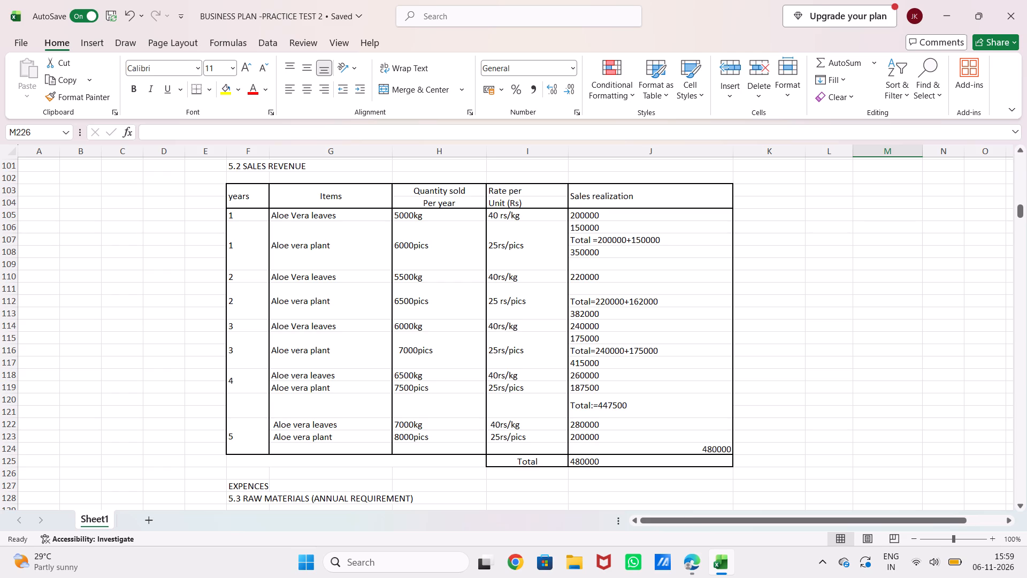
pyautogui.scroll(5, 635, 286)
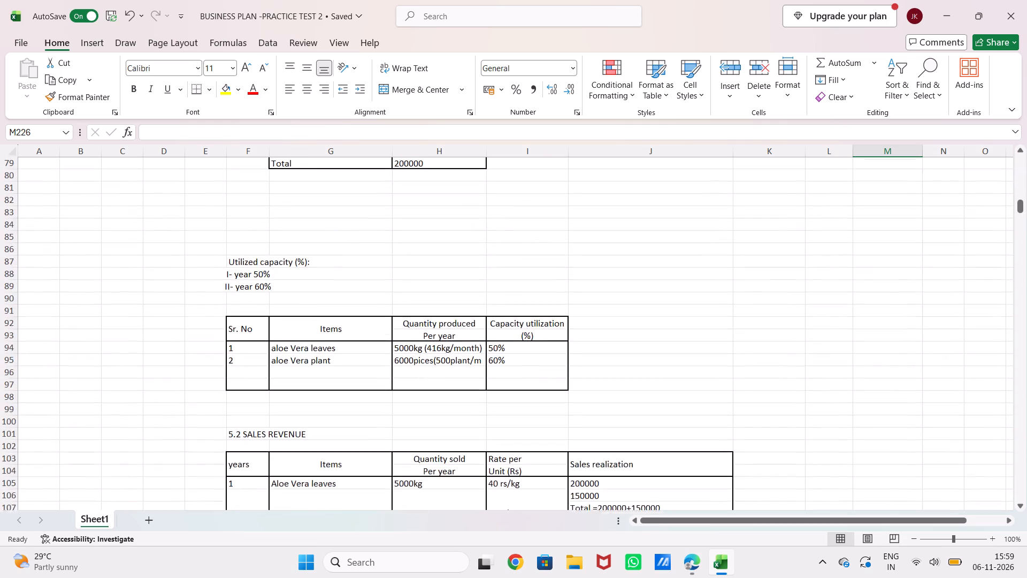
pyautogui.scroll(4, 635, 286)
pyautogui.scroll(-4, 635, 286)
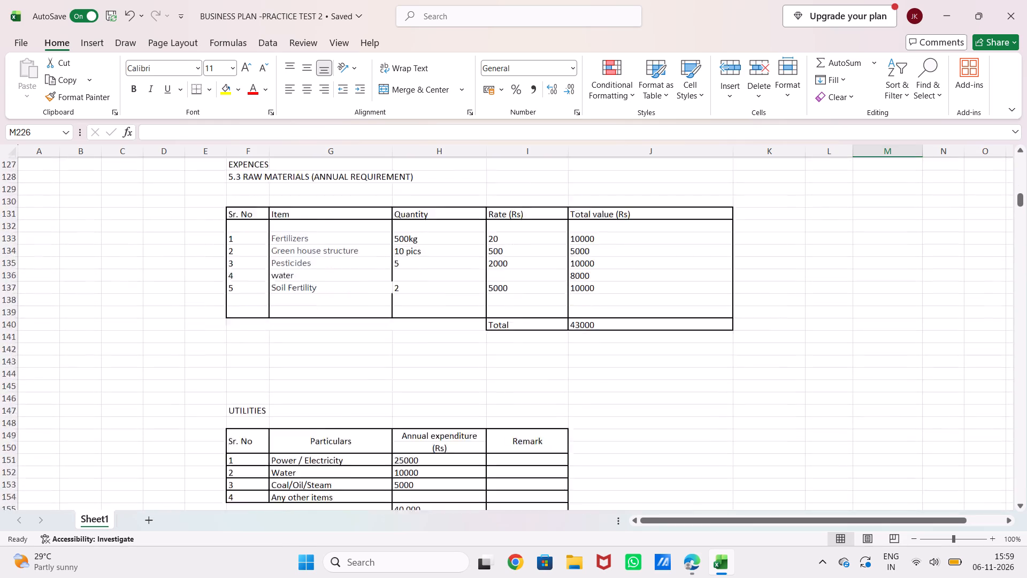
pyautogui.scroll(-4, 635, 286)
pyautogui.scroll(1, 635, 286)
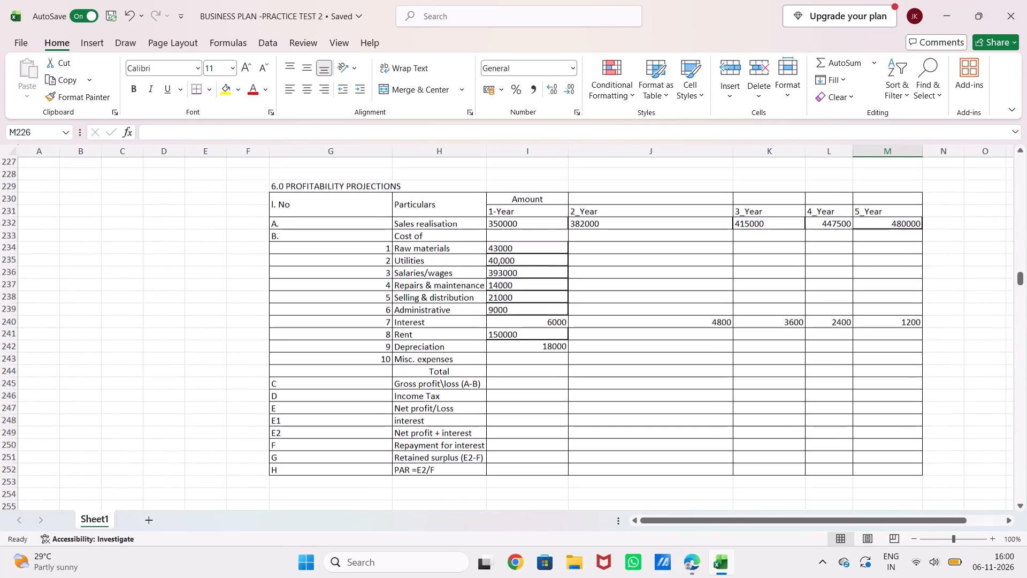
# Review the source sections from 5.10 DEPRECIATION back to 2.6 TOTAL COST OF THE PROJECT, and return to the 6.0 PROFITABILITY PROJECTIONS table.
pyautogui.scroll(2, 635, 286)
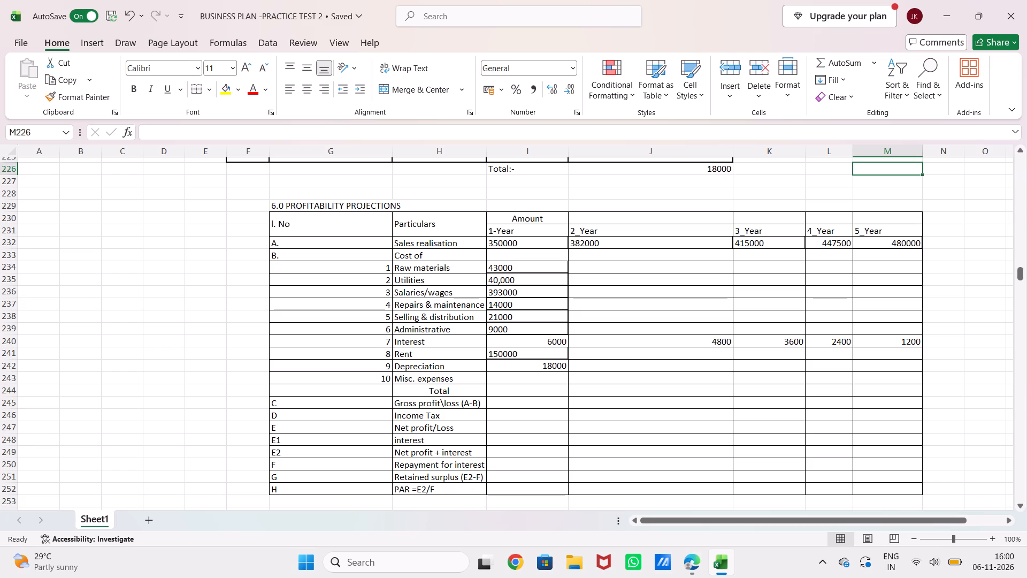
pyautogui.scroll(2, 635, 286)
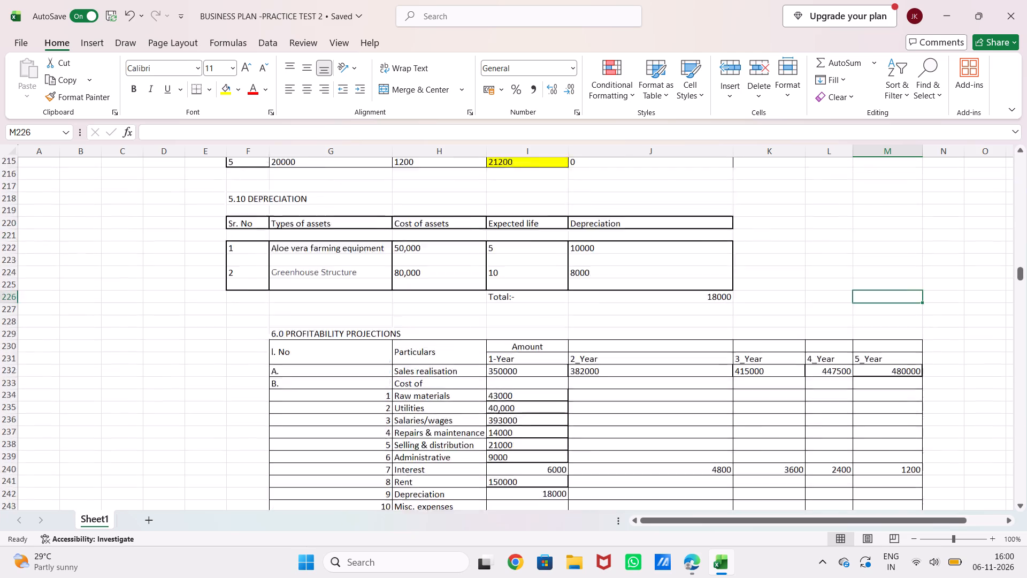
pyautogui.scroll(2, 635, 286)
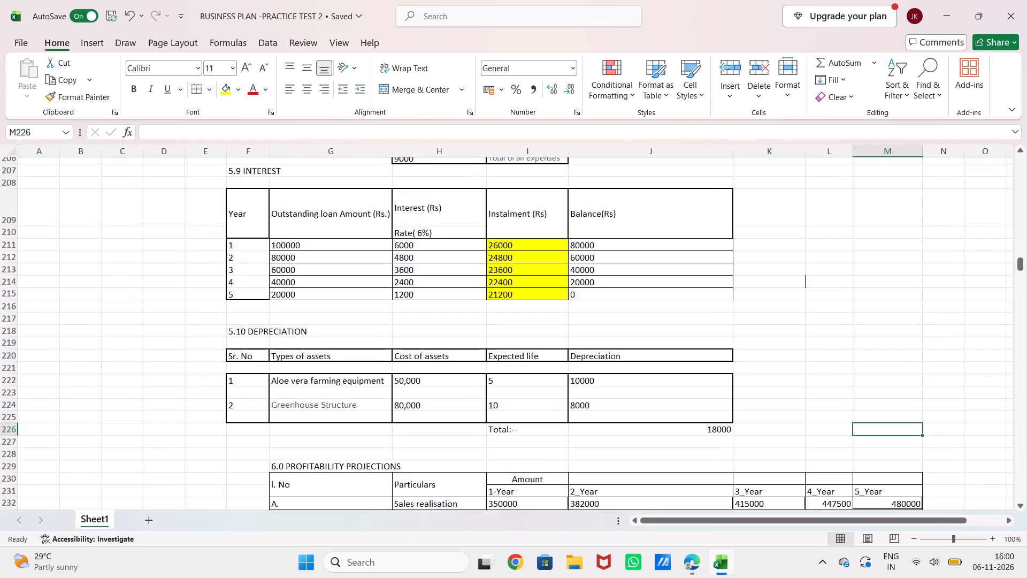
pyautogui.scroll(1, 635, 286)
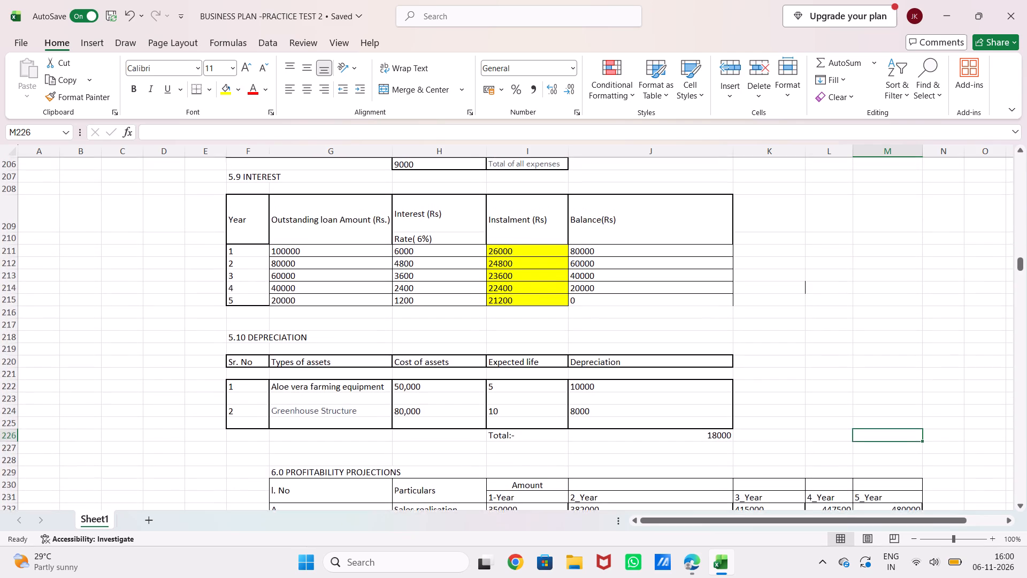
pyautogui.scroll(3, 635, 286)
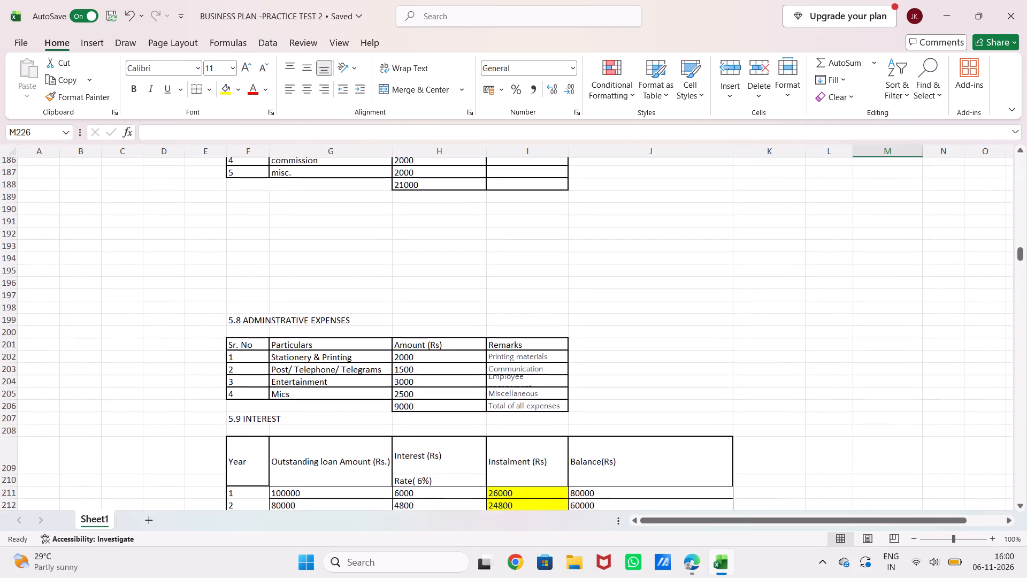
pyautogui.scroll(2, 635, 286)
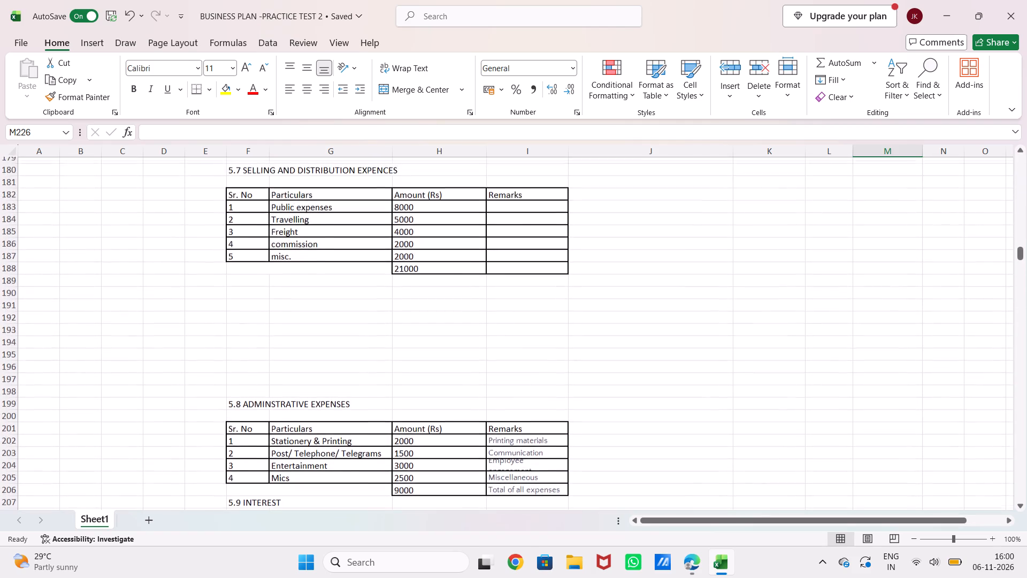
pyautogui.scroll(5, 635, 286)
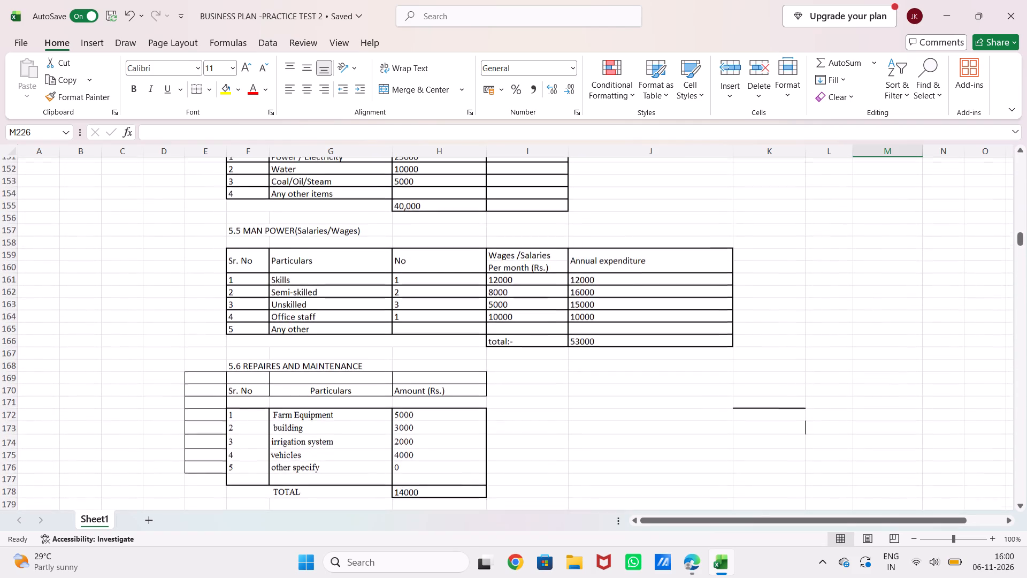
pyautogui.scroll(4, 635, 286)
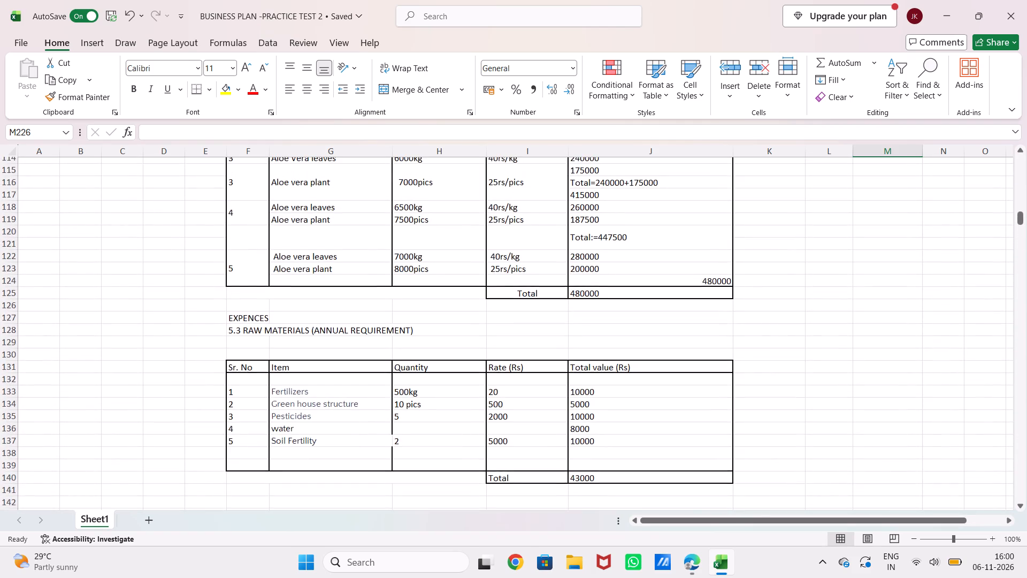
pyautogui.scroll(3, 635, 286)
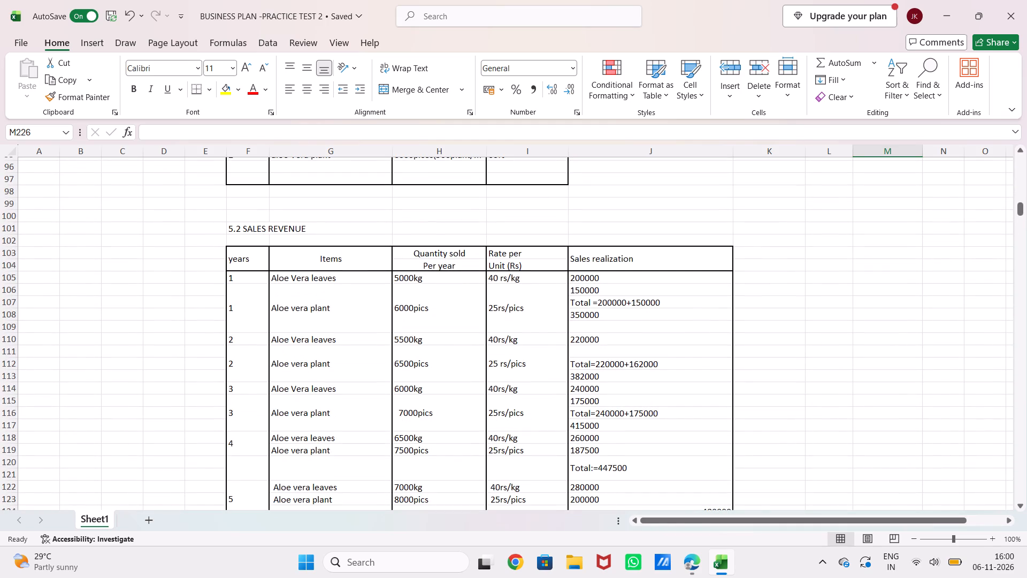
pyautogui.scroll(4, 635, 286)
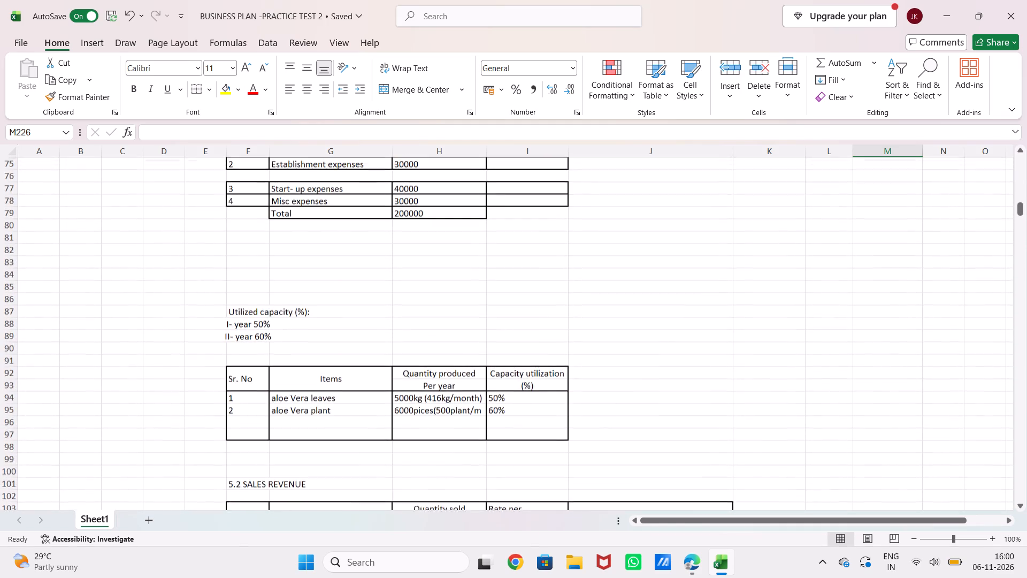
pyautogui.scroll(2, 635, 286)
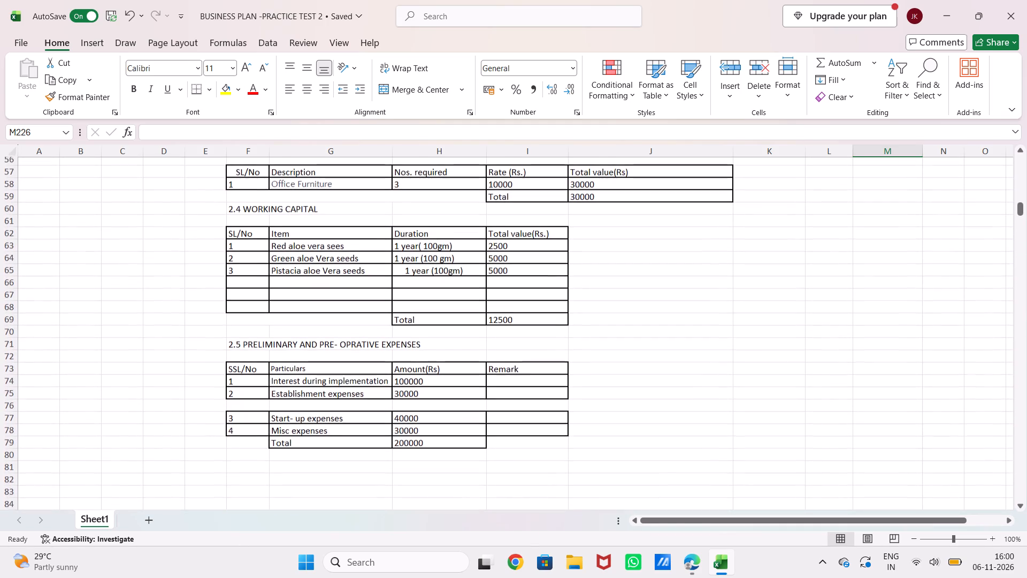
pyautogui.scroll(4, 635, 286)
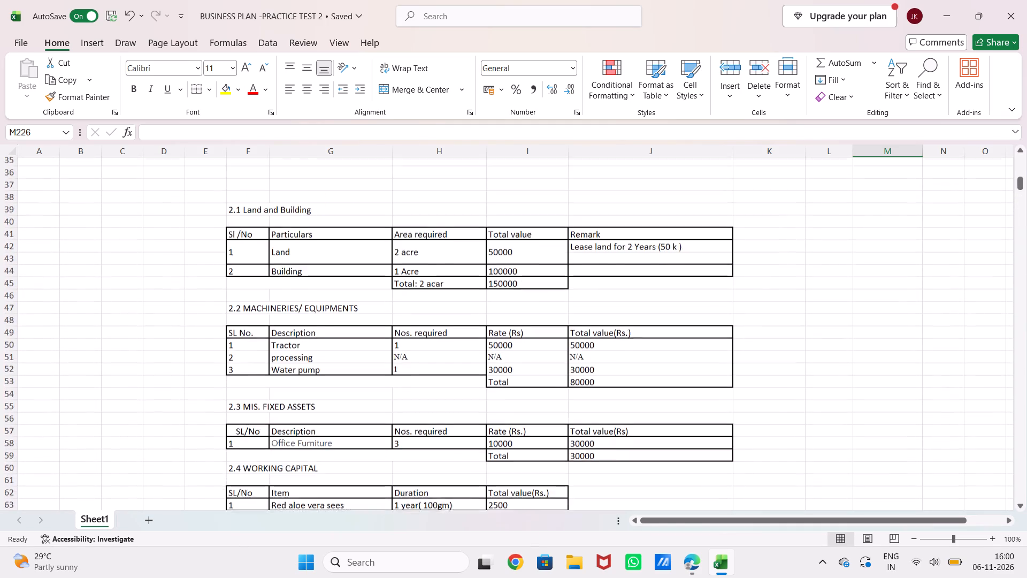
pyautogui.scroll(4, 635, 286)
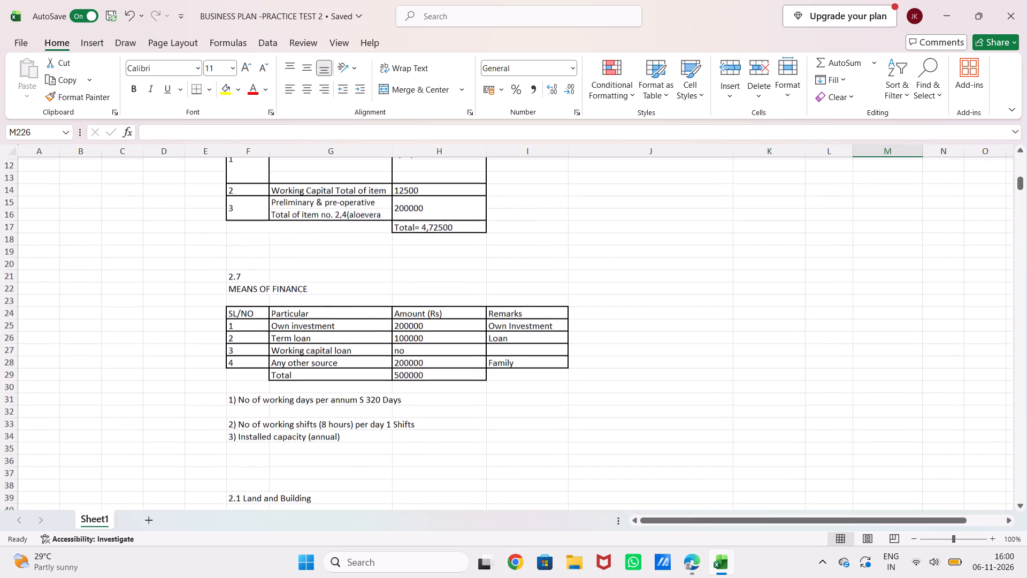
pyautogui.scroll(3, 635, 286)
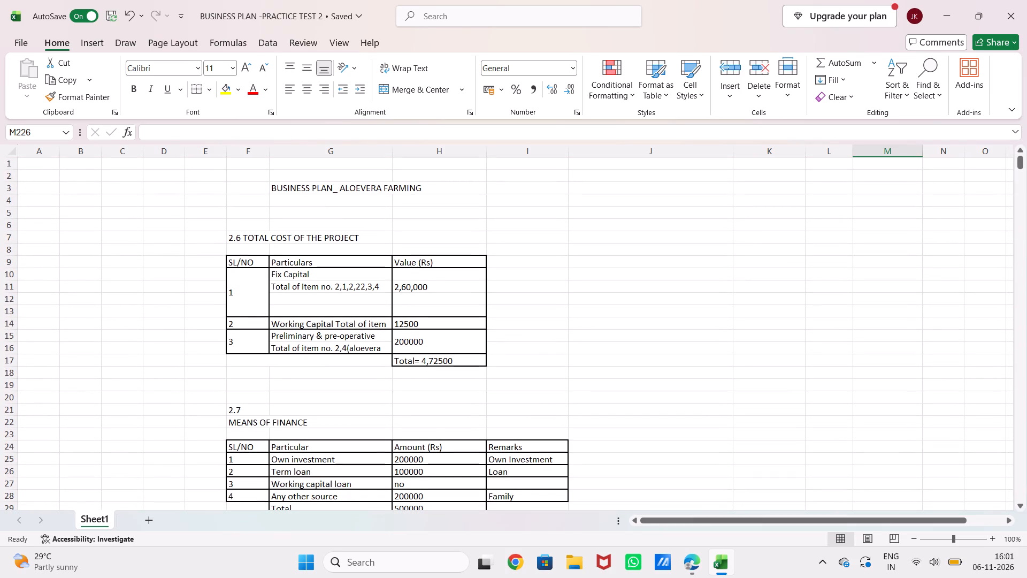
pyautogui.scroll(-4, 635, 286)
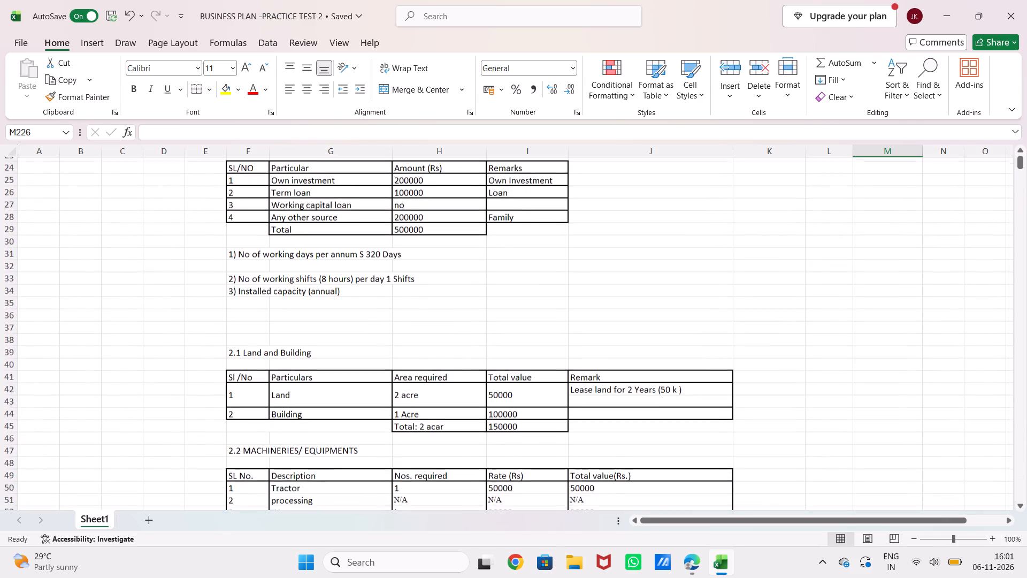
pyautogui.scroll(-10, 635, 286)
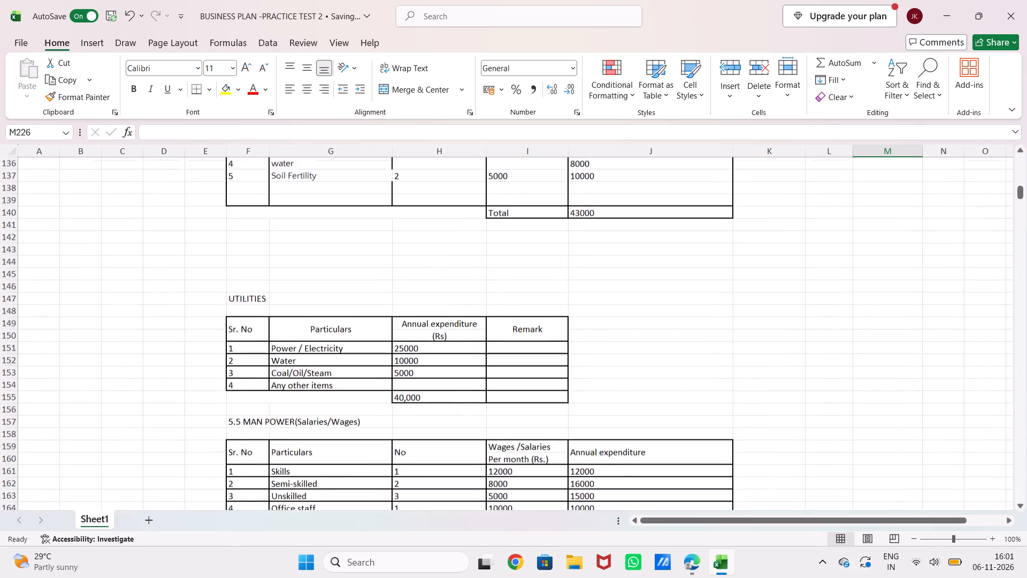
pyautogui.scroll(-10, 635, 286)
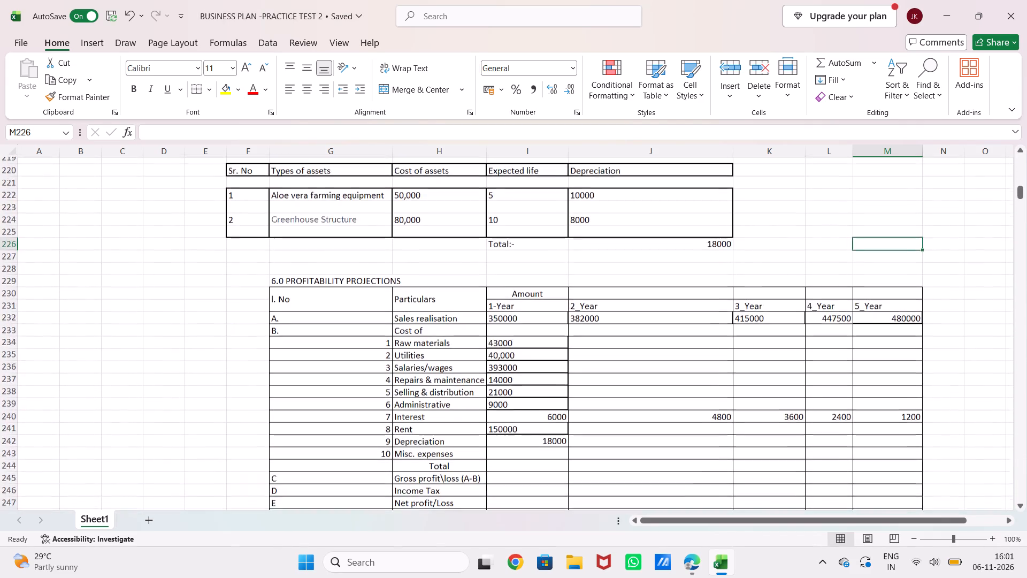
pyautogui.scroll(-5, 635, 286)
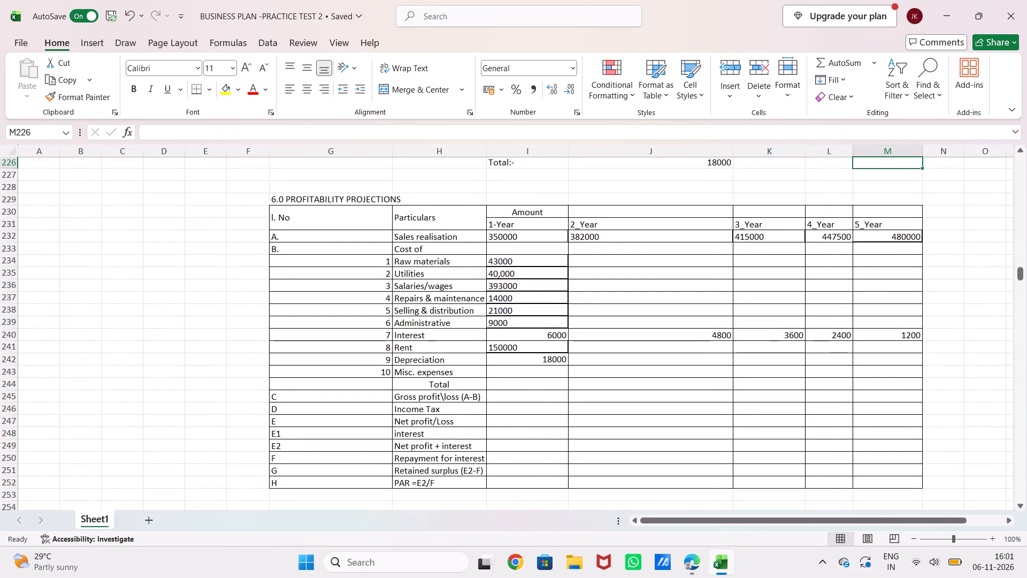
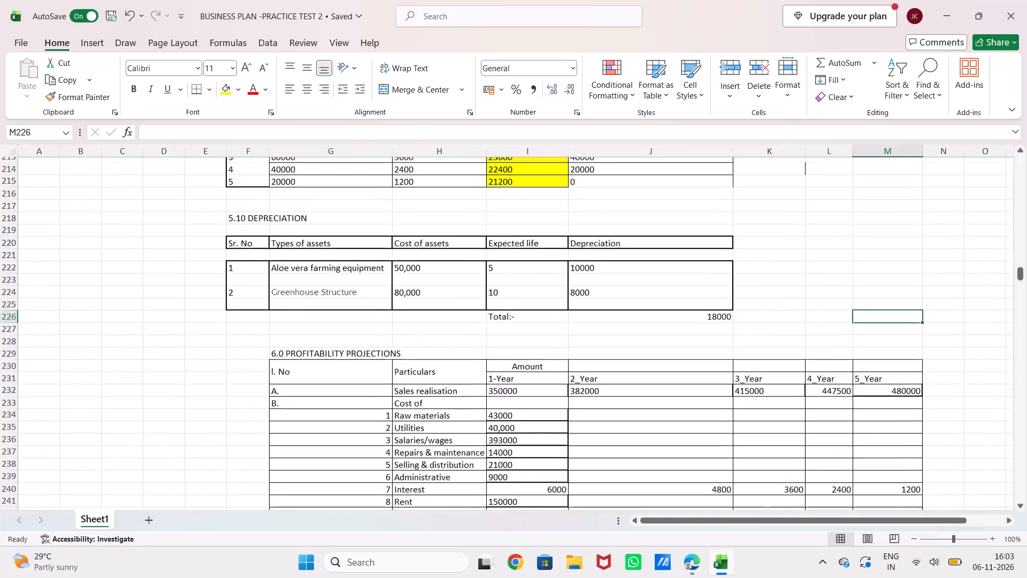
# Review the source sections from 5.10 DEPRECIATION back to the 2.6 TOTAL COST OF THE PROJECT and 2.7 MEANS OF FINANCE tables.
pyautogui.scroll(4, 635, 286)
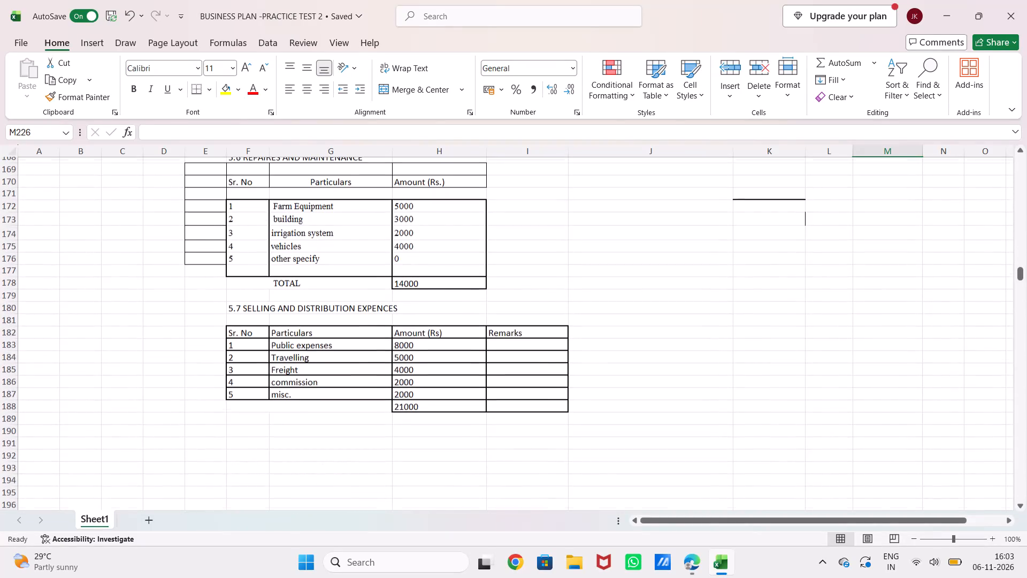
pyautogui.scroll(7, 635, 286)
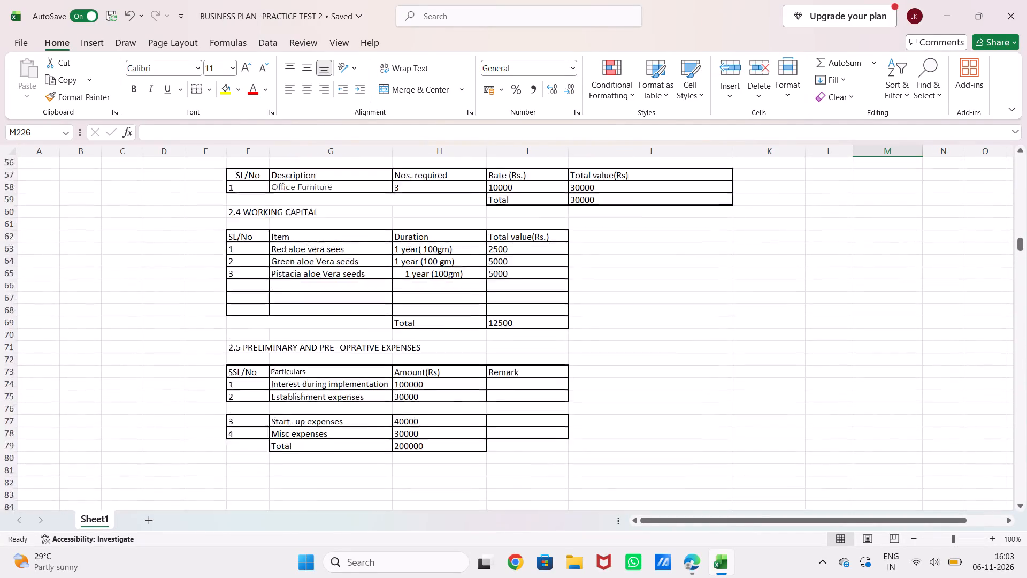
pyautogui.scroll(5, 635, 286)
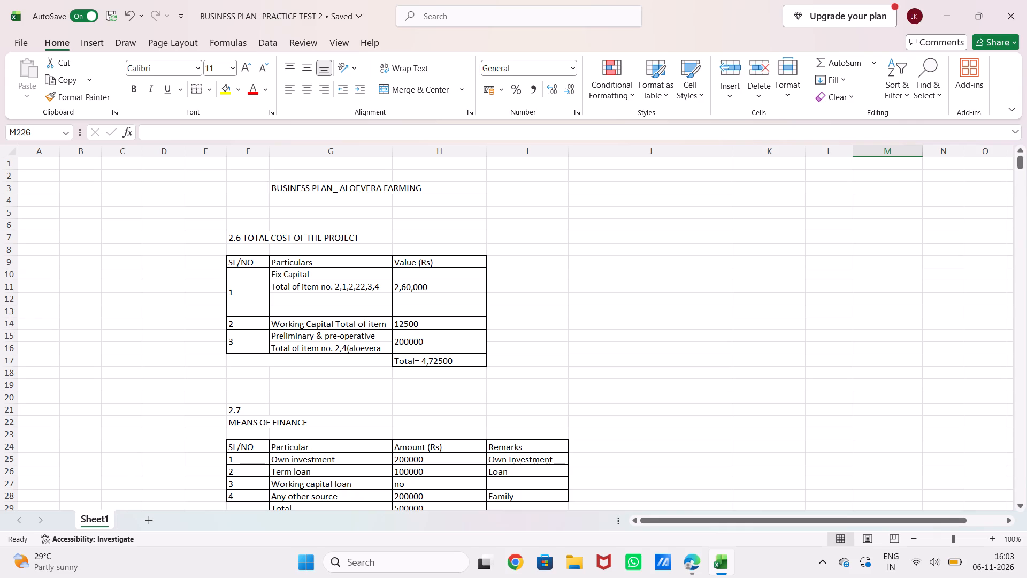
pyautogui.scroll(-1, 454, 360)
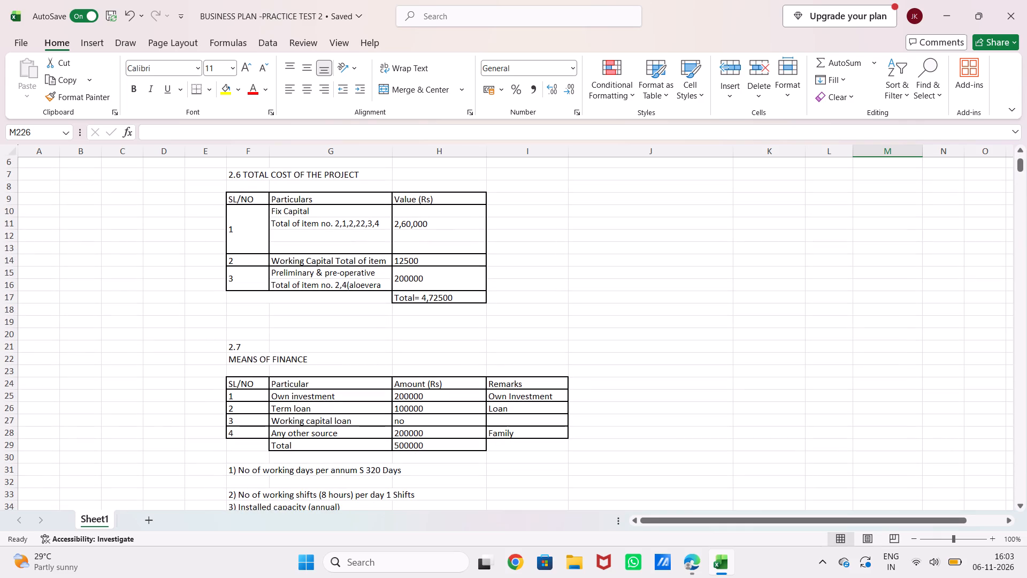
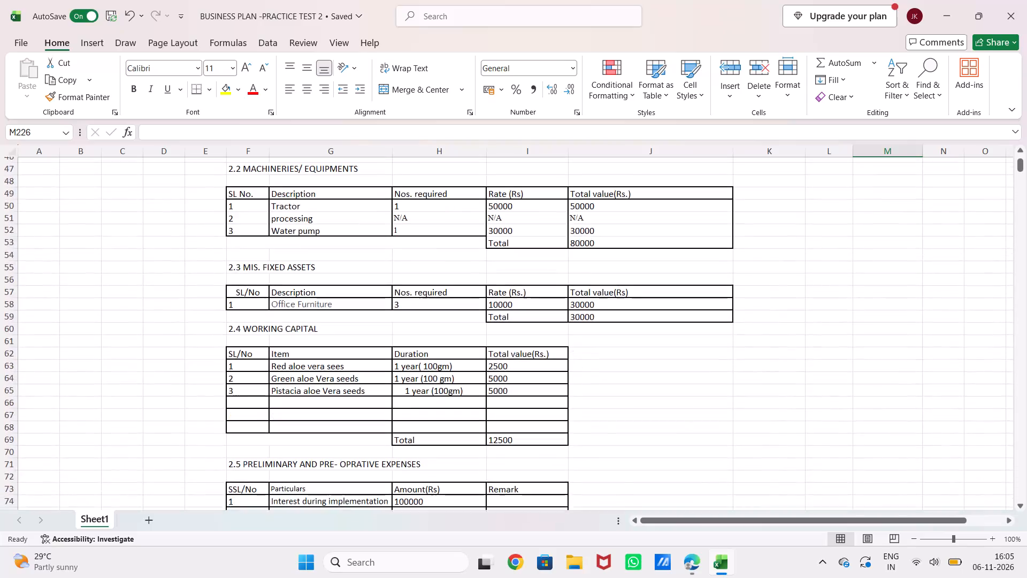
# Copy the project total, Total= 4,72500, from the 2.6 TOTAL COST OF THE PROJECT table into the 1-Year cell of the Cost of row.
pyautogui.scroll(-8, 454, 360)
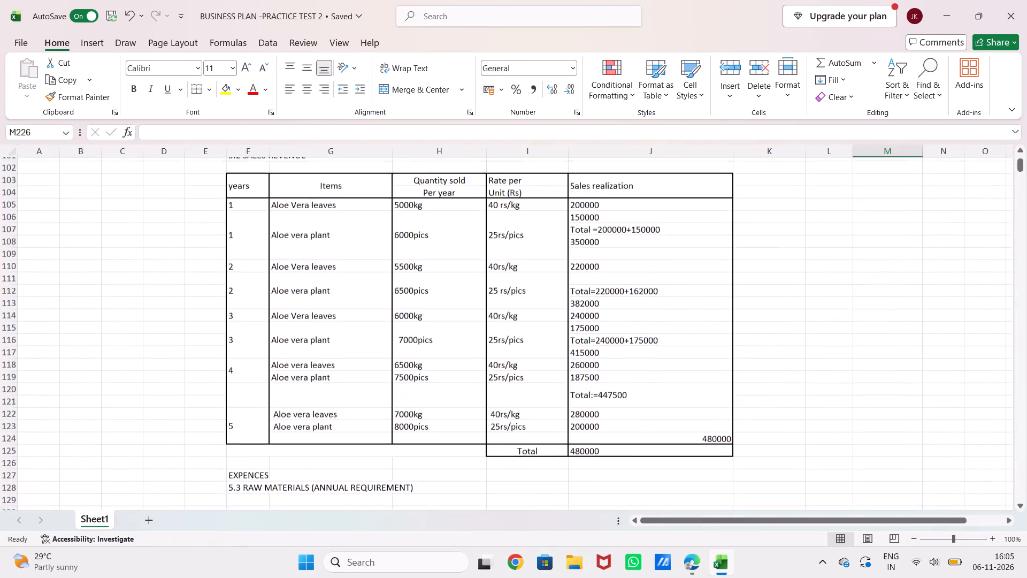
pyautogui.scroll(-8, 454, 360)
pyautogui.scroll(4, 454, 360)
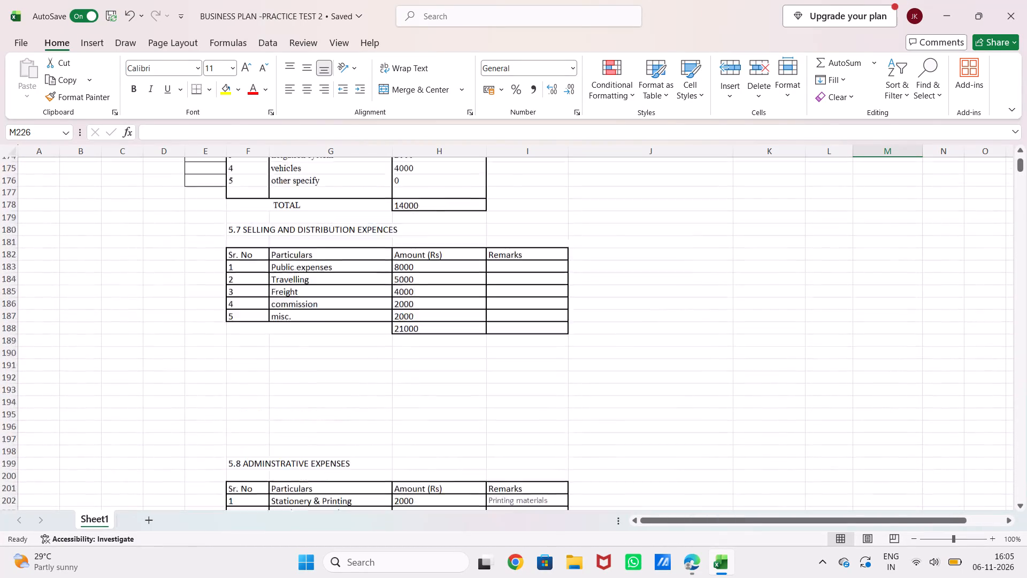
pyautogui.scroll(7, 454, 360)
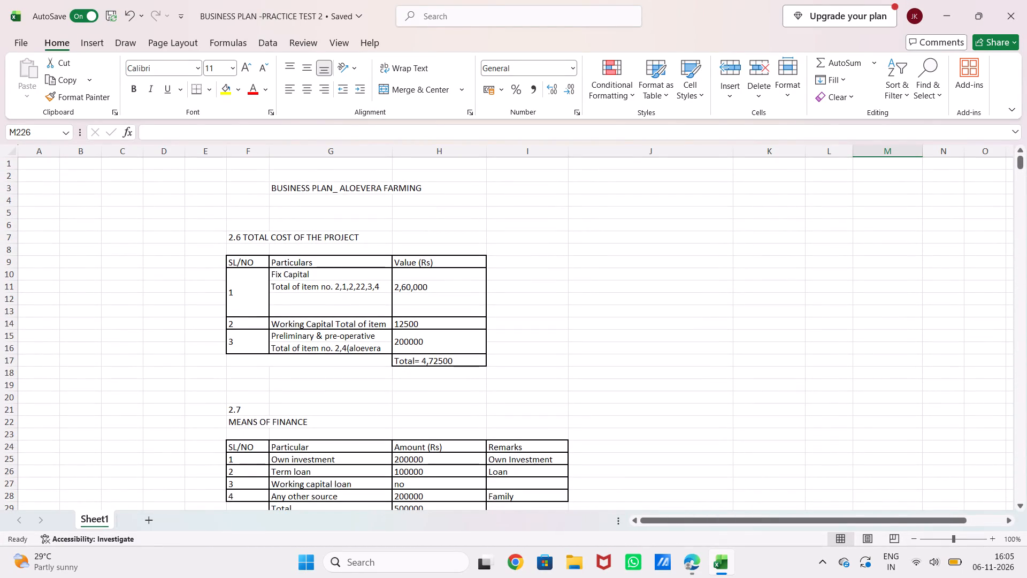
pyautogui.click(431, 363)
pyautogui.hotkey('ctrl', 'c')
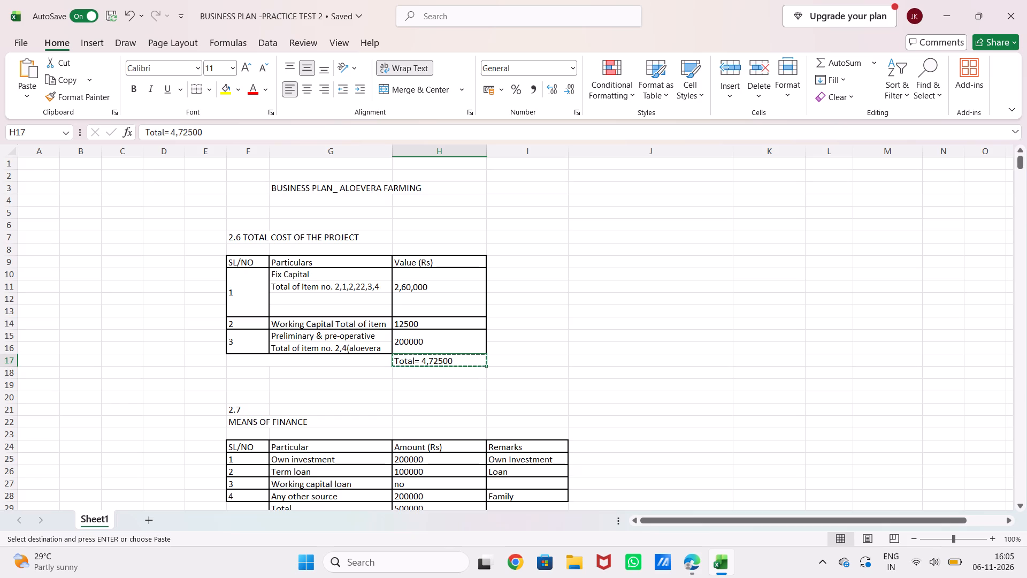
pyautogui.scroll(-10, 549, 362)
pyautogui.scroll(1, 549, 362)
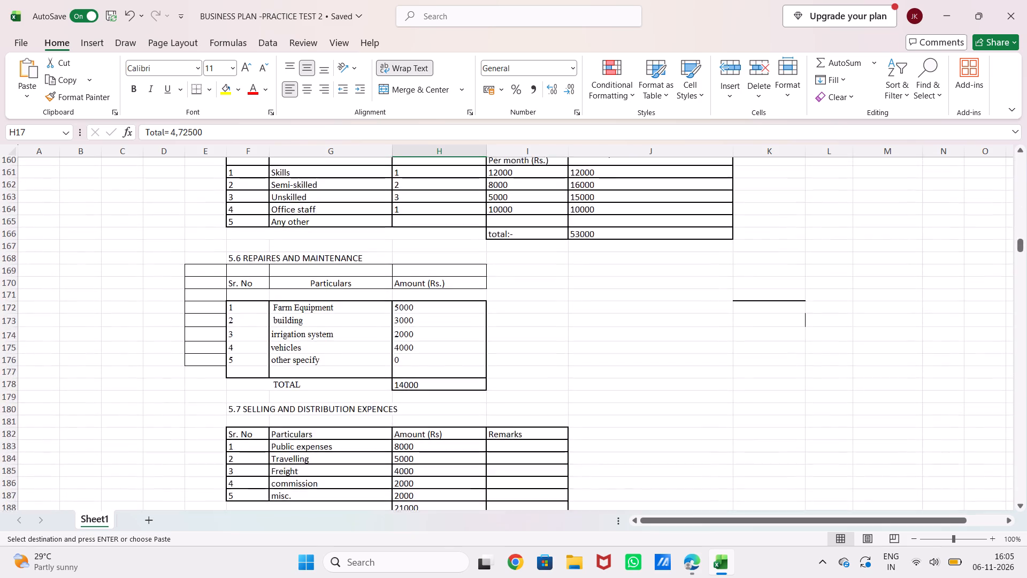
pyautogui.scroll(3, 549, 362)
pyautogui.scroll(-8, 549, 362)
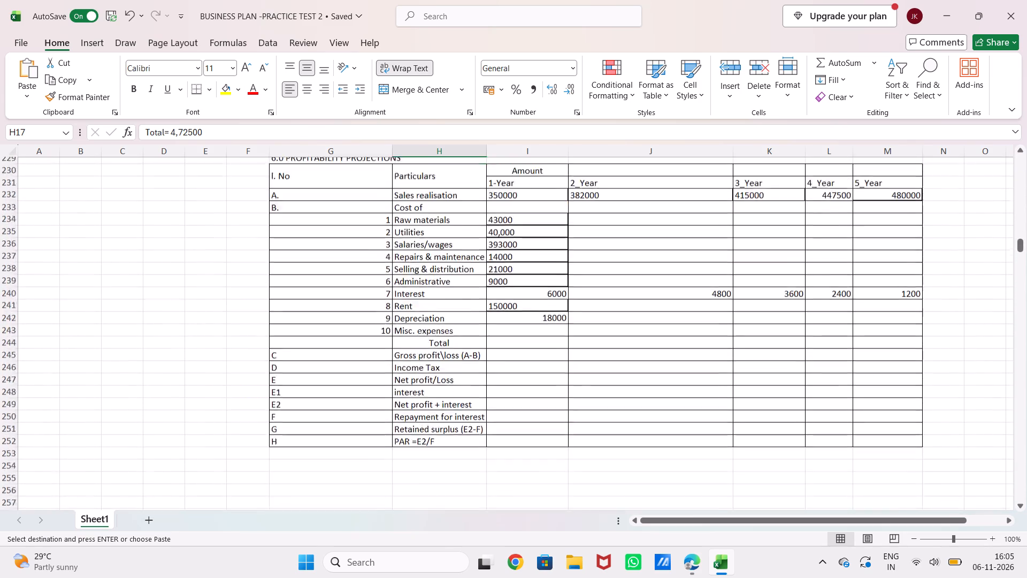
pyautogui.scroll(2, 549, 362)
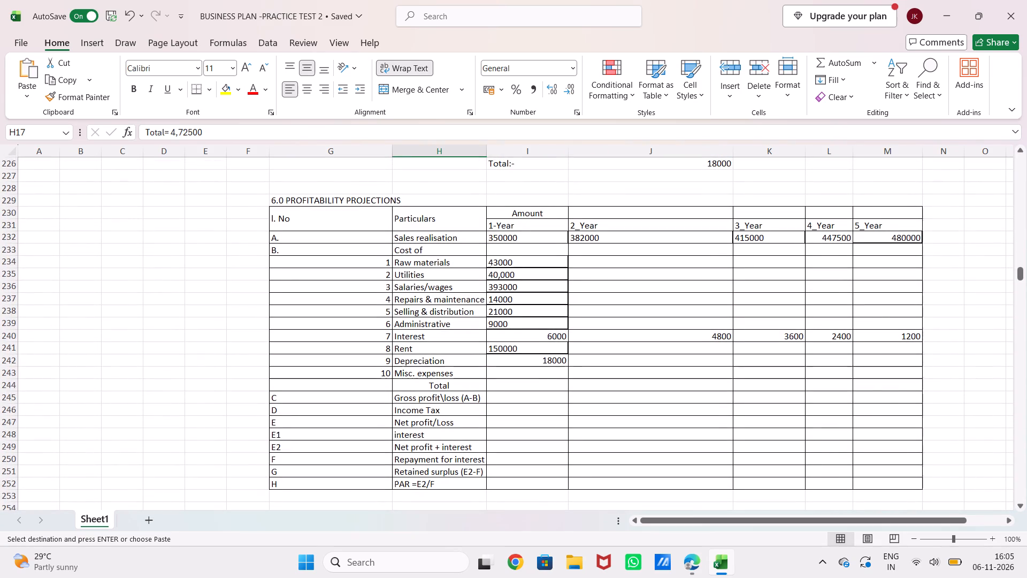
pyautogui.click(535, 252)
pyautogui.hotkey('ctrl', 'v')
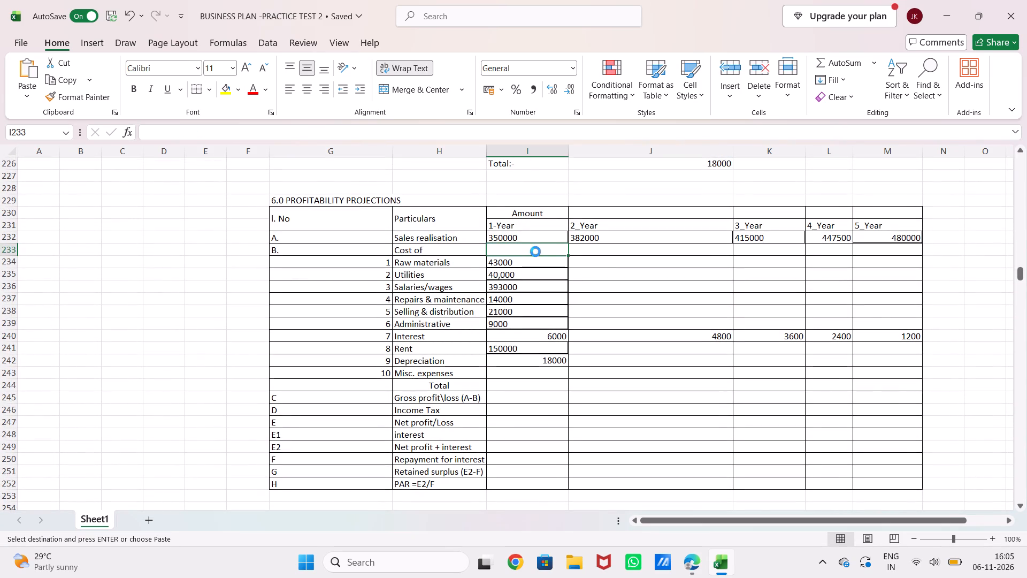
pyautogui.click(510, 251)
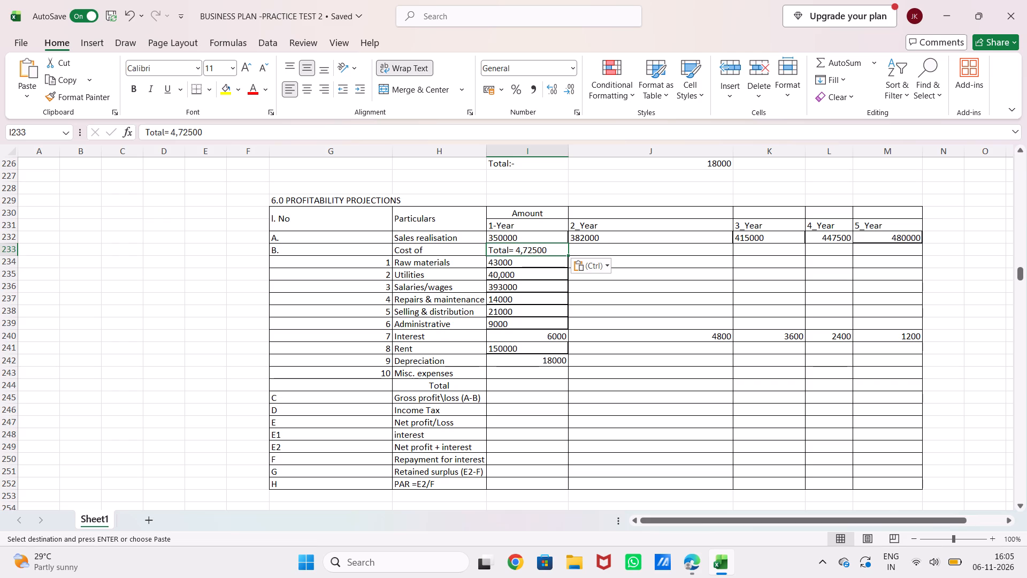
pyautogui.click(196, 255)
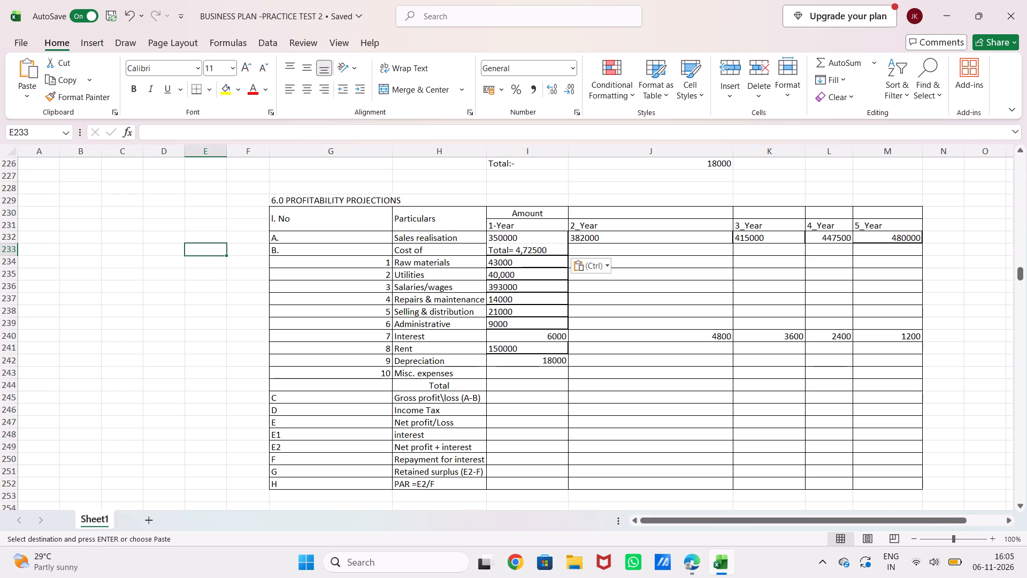
# Remove the "Total=" prefix from the 1-Year Cost of cell, leaving only the amount 4,72500.
pyautogui.click(499, 250)
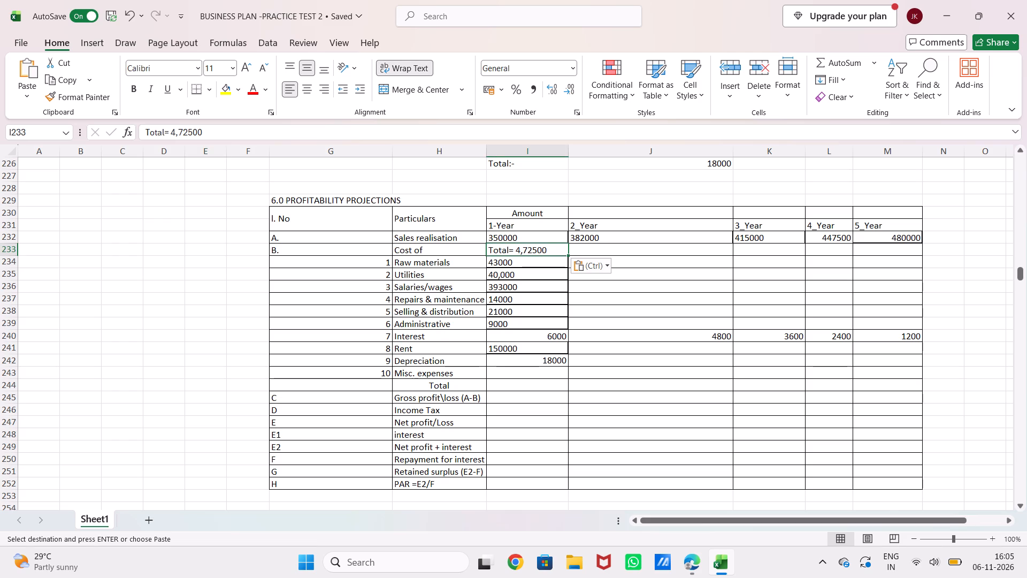
pyautogui.click(499, 250)
pyautogui.click(514, 255)
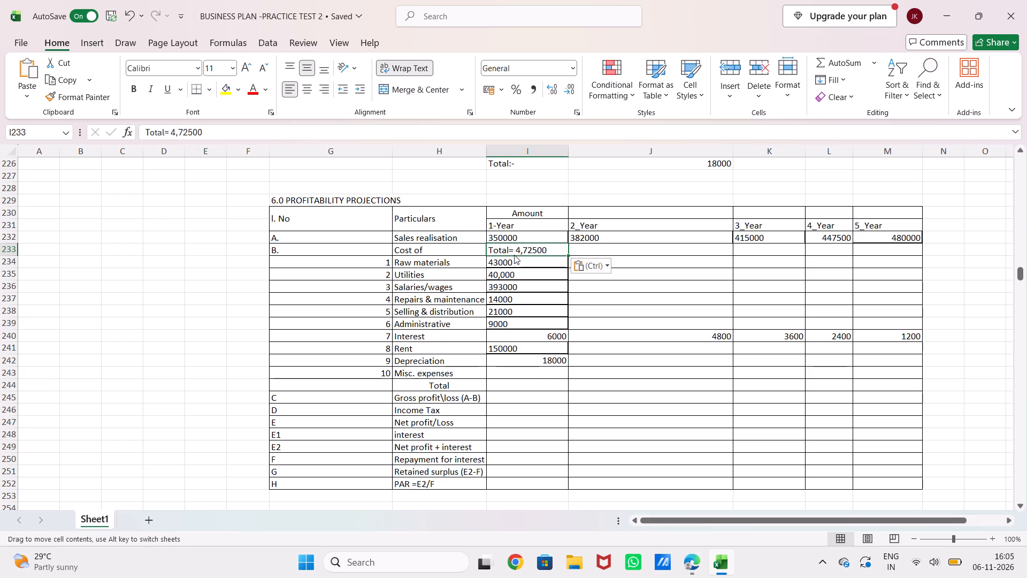
pyautogui.click(514, 250)
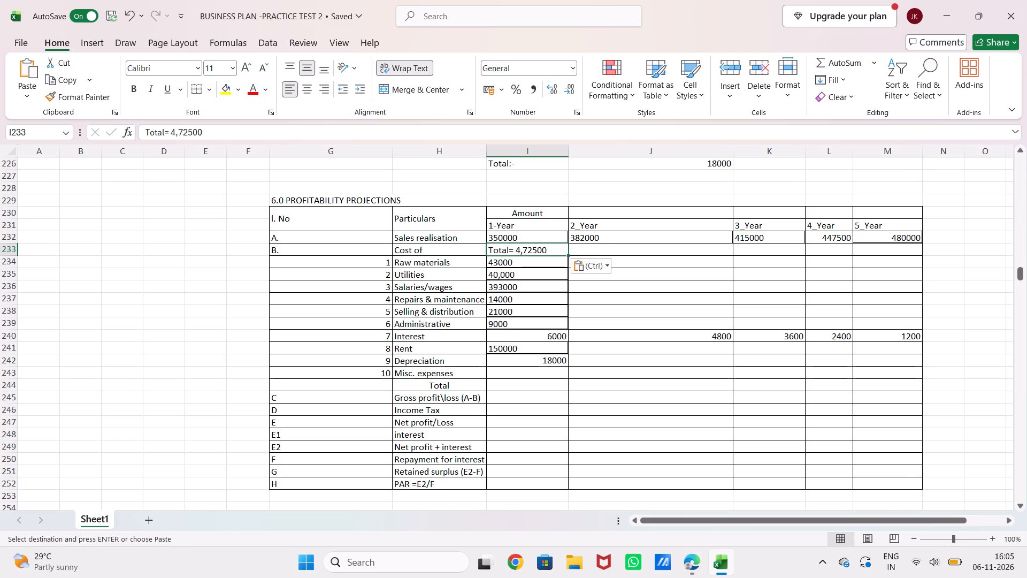
pyautogui.press('BackSpace')
pyautogui.hotkey('ctrl', 'z')
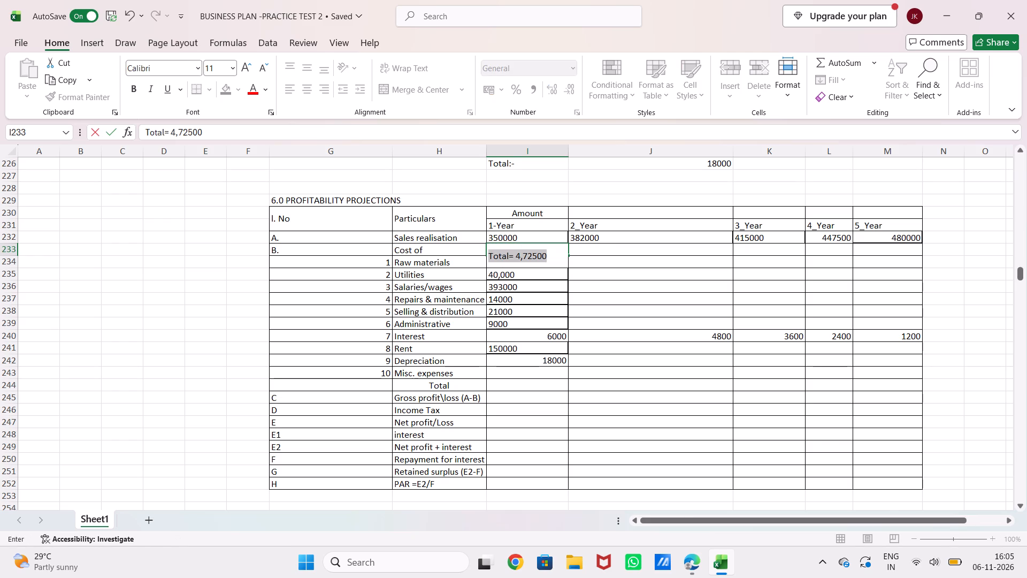
pyautogui.click(517, 254)
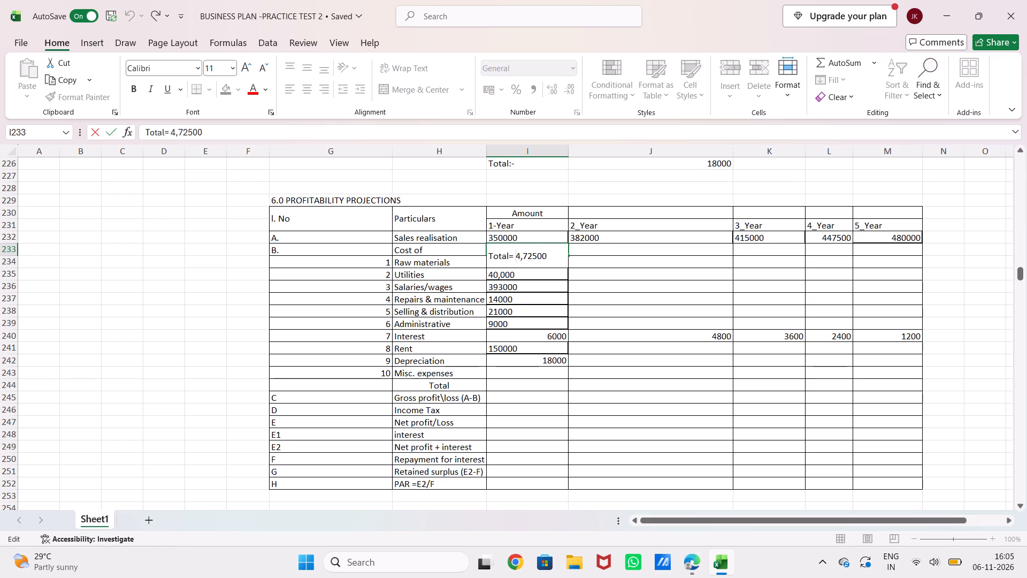
pyautogui.press('BackSpace')
pyautogui.press('BackSpace')
pyautogui.press('BackSpace')
pyautogui.press('BackSpace')
pyautogui.press('BackSpace')
pyautogui.press('BackSpace')
pyautogui.press('BackSpace')
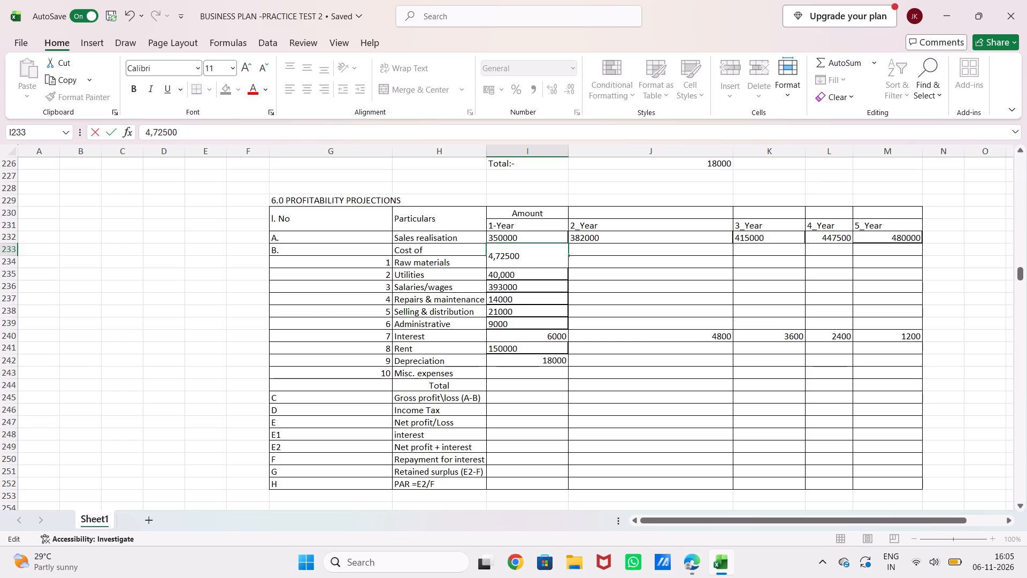
pyautogui.click(249, 234)
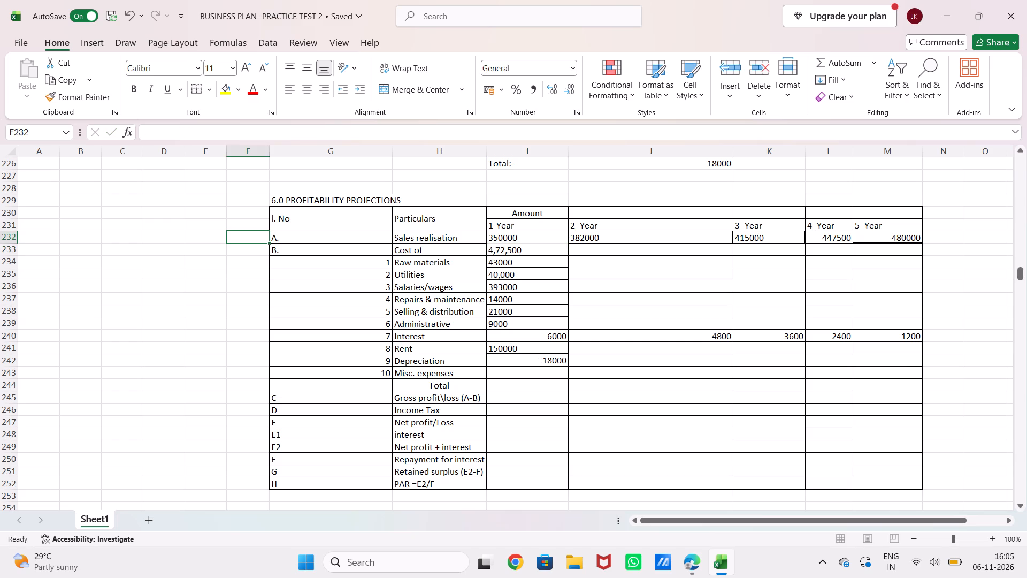
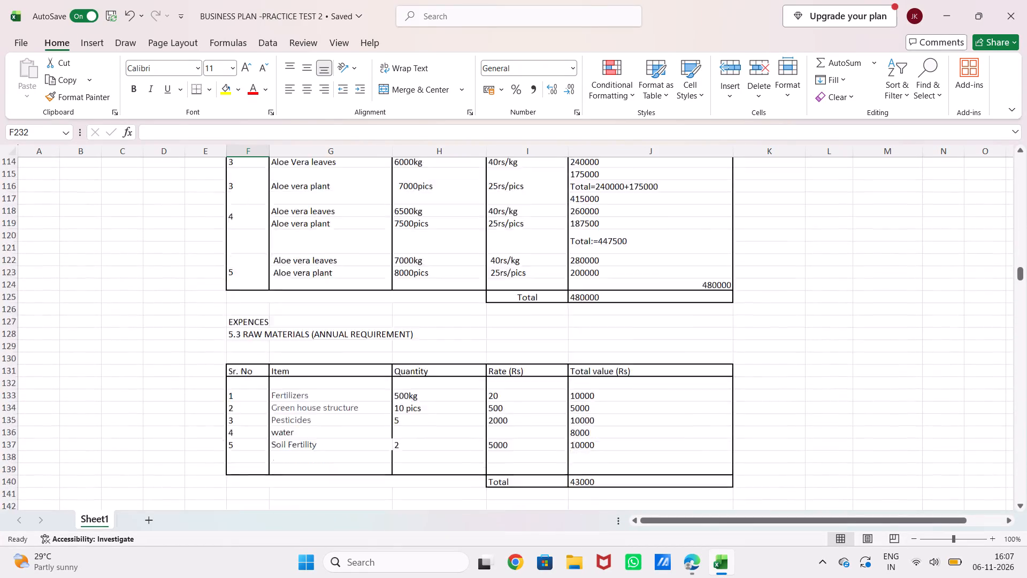
# Look through the plan's earlier sections for the figure needed in the Misc. expenses row of the profitability projections.
pyautogui.scroll(-1, 602, 252)
pyautogui.scroll(2, 602, 252)
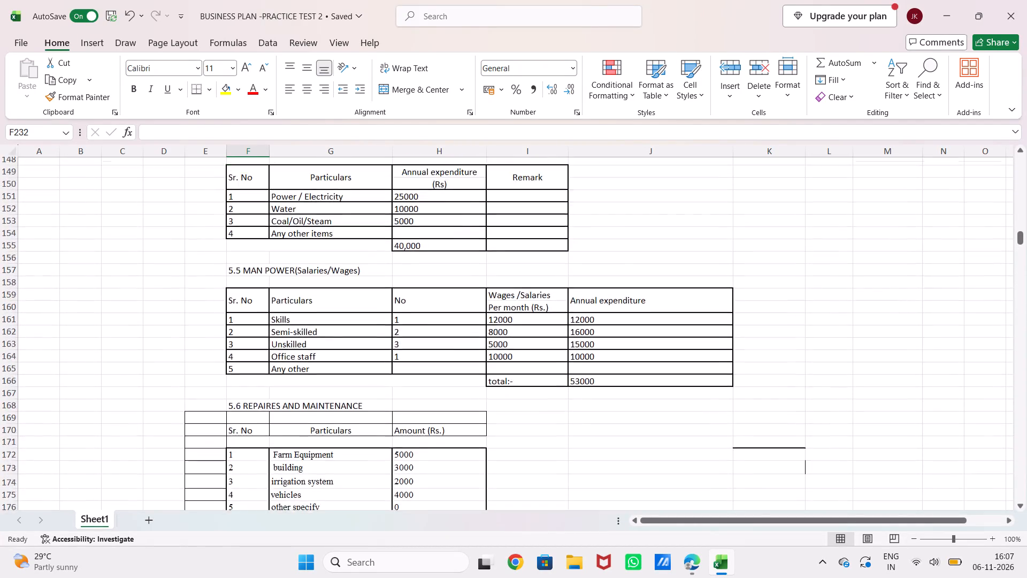
pyautogui.scroll(2, 602, 252)
pyautogui.scroll(-5, 602, 252)
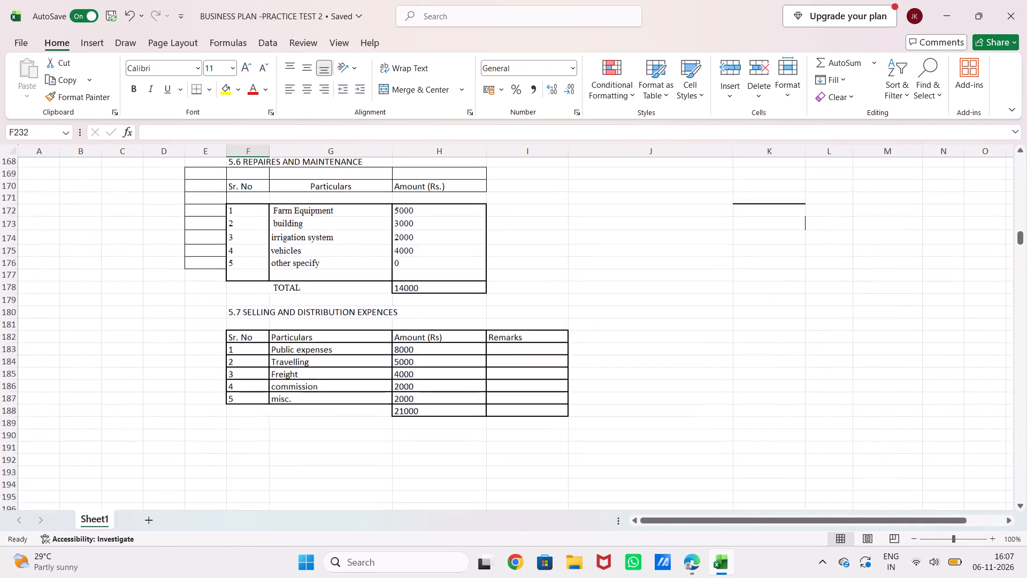
pyautogui.scroll(-3, 602, 252)
pyautogui.scroll(4, 602, 252)
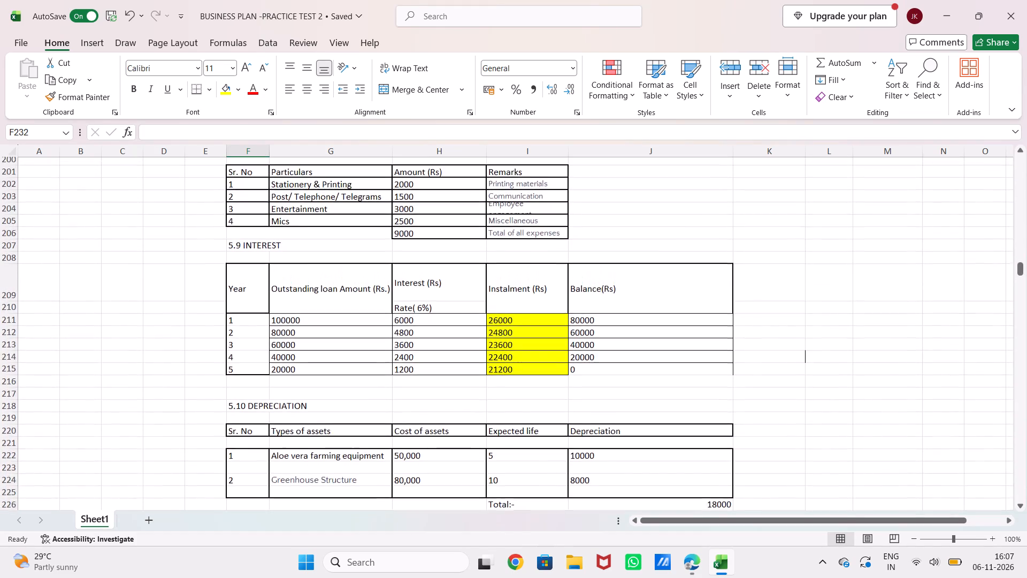
pyautogui.scroll(5, 602, 252)
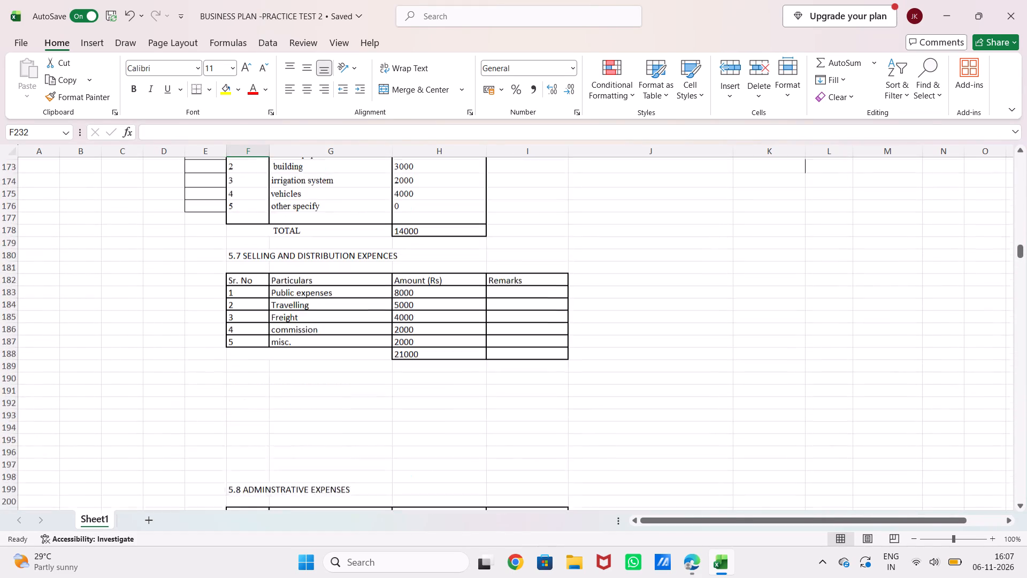
pyautogui.scroll(6, 602, 252)
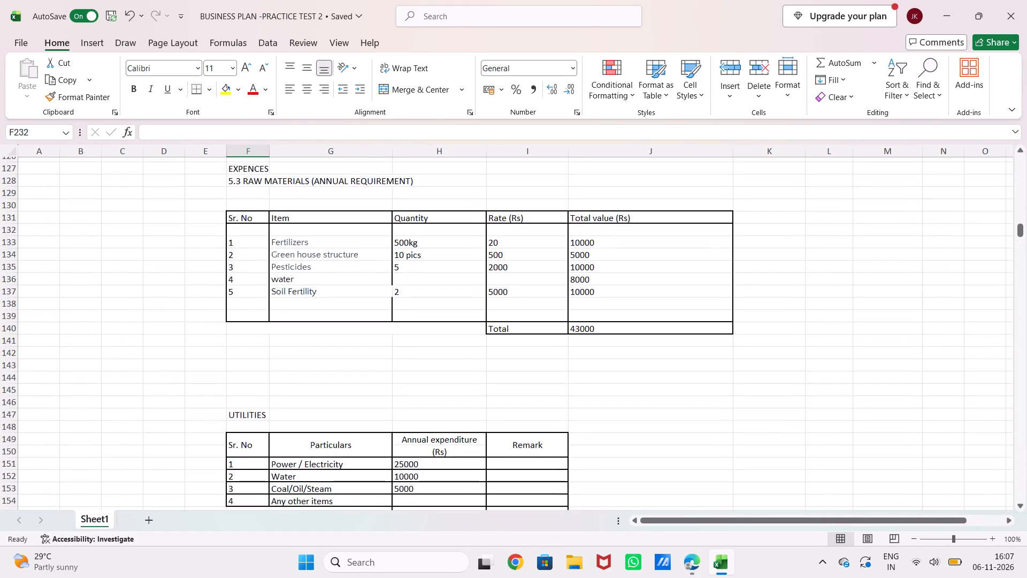
pyautogui.scroll(6, 602, 252)
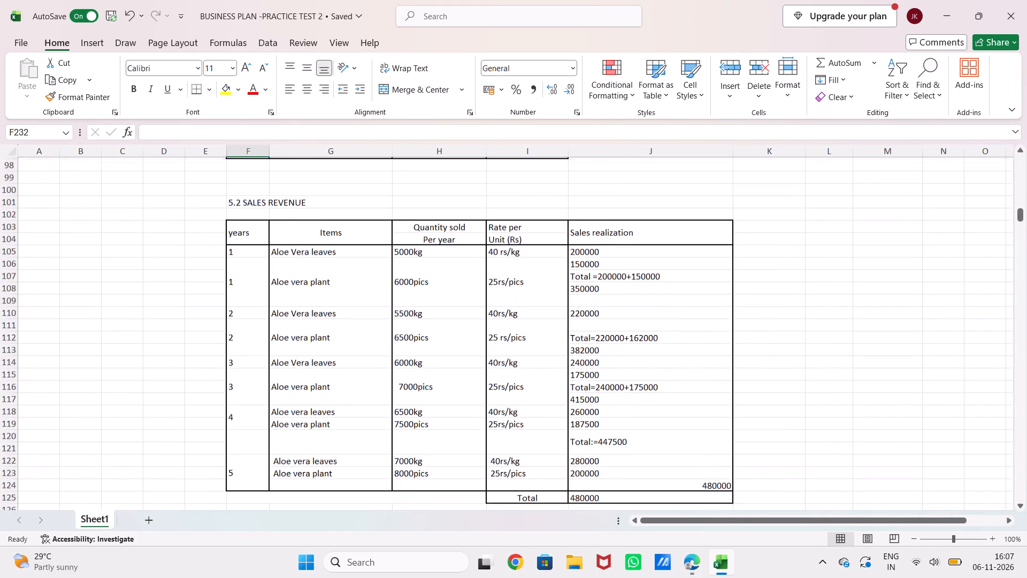
pyautogui.scroll(6, 602, 252)
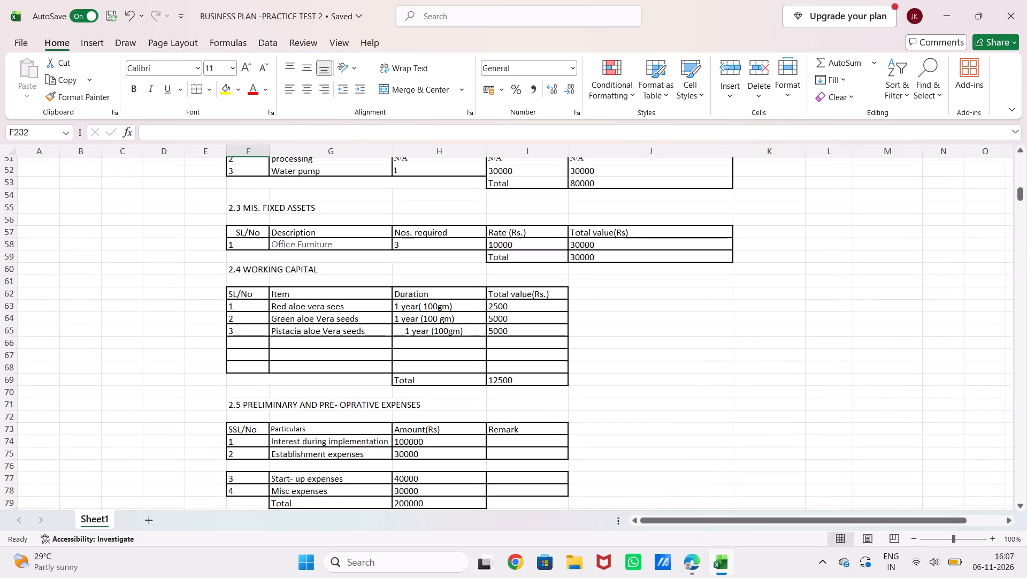
pyautogui.scroll(3, 602, 252)
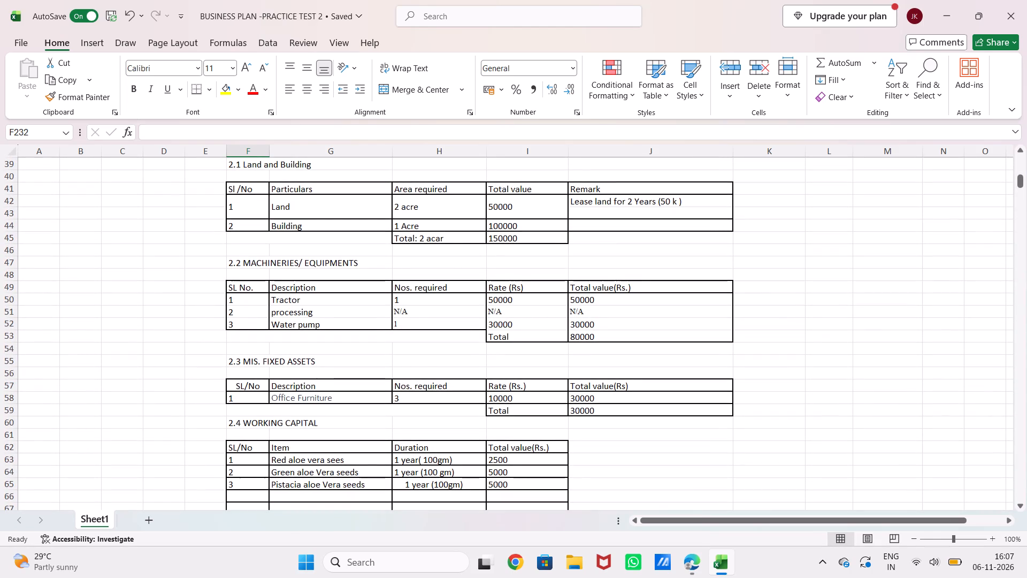
pyautogui.scroll(1, 602, 252)
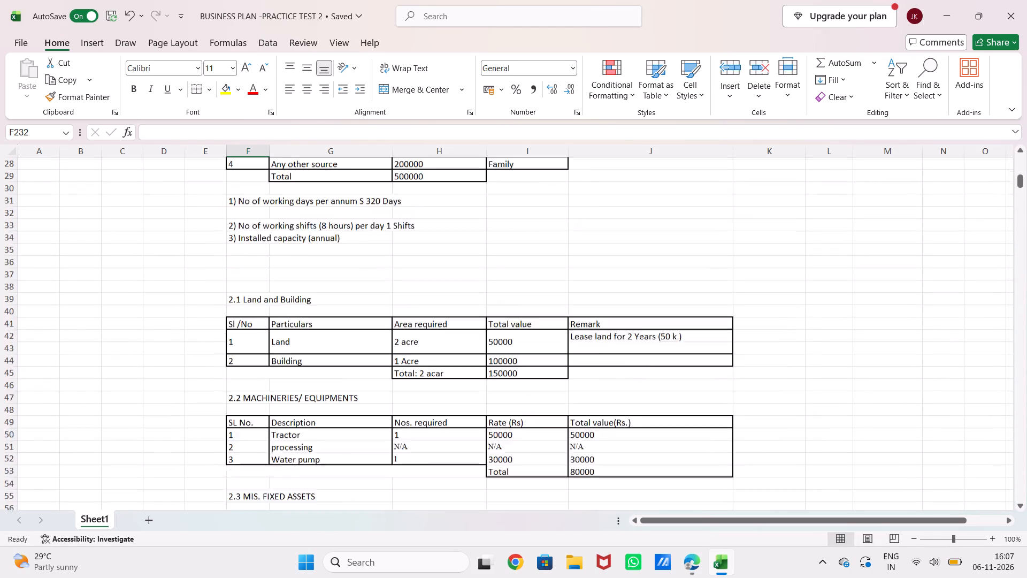
pyautogui.scroll(6, 602, 252)
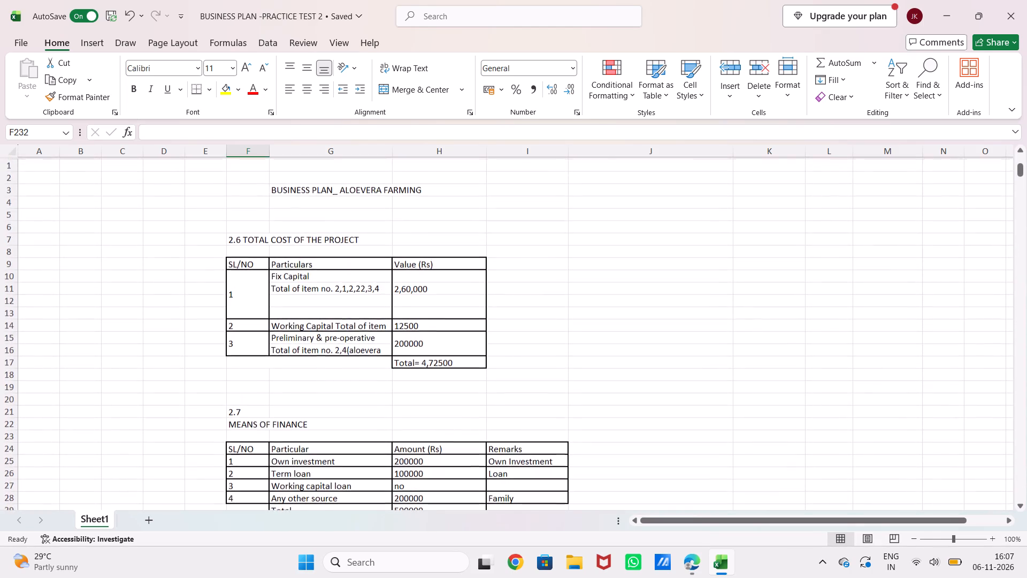
pyautogui.scroll(-8, 602, 252)
pyautogui.scroll(1, 602, 252)
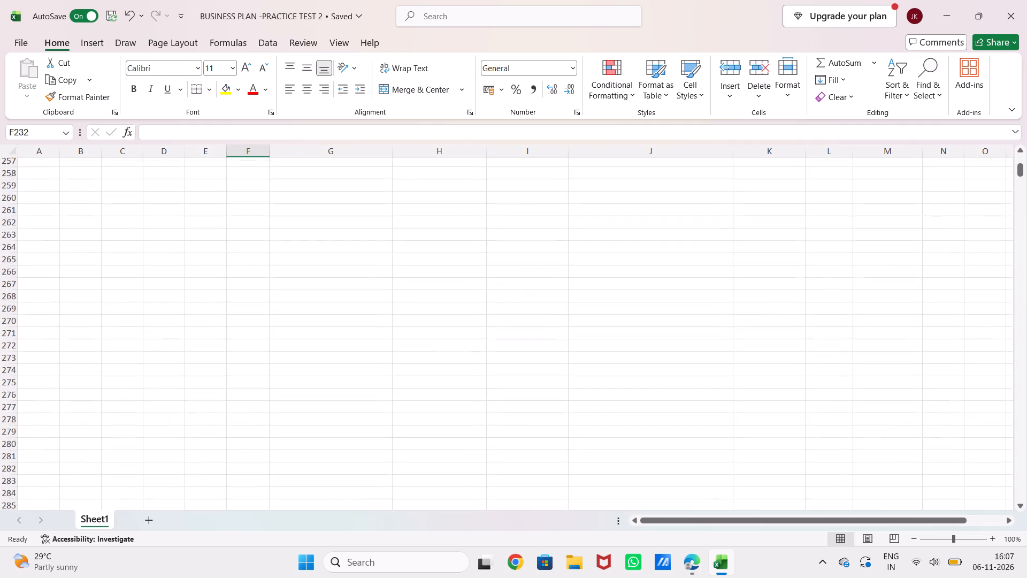
pyautogui.scroll(1, 602, 252)
pyautogui.scroll(-5, 602, 252)
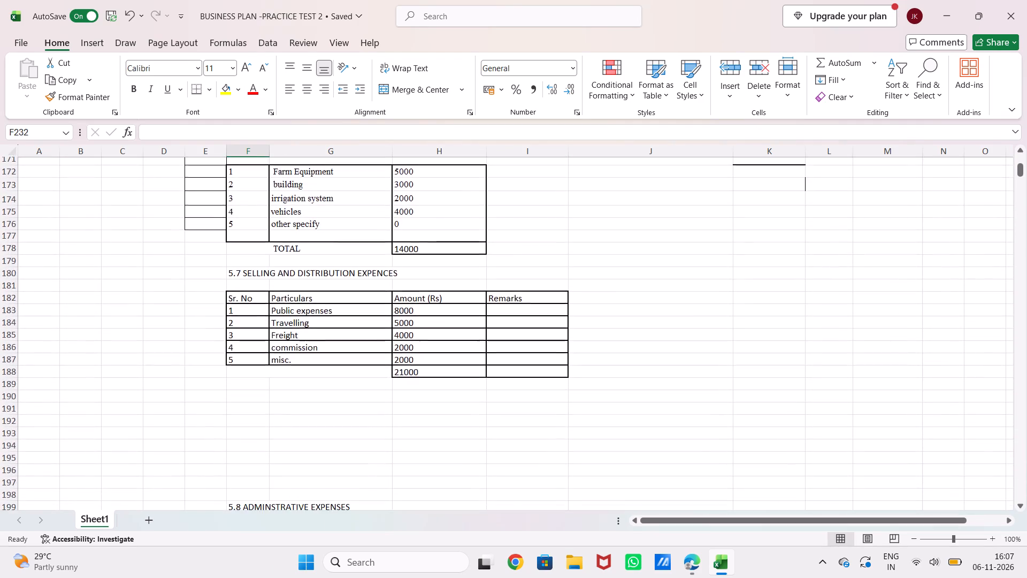
pyautogui.scroll(-7, 602, 252)
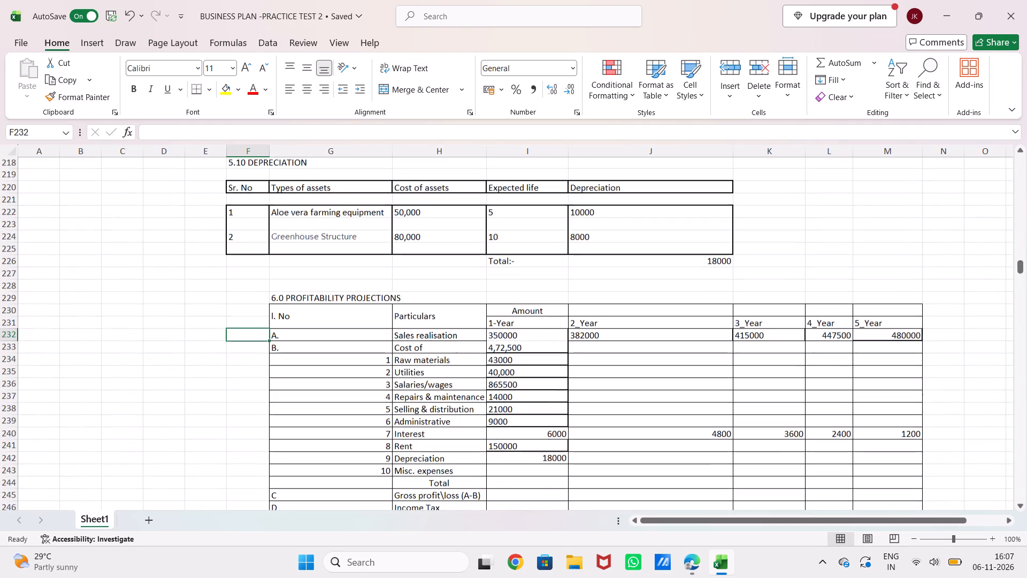
# Copy the Misc expenses amount, 30000, from the 2.5 preliminary expenses table into the 1-Year cell of the Misc. expenses row.
pyautogui.scroll(4, 602, 252)
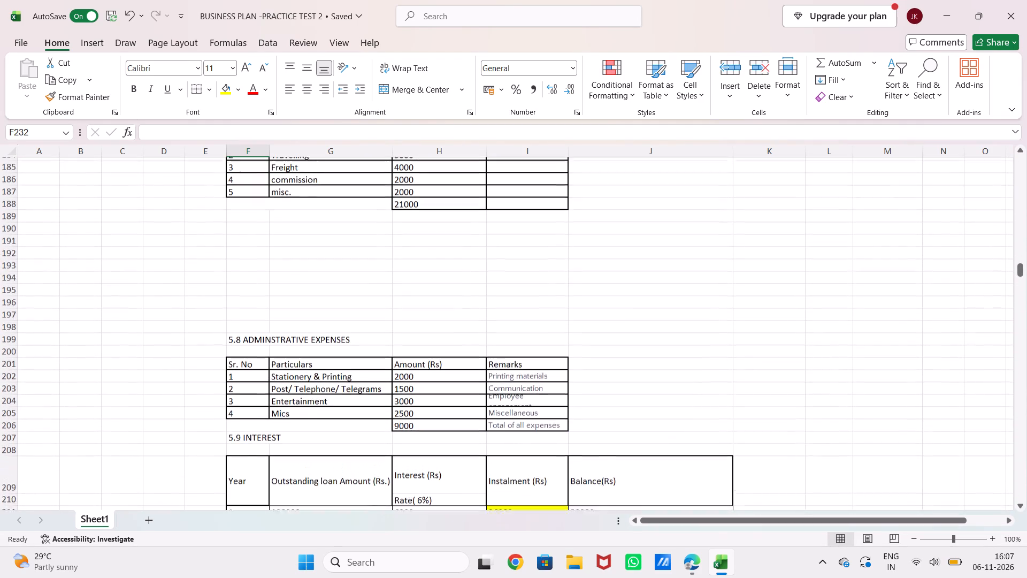
pyautogui.scroll(3, 602, 252)
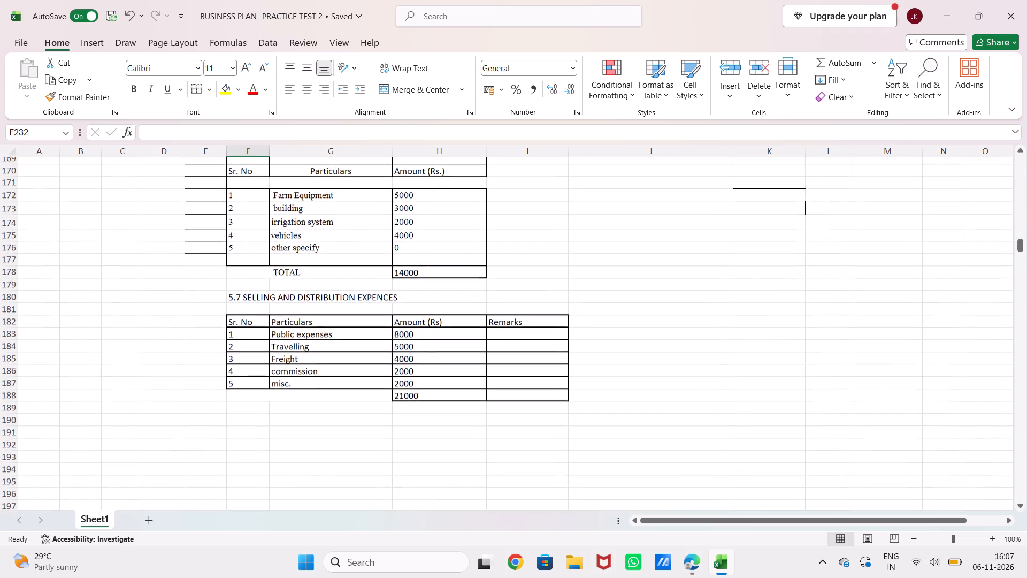
pyautogui.scroll(5, 602, 252)
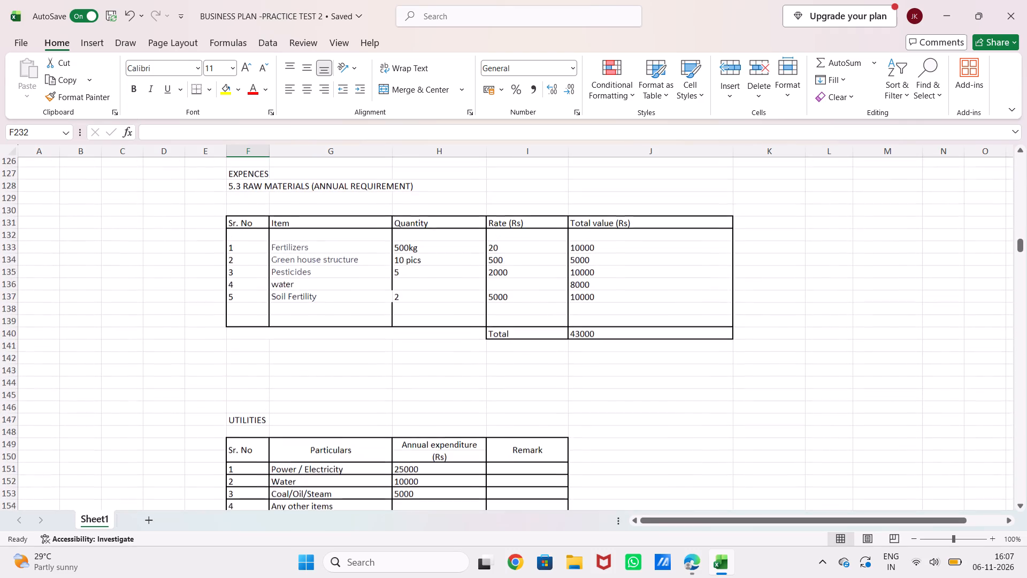
pyautogui.scroll(4, 602, 252)
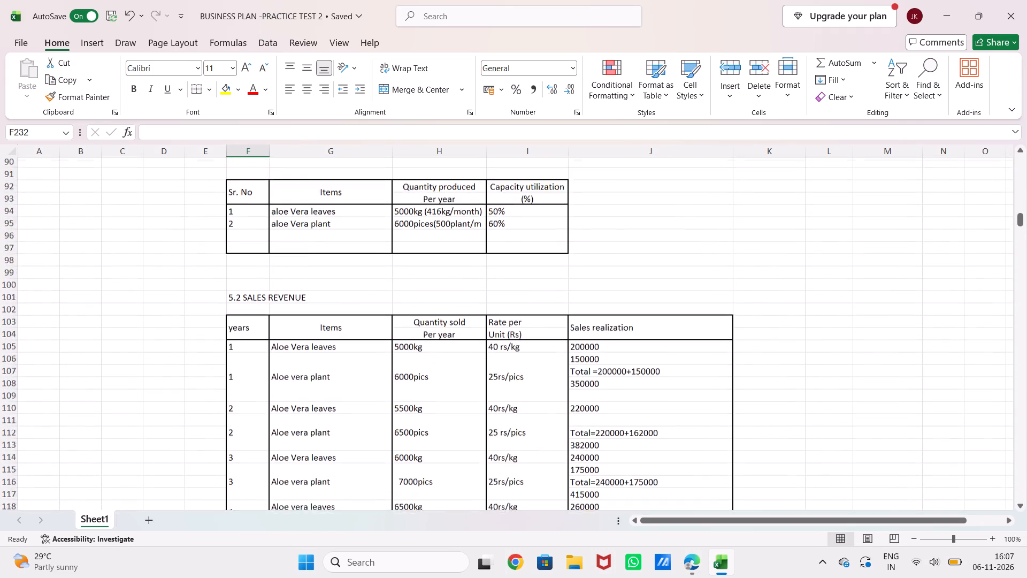
pyautogui.scroll(4, 602, 252)
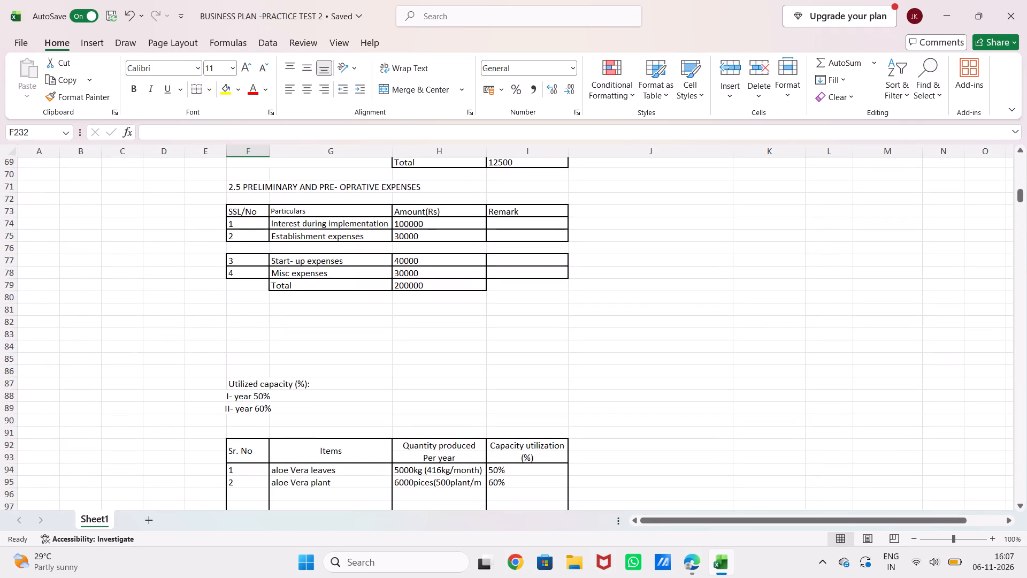
pyautogui.click(413, 274)
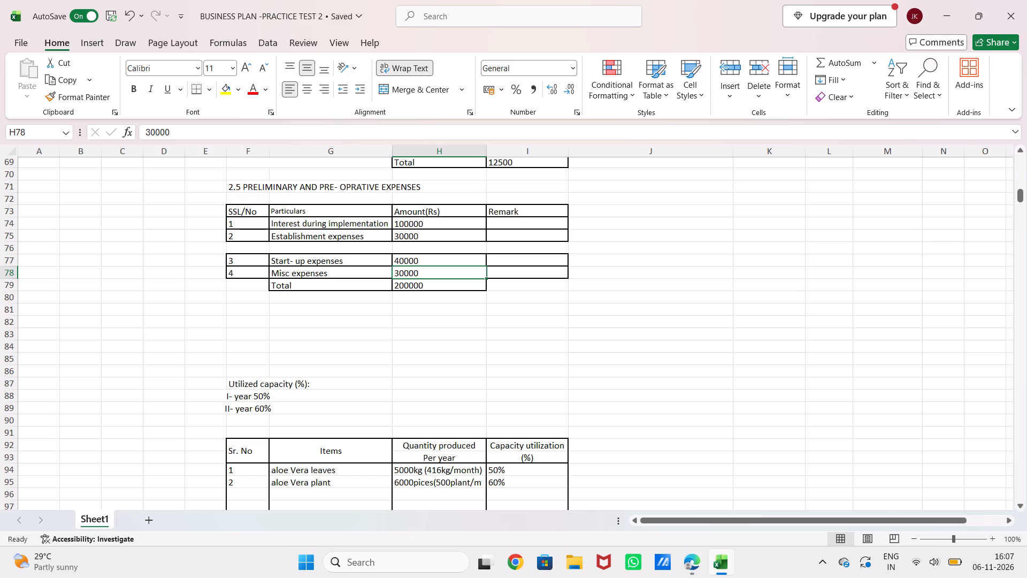
pyautogui.hotkey('ctrl', 'c')
pyautogui.scroll(-9, 397, 330)
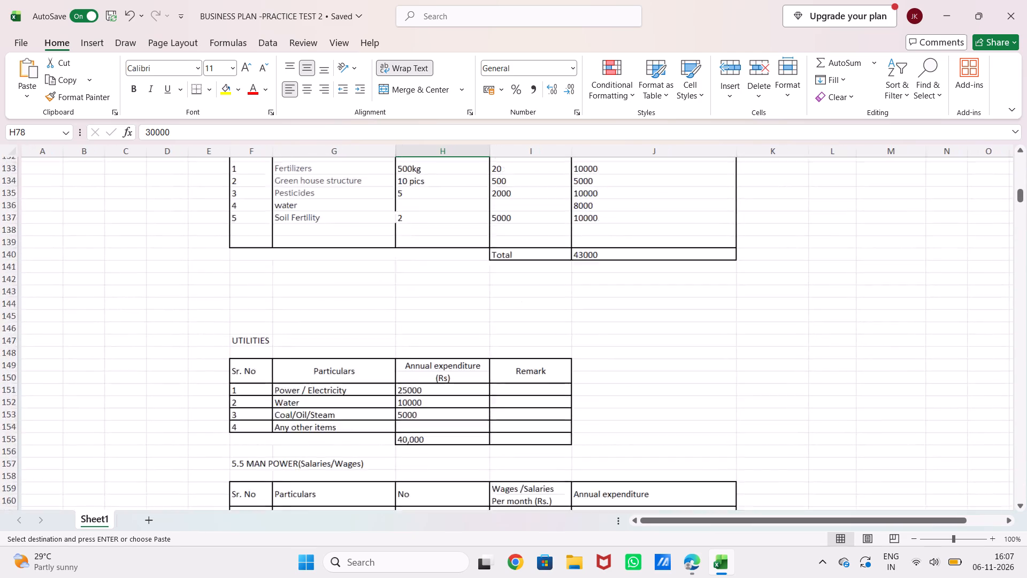
pyautogui.scroll(-9, 397, 330)
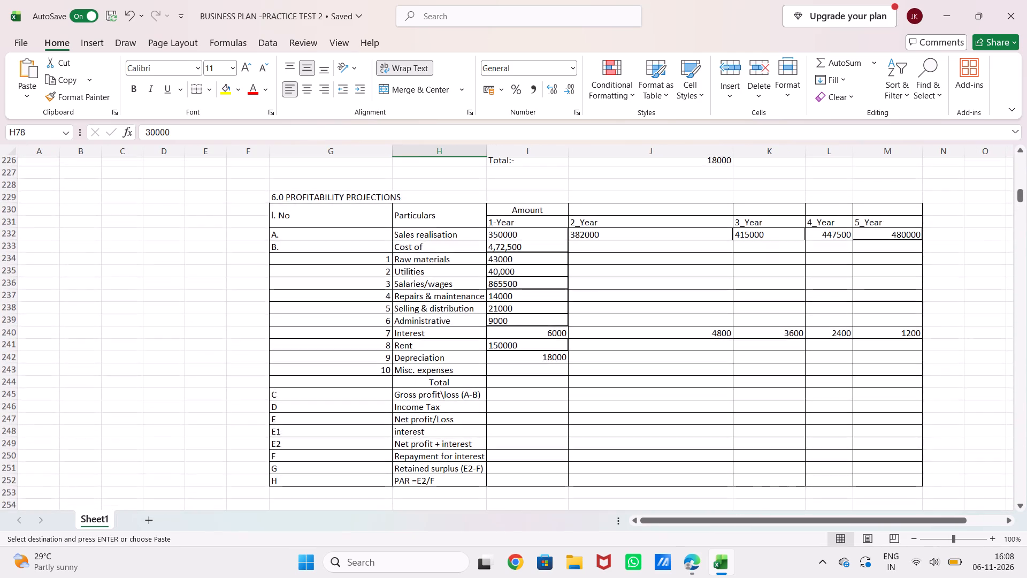
pyautogui.scroll(-1, 397, 330)
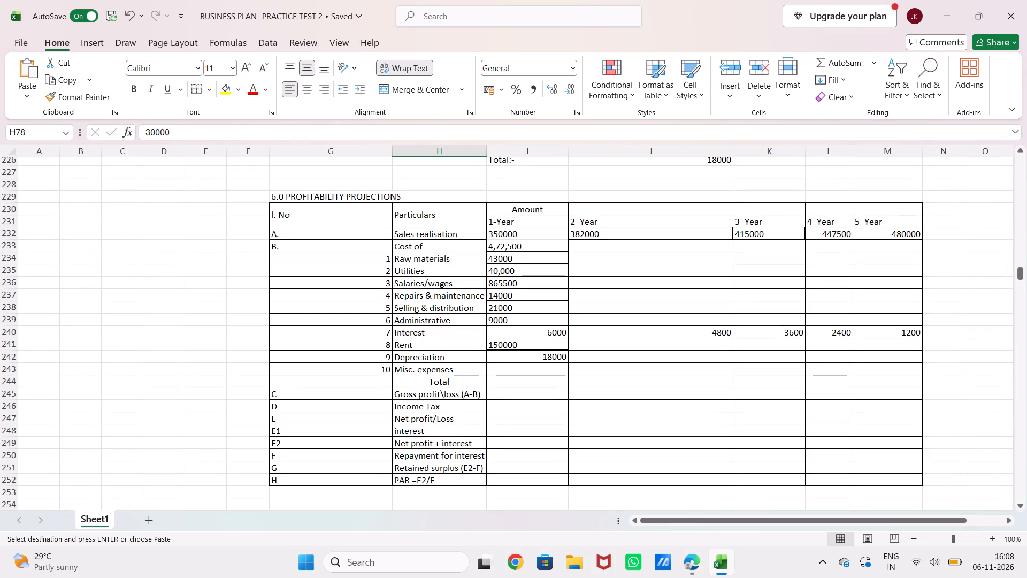
pyautogui.click(500, 369)
pyautogui.hotkey('ctrl', 'v')
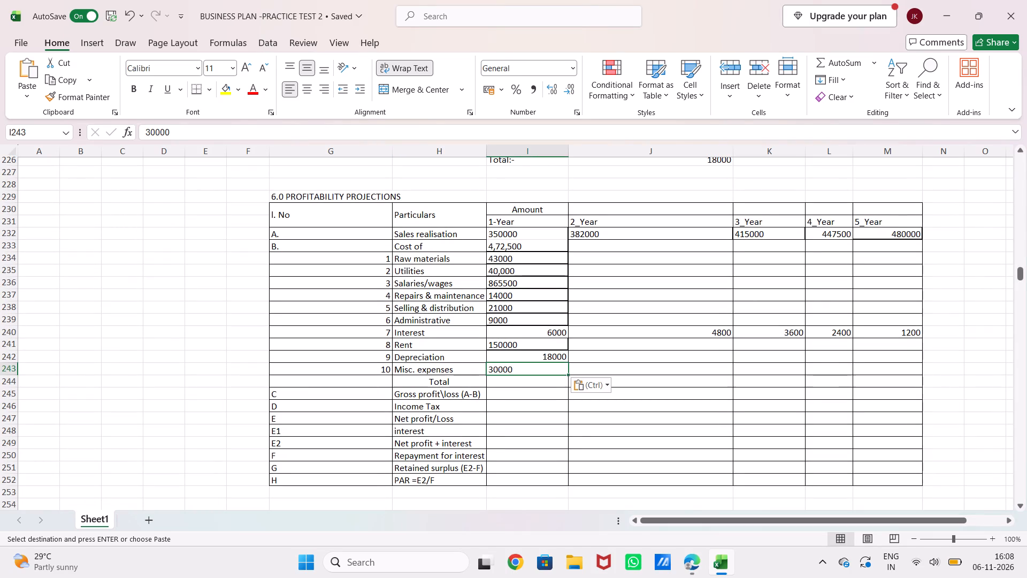
pyautogui.click(164, 341)
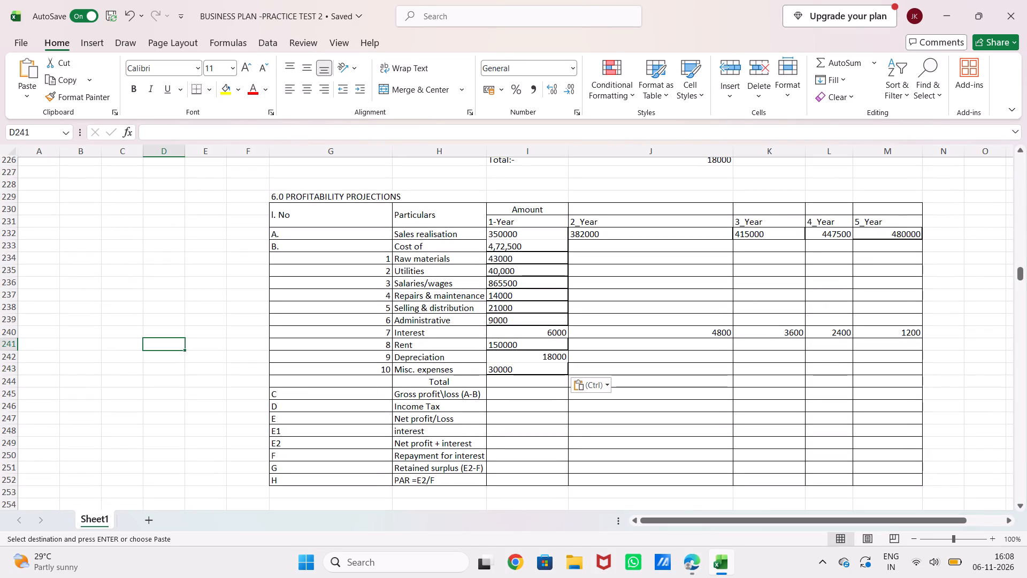
# Enter a SUM formula in the 1-Year Total cell adding each cost from Raw materials (I234) through Misc. expenses (I243).
pyautogui.click(497, 385)
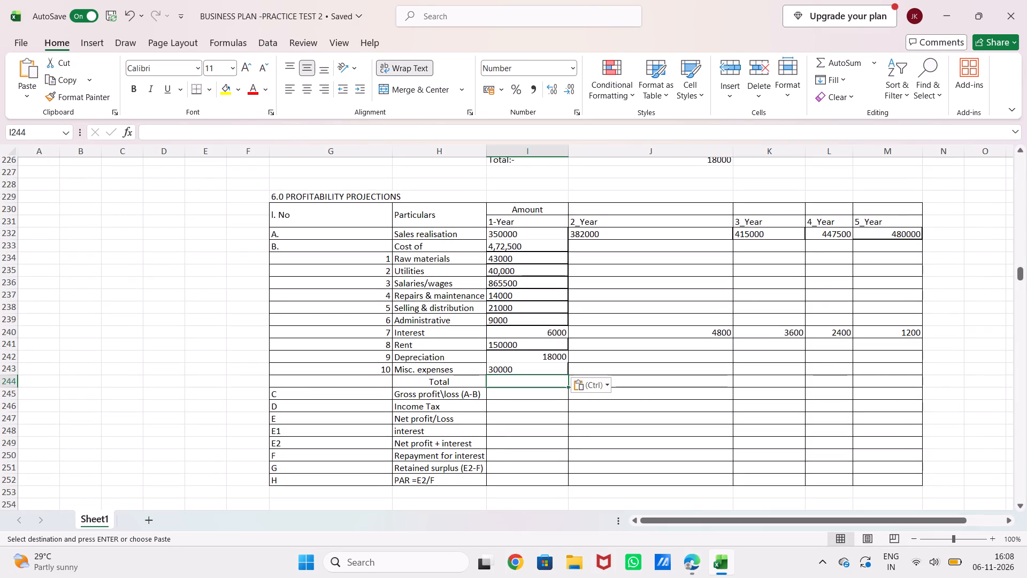
pyautogui.hotkey('shift', '+')
pyautogui.press('BackSpace')
pyautogui.press('=')
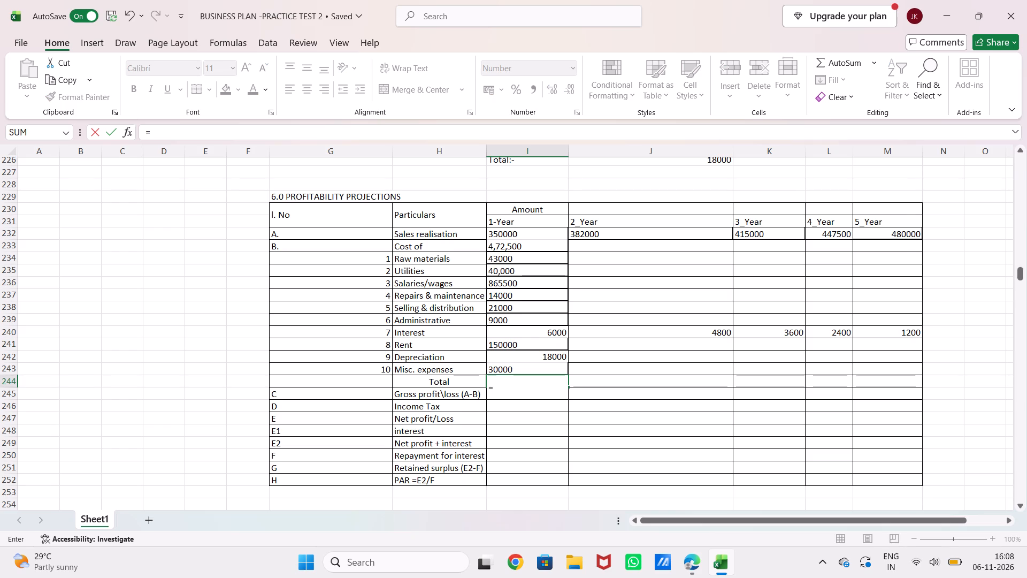
pyautogui.write('sum')
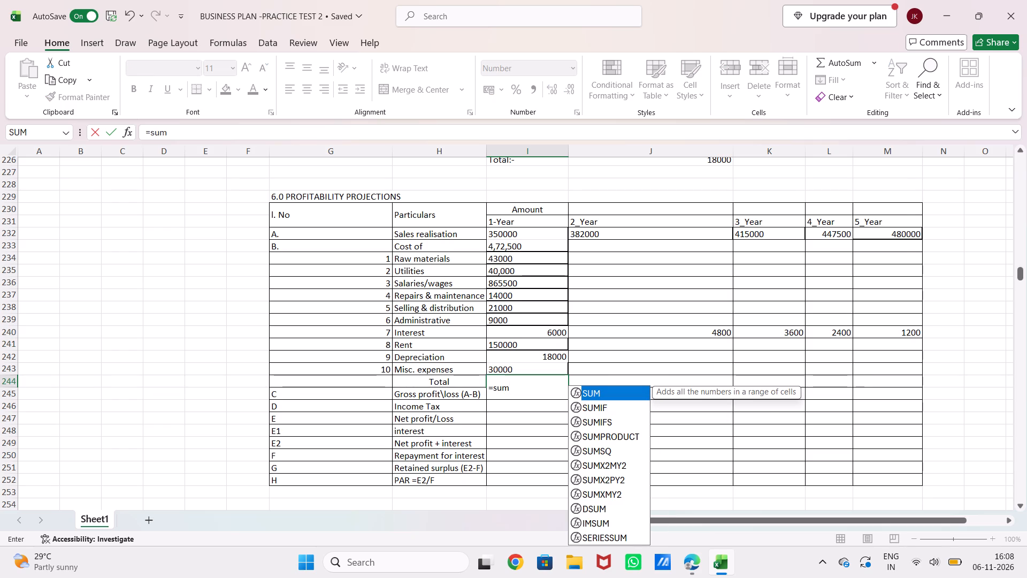
pyautogui.hotkey('shift', '(')
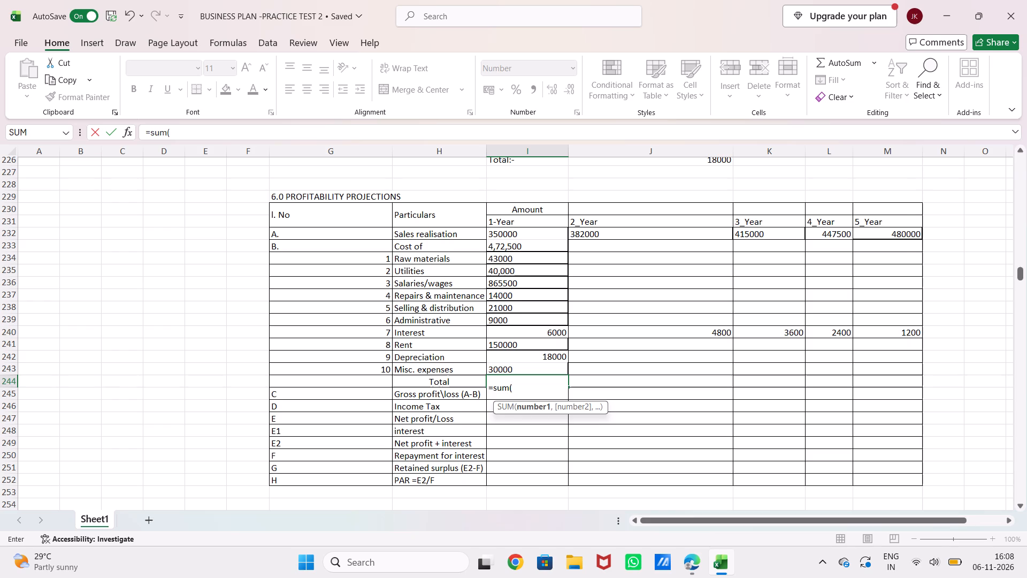
pyautogui.doubleClick(512, 259)
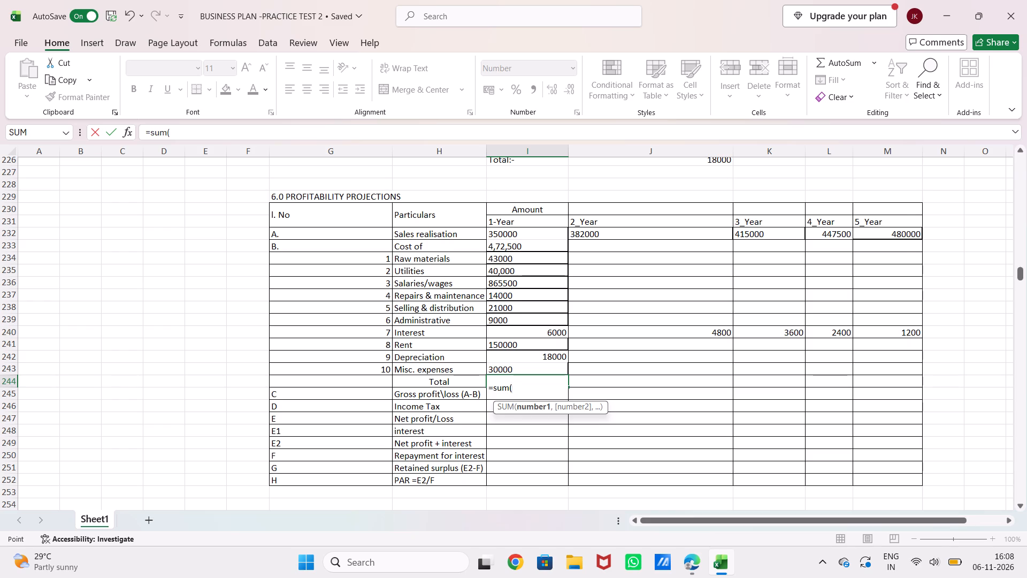
pyautogui.hotkey('shift', '+')
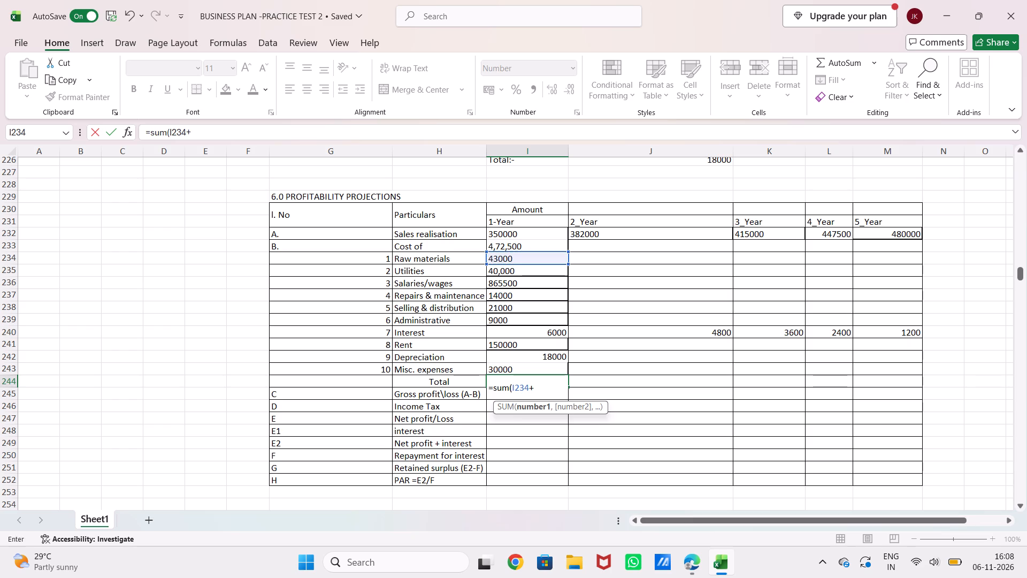
pyautogui.click(512, 273)
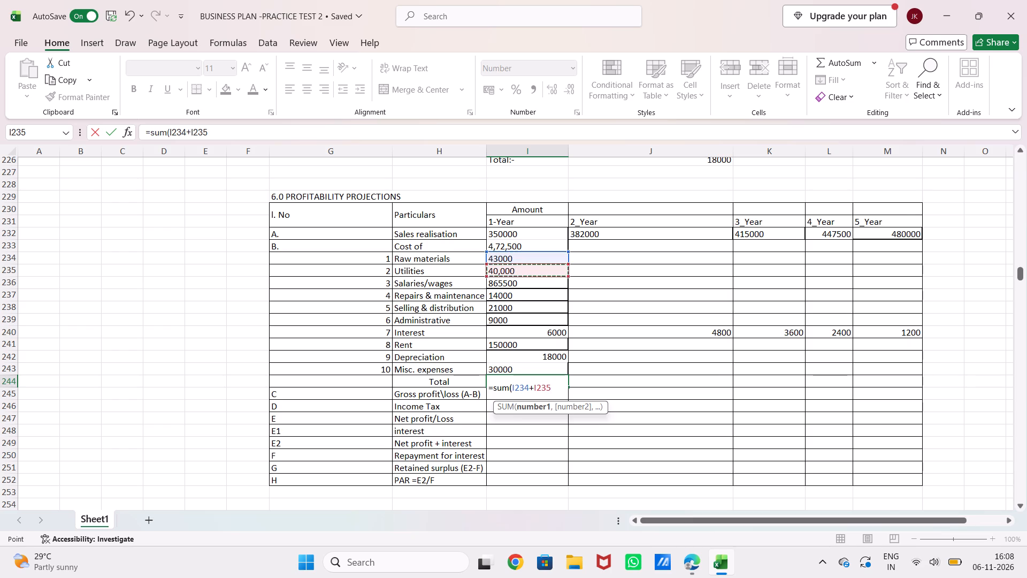
pyautogui.hotkey('shift', '+')
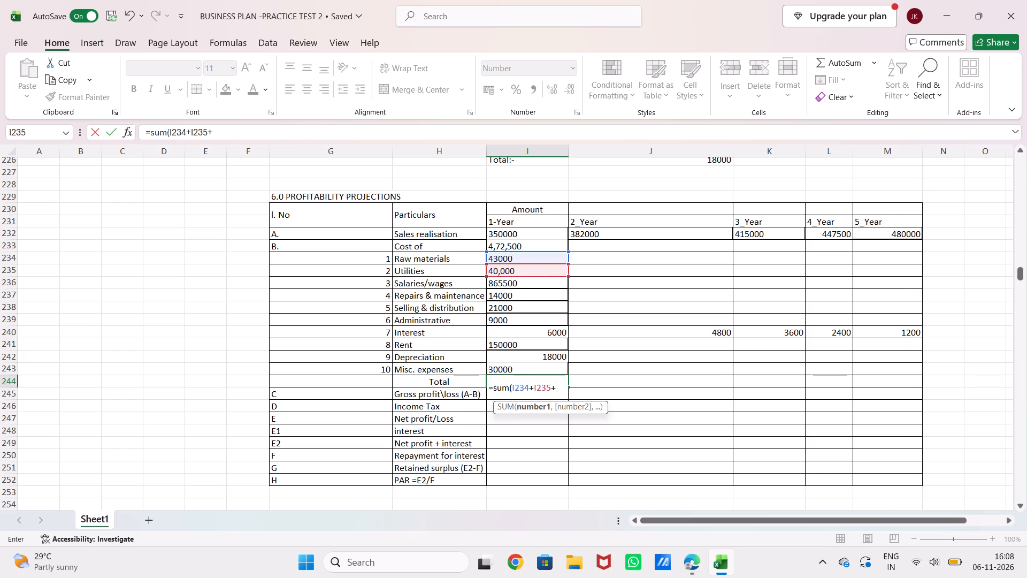
pyautogui.click(509, 288)
pyautogui.hotkey('shift', '+')
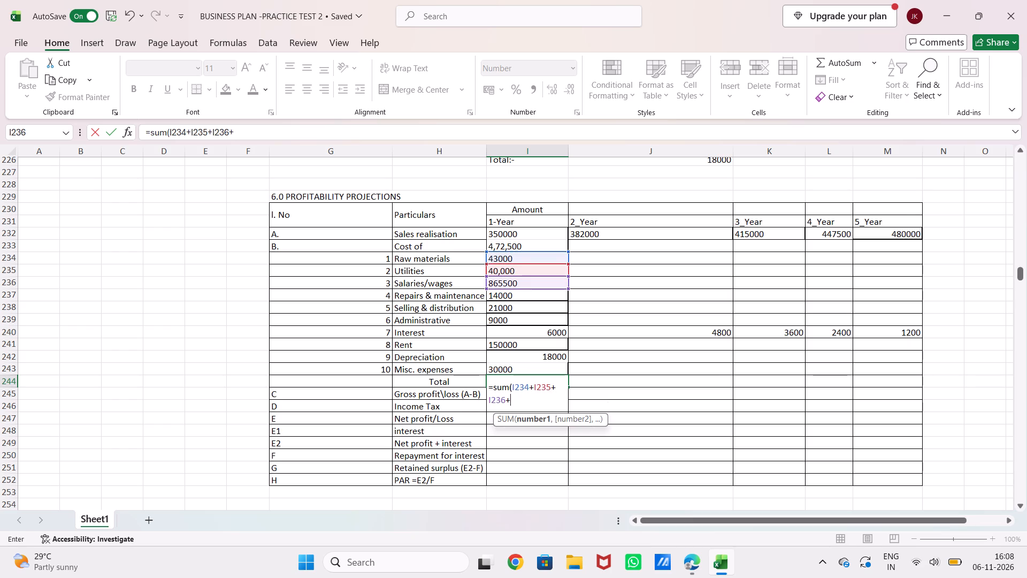
pyautogui.click(507, 294)
pyautogui.hotkey('shift', '+')
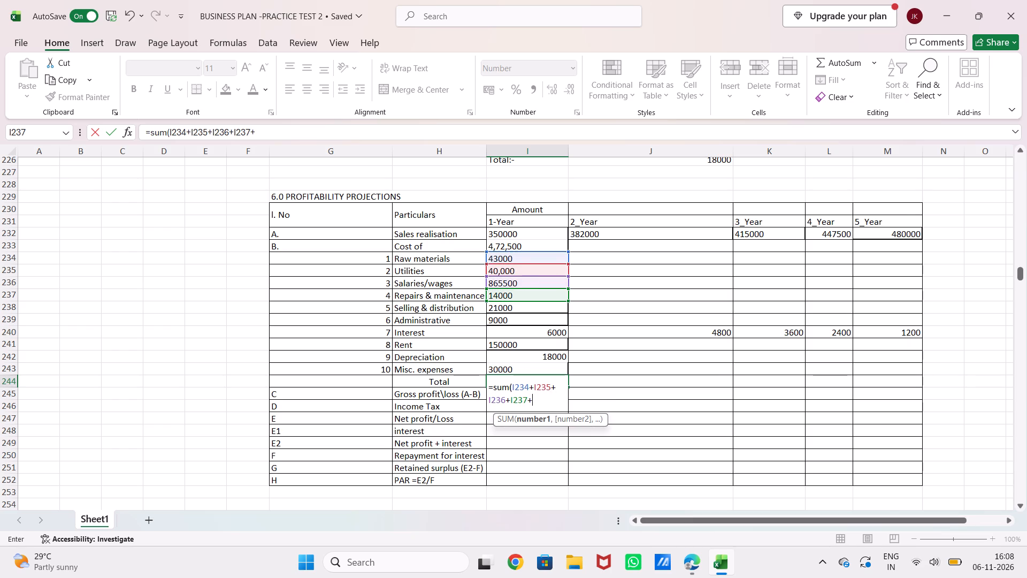
pyautogui.click(503, 311)
pyautogui.hotkey('shift', '+')
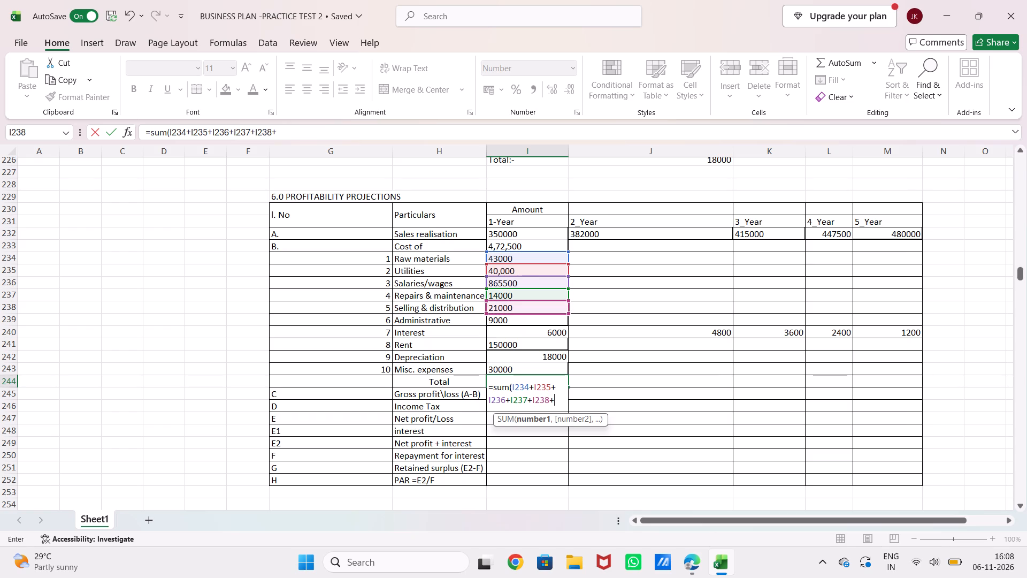
pyautogui.click(502, 320)
pyautogui.hotkey('shift', '+')
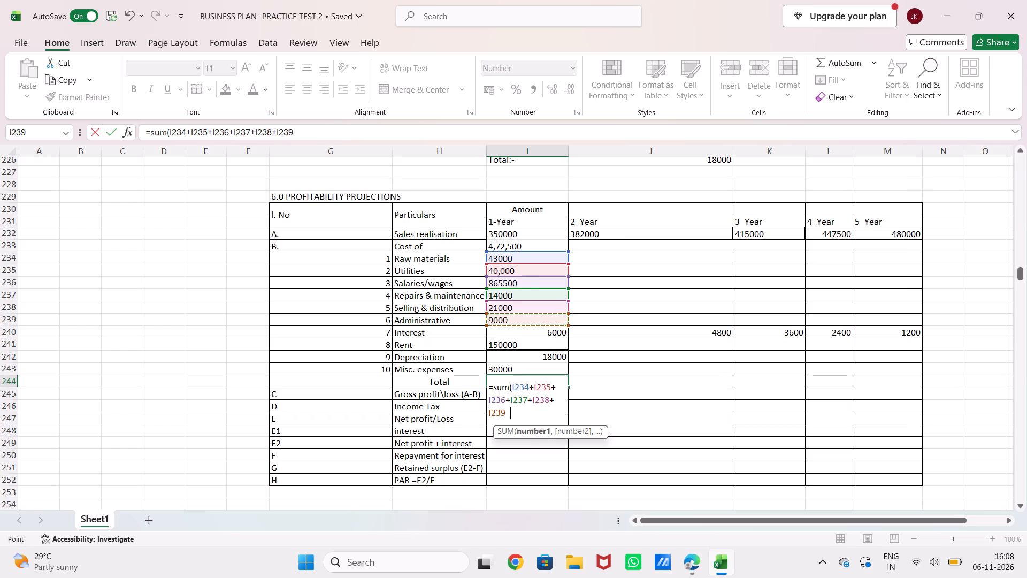
pyautogui.click(503, 337)
pyautogui.hotkey('shift', '+')
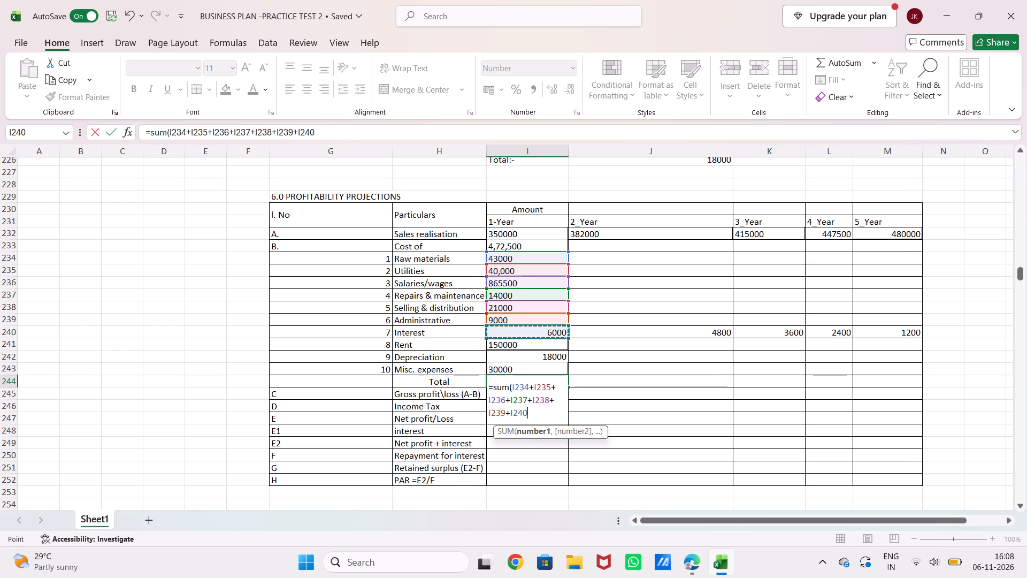
pyautogui.click(503, 345)
pyautogui.hotkey('shift', '+')
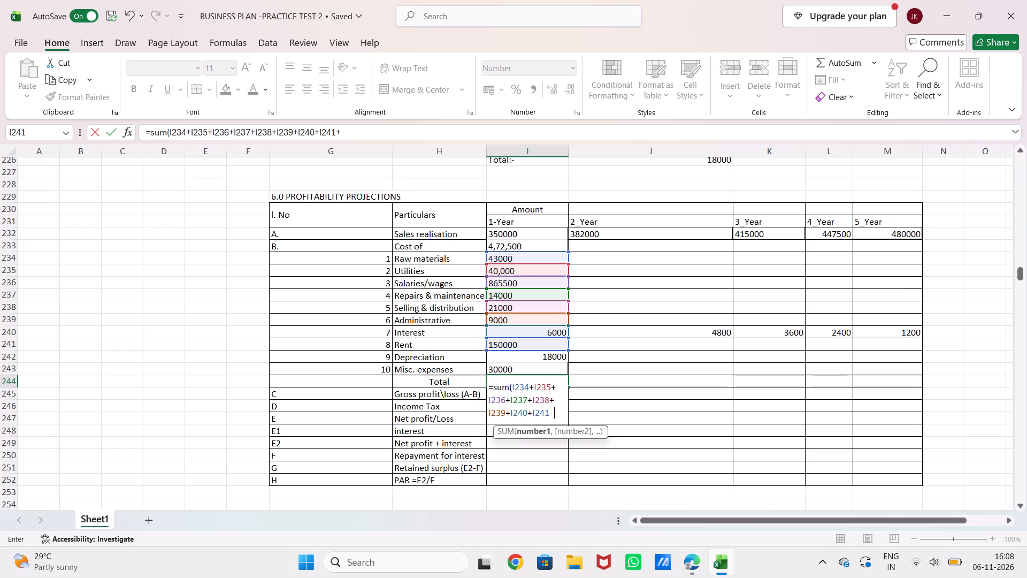
pyautogui.click(502, 359)
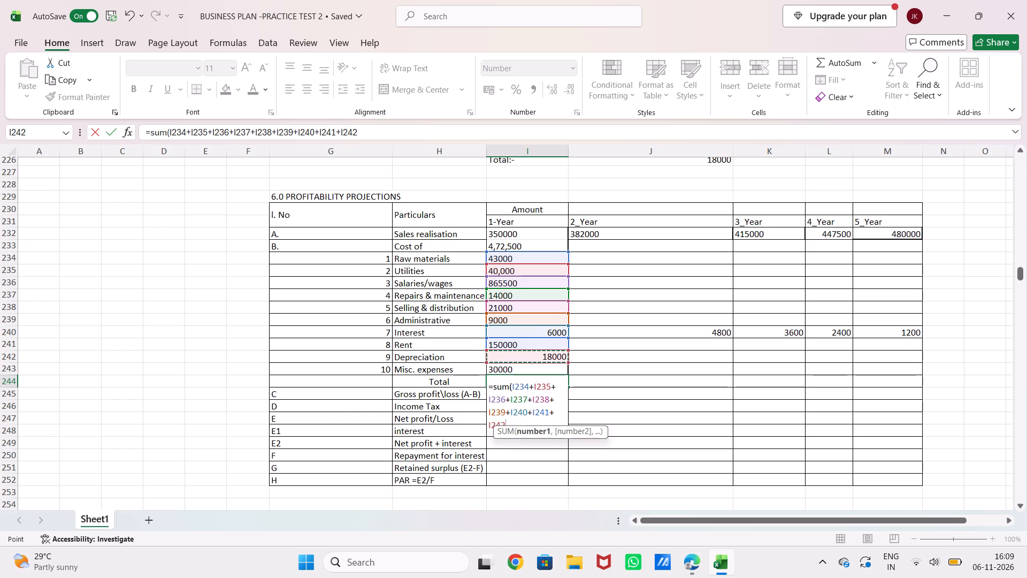
pyautogui.hotkey('shift', '+')
pyautogui.click(501, 369)
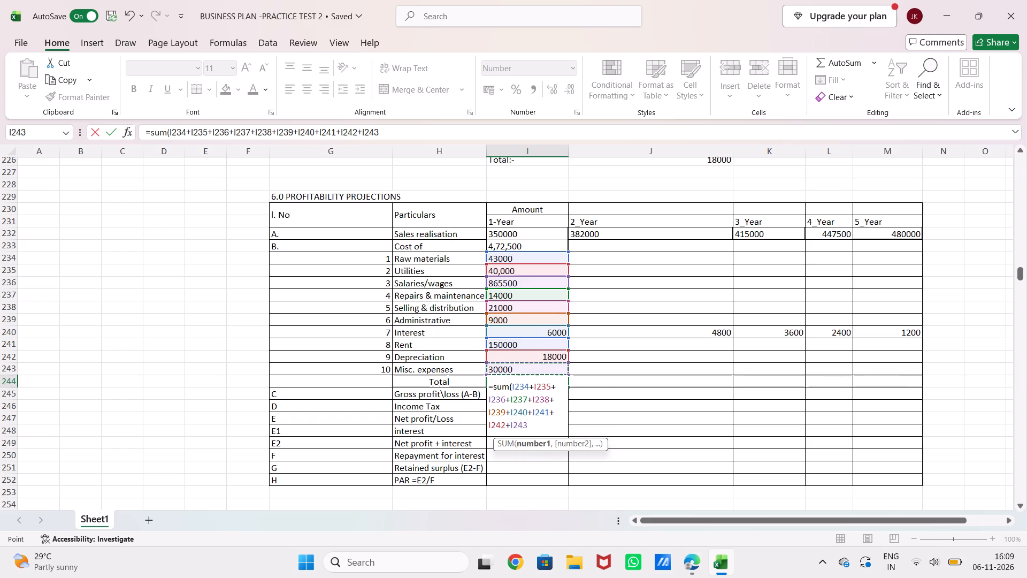
pyautogui.hotkey('shift', '+')
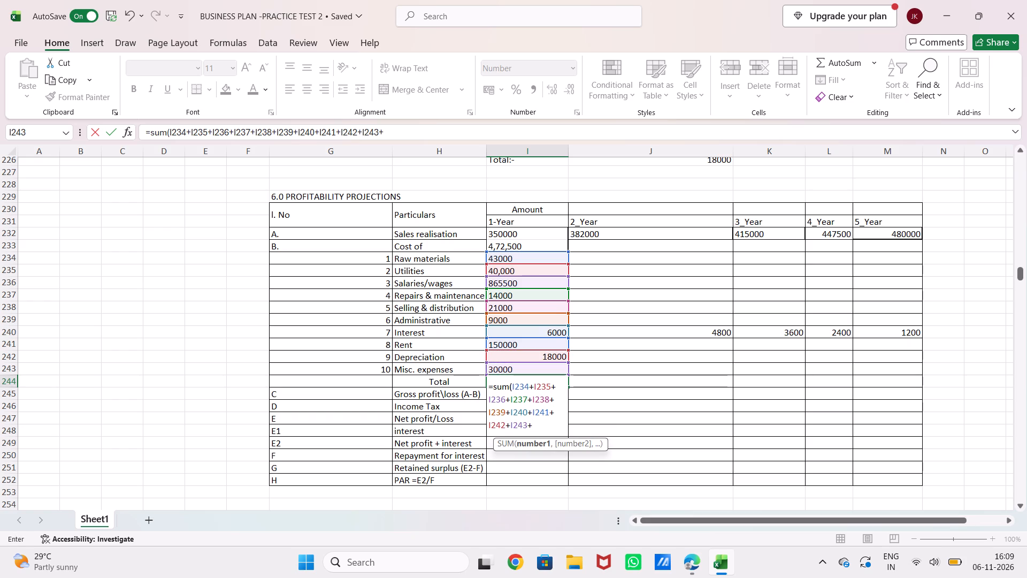
pyautogui.press('Return')
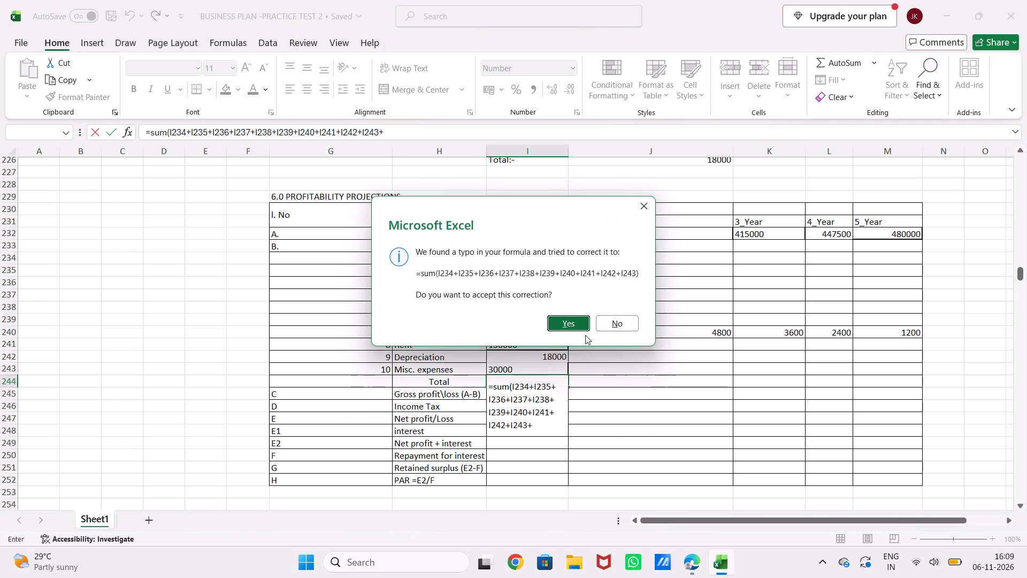
# Correct the 1-Year Total formula by removing the trailing plus sign after I243 and adding the closing parenthesis.
pyautogui.click(643, 206)
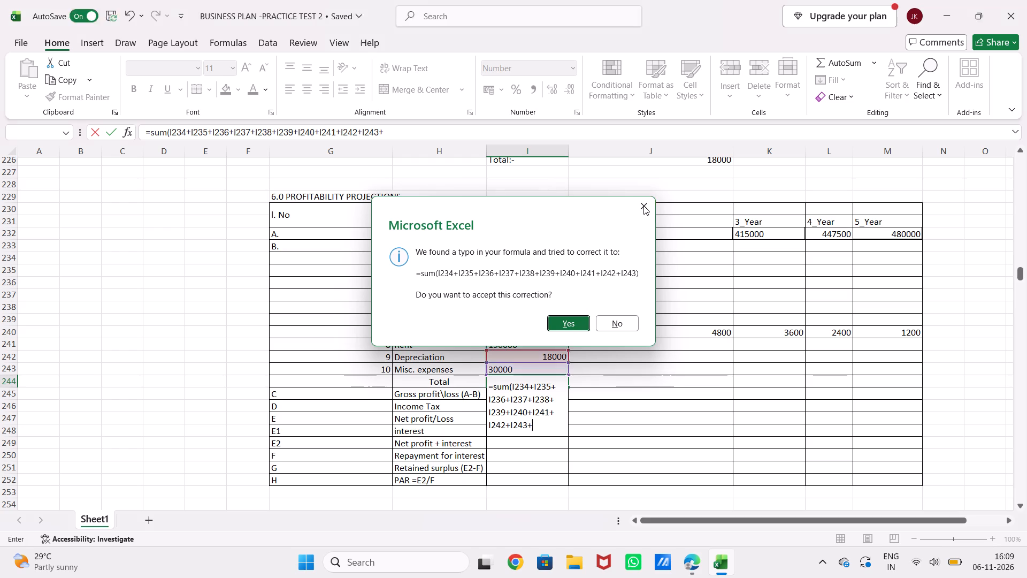
pyautogui.click(588, 308)
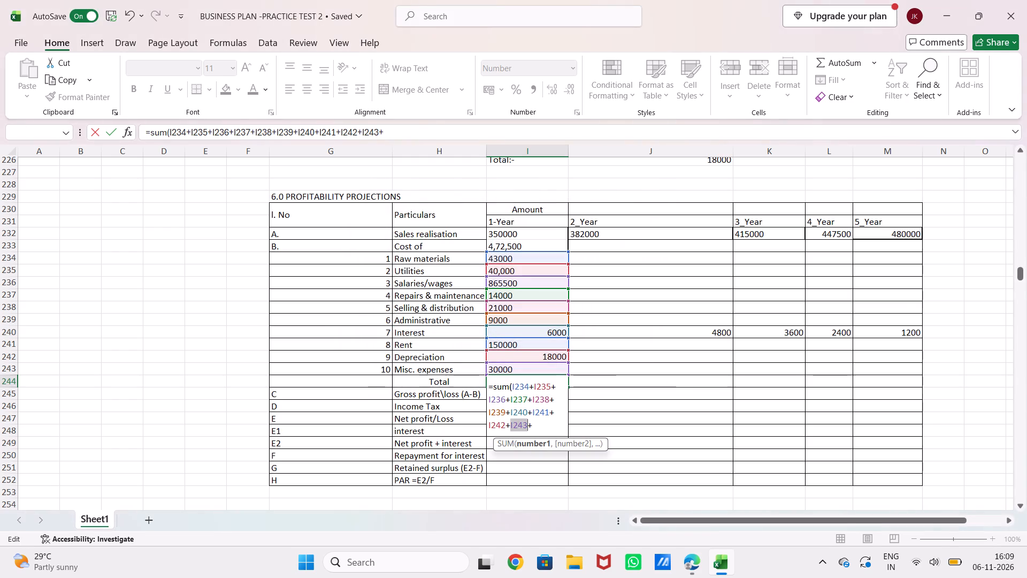
pyautogui.click(543, 423)
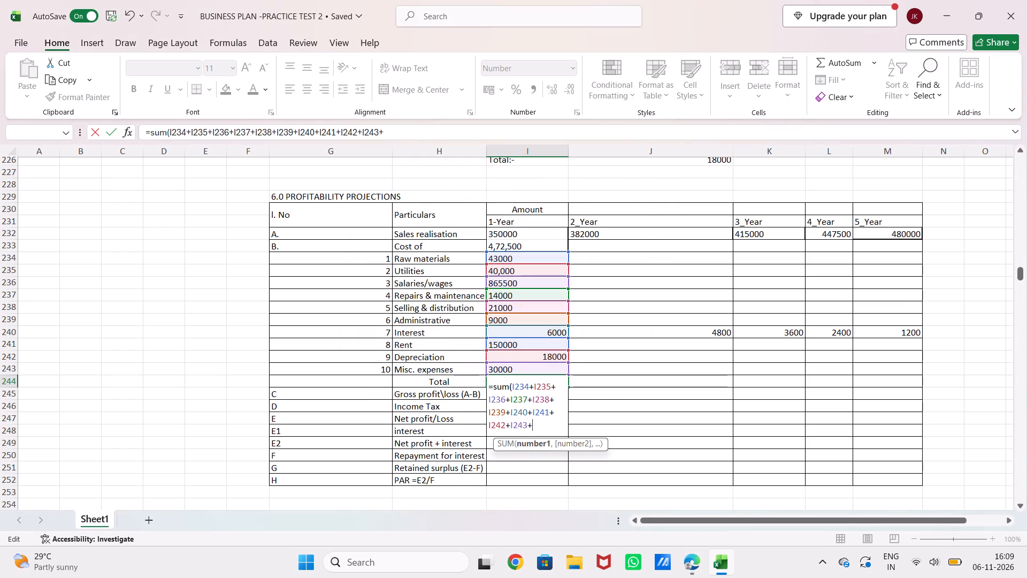
pyautogui.press('BackSpace')
pyautogui.hotkey('shift', ')')
pyautogui.press('Return')
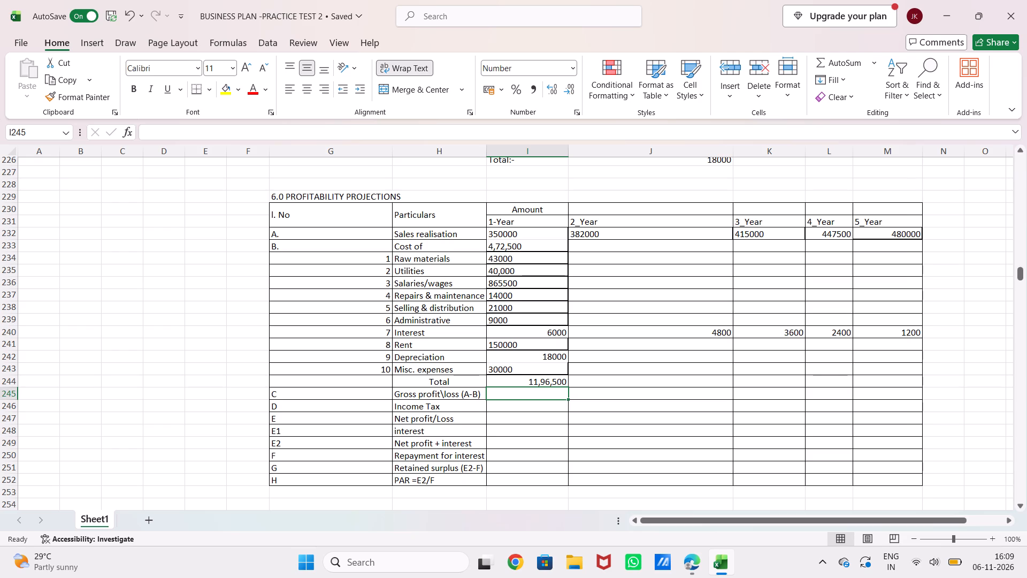
# Calculate the 1-Year Gross profit\loss (A-B) as Sales realisation minus Cost of, using the formula =I232-I233.
pyautogui.click(533, 237)
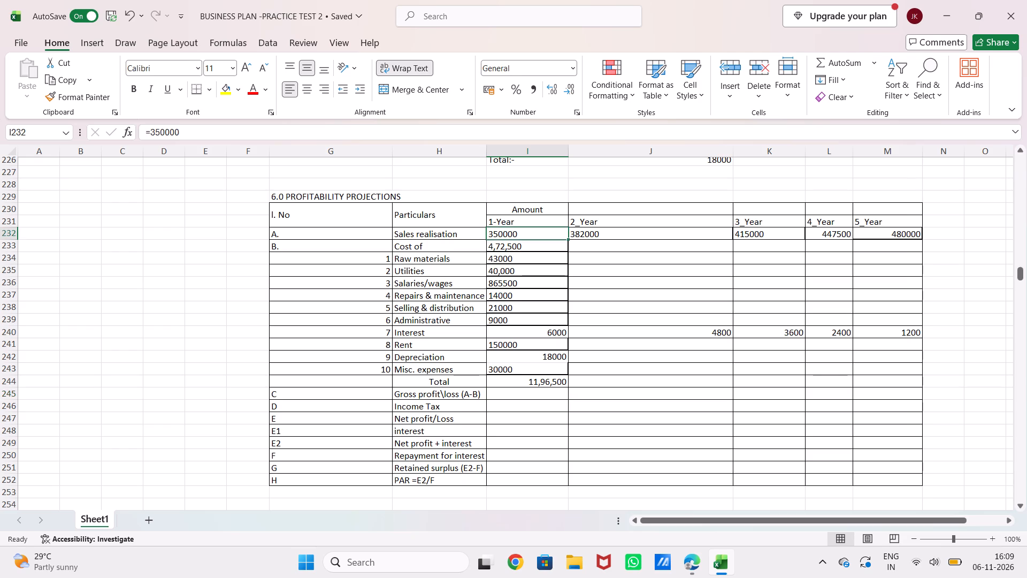
pyautogui.rightClick(500, 395)
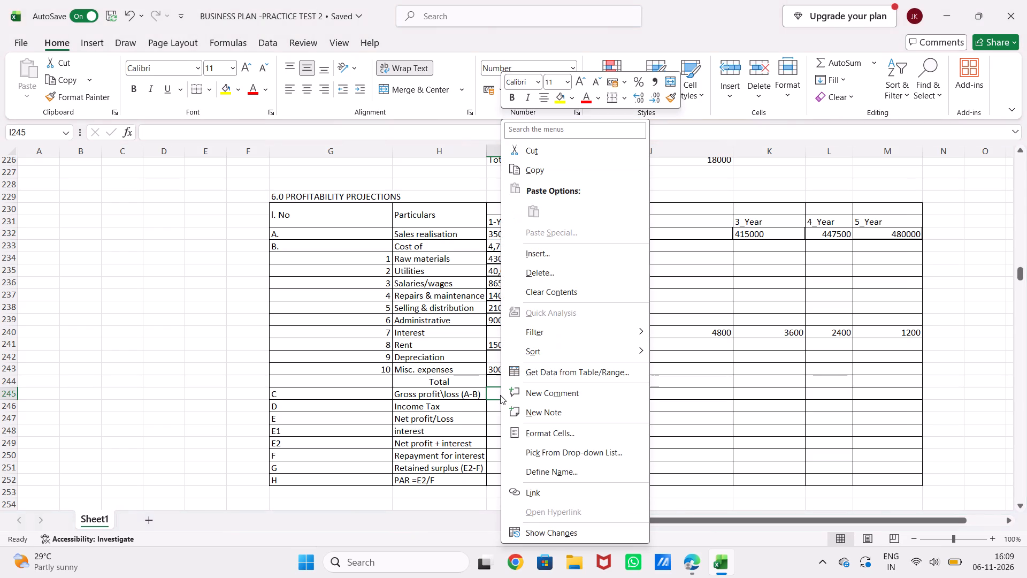
pyautogui.press('=')
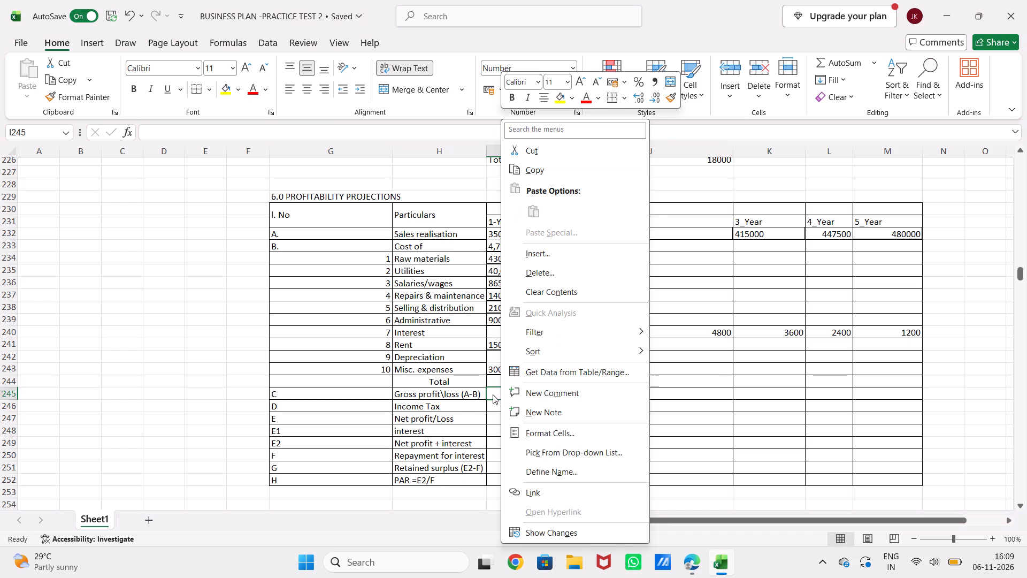
pyautogui.click(493, 394)
pyautogui.press('=')
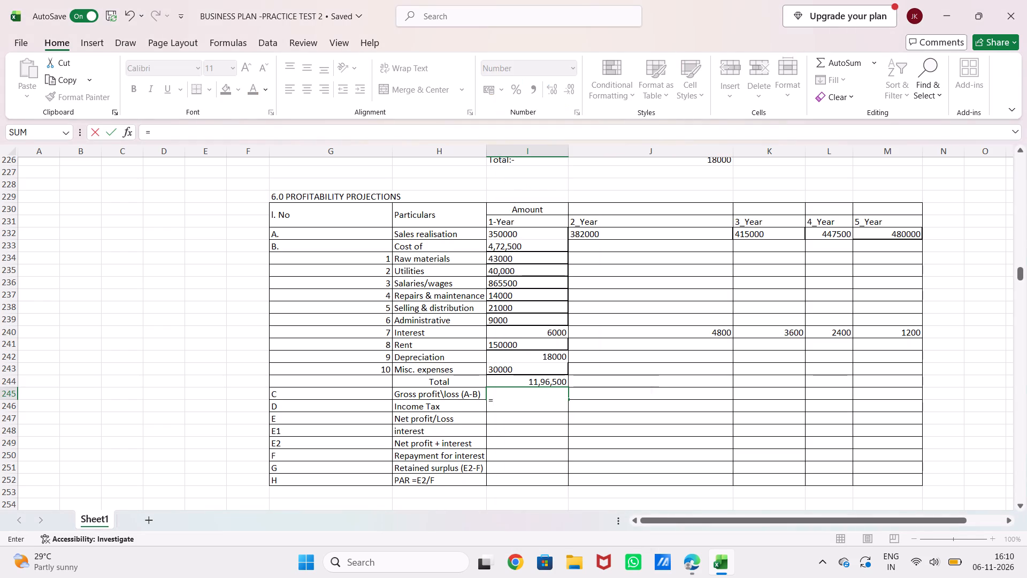
pyautogui.click(513, 233)
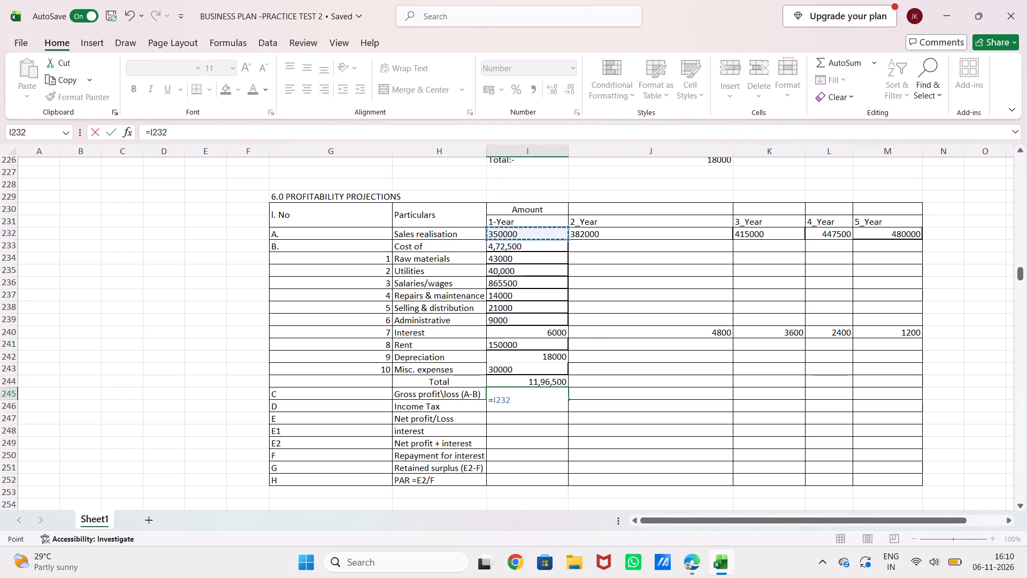
pyautogui.hotkey('shift', '_')
pyautogui.press('BackSpace')
pyautogui.press('-')
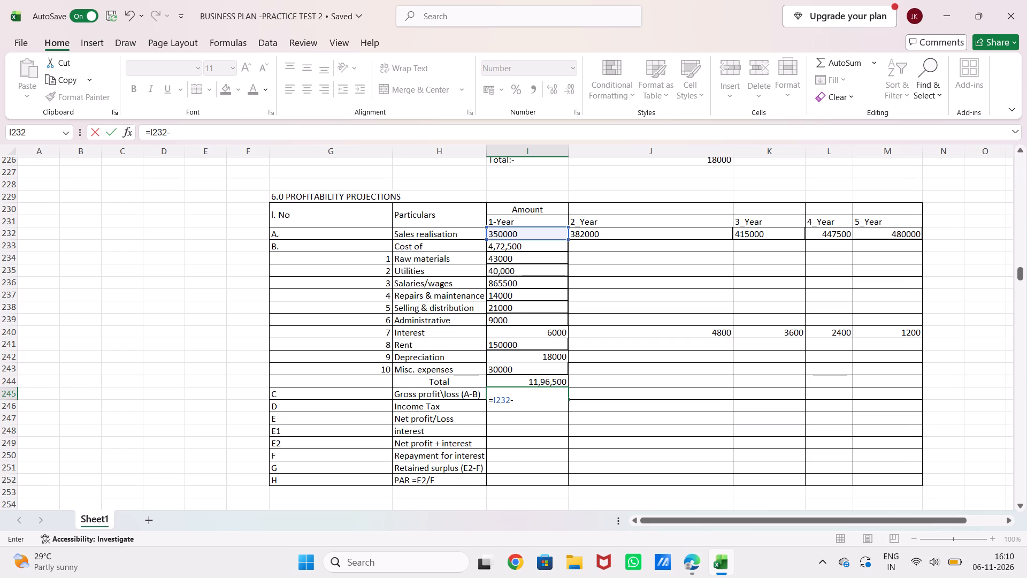
pyautogui.click(513, 247)
pyautogui.press('Return')
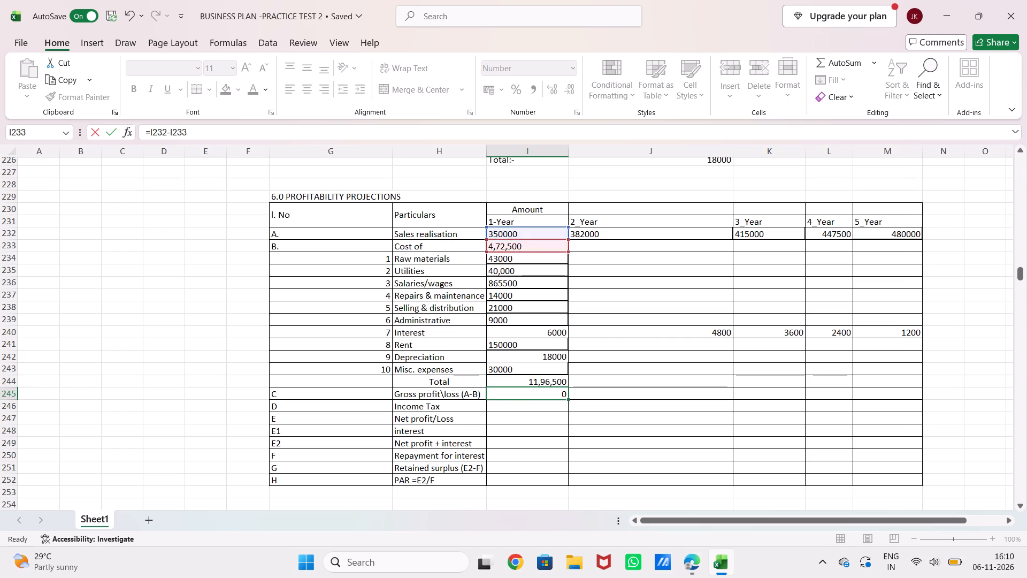
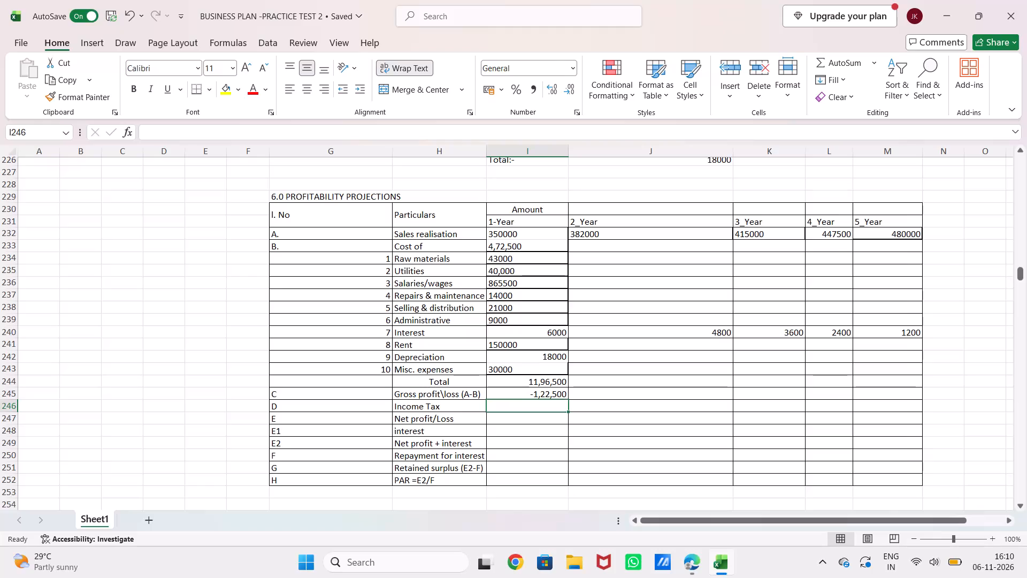
# Enter the note tax=25% in cell B235, beside the profitability projections table.
pyautogui.click(81, 273)
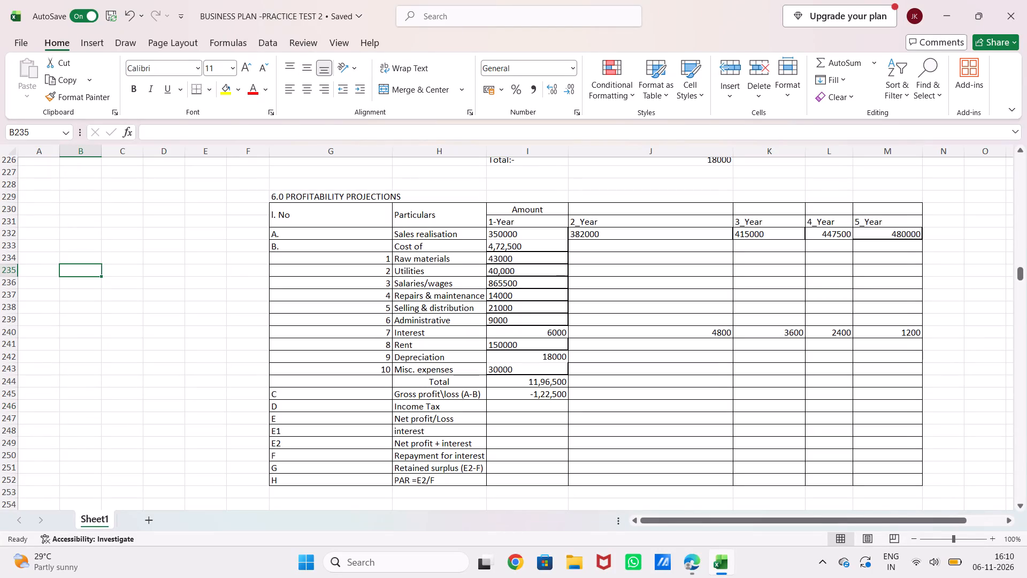
pyautogui.write('tac')
pyautogui.press('BackSpace')
pyautogui.press('x')
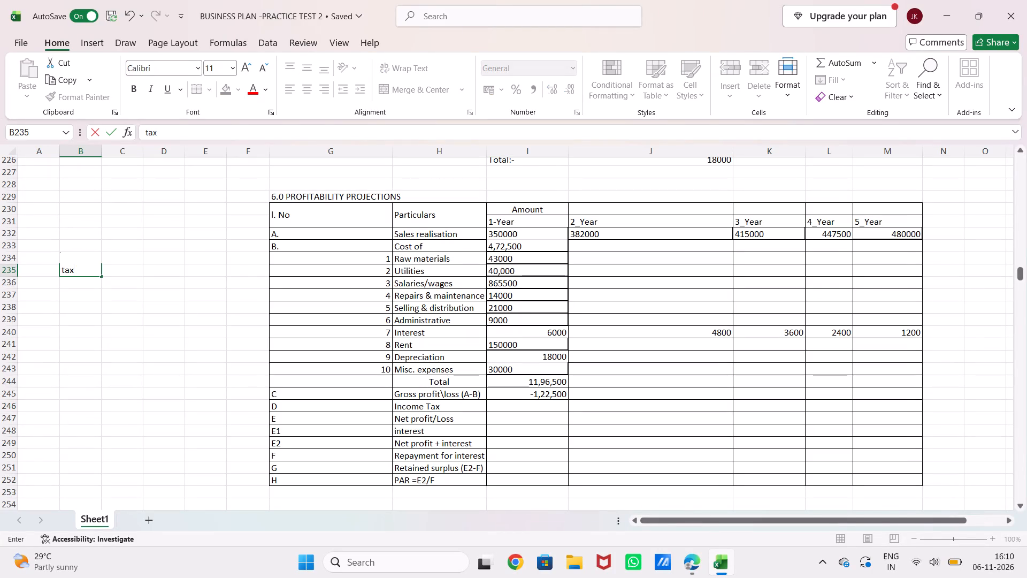
pyautogui.press('=')
pyautogui.write('25')
pyautogui.hotkey('shift', '%')
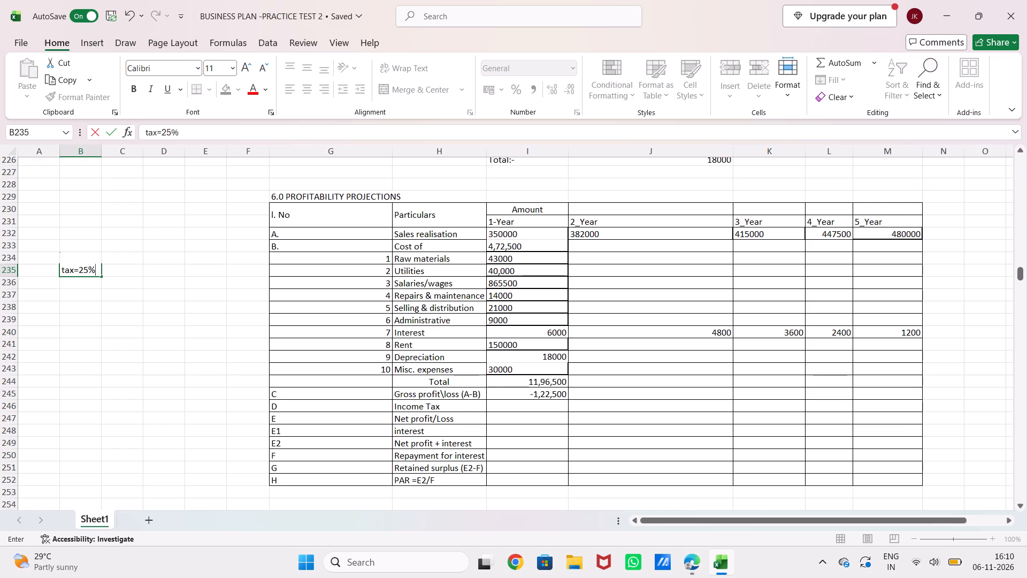
pyautogui.click(514, 414)
# Calculate the 1-Year Income Tax as 25% of the gross profit\loss, using the formula =I245*25%.
pyautogui.click(511, 405)
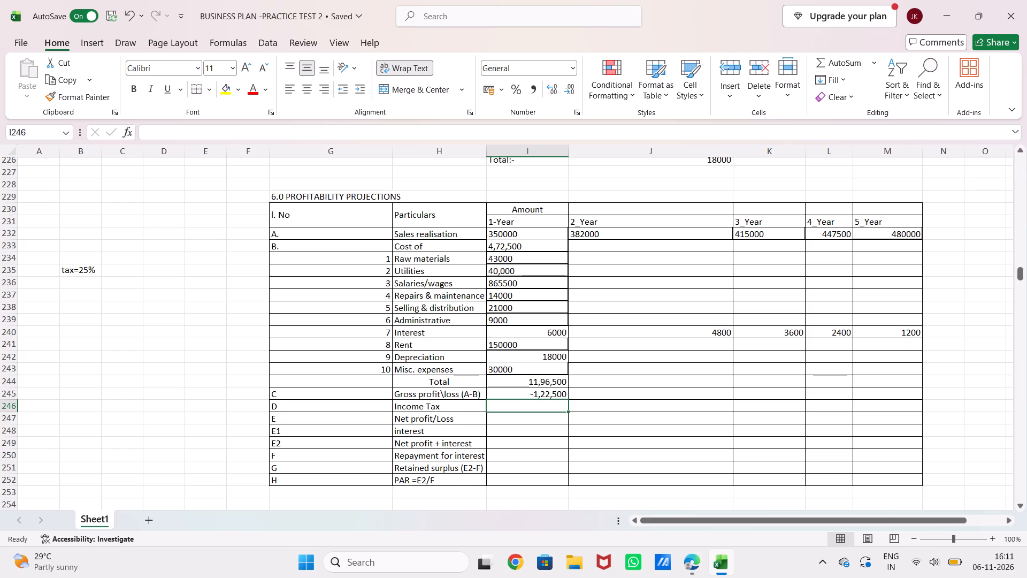
pyautogui.press('=')
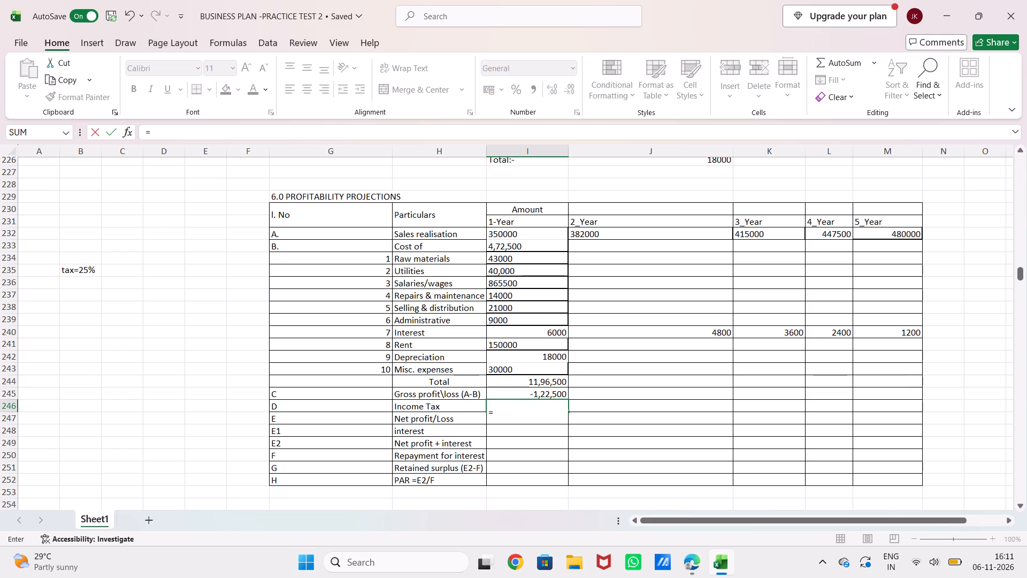
pyautogui.click(522, 392)
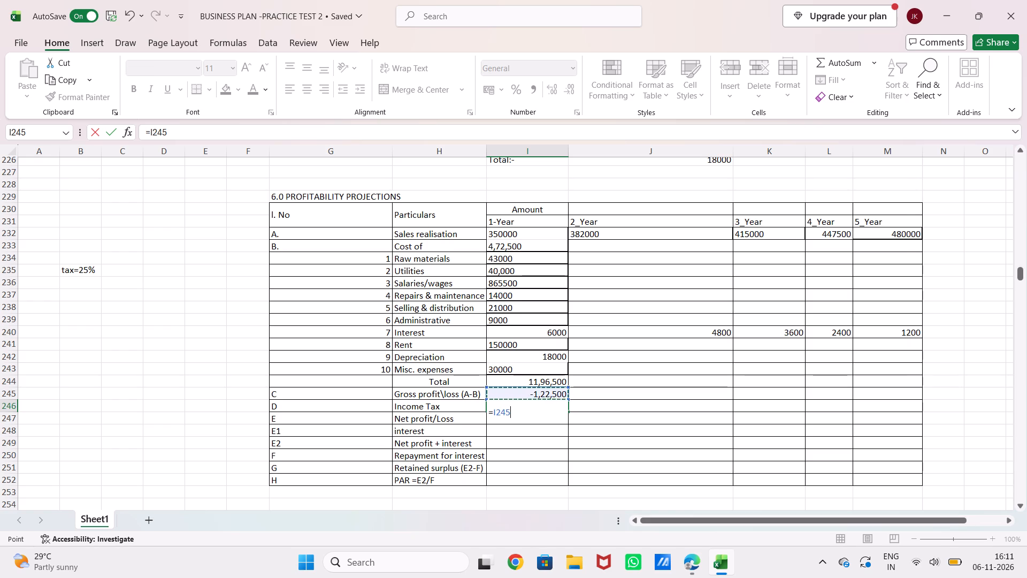
pyautogui.hotkey('shift', '*')
pyautogui.write('25')
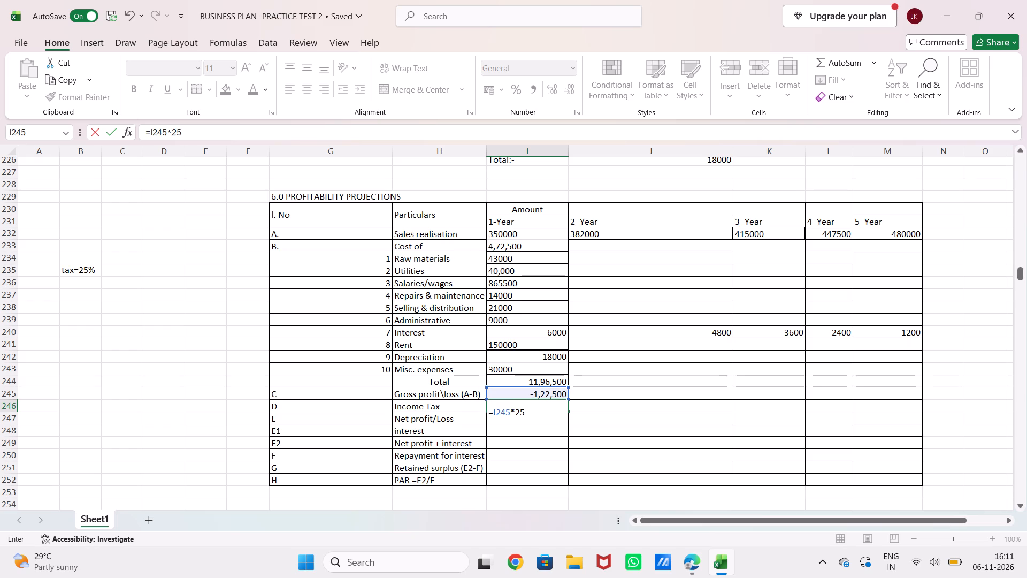
pyautogui.hotkey('shift', '%')
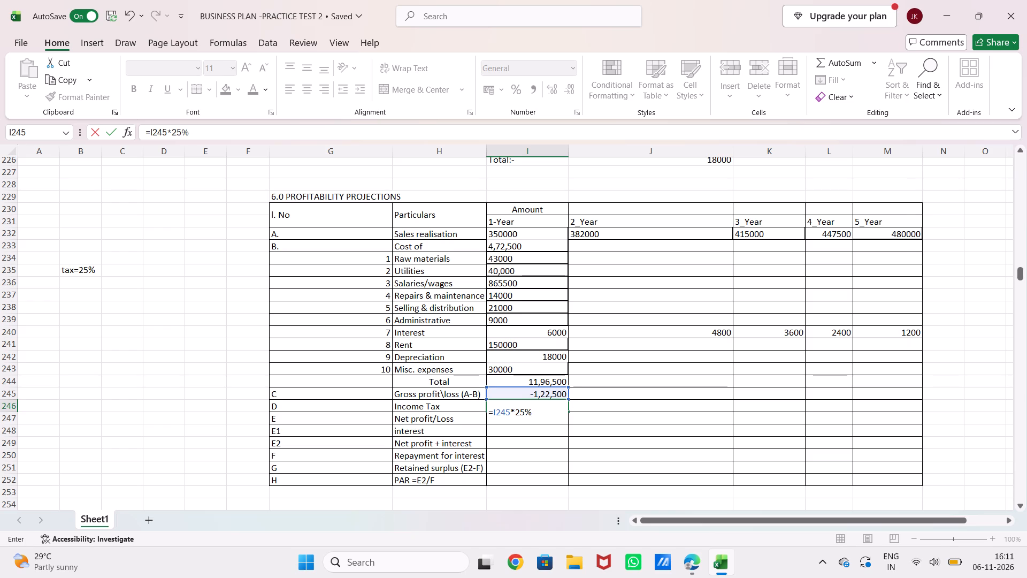
pyautogui.press('Return')
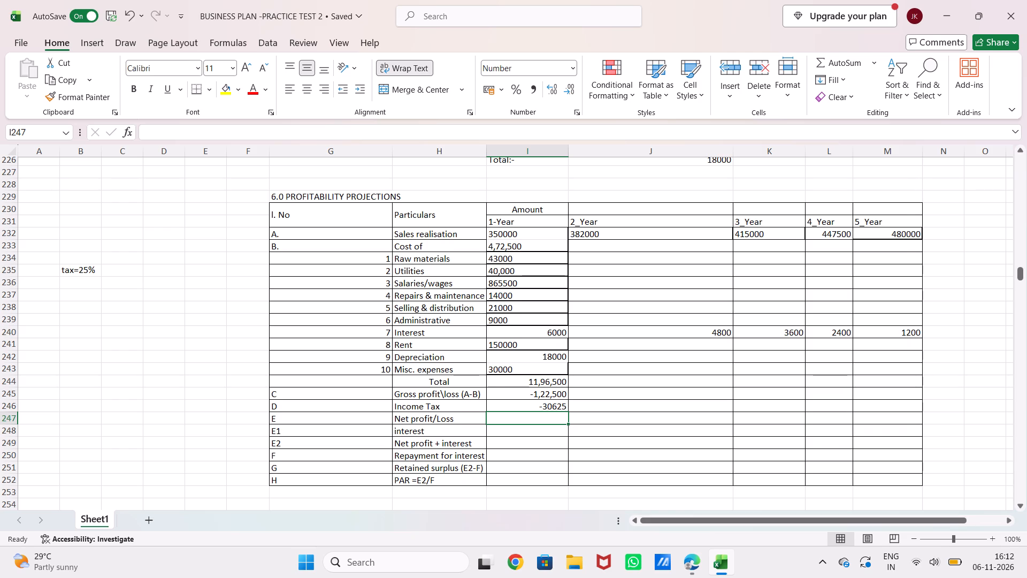
# Calculate the 1-Year Net profit/Loss as gross profit\loss minus Income Tax, using the formula =I245-I246.
pyautogui.press('=')
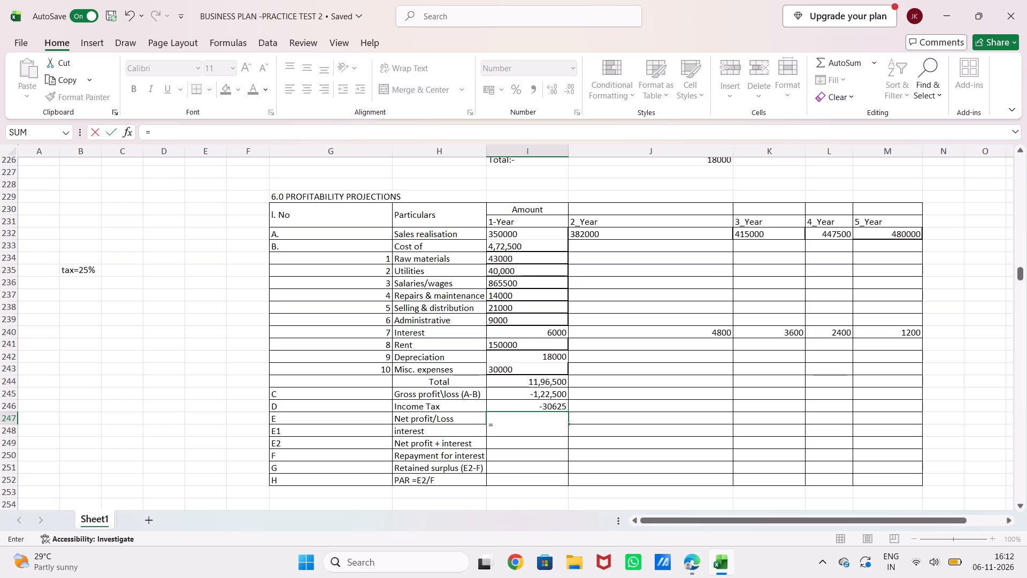
pyautogui.click(515, 394)
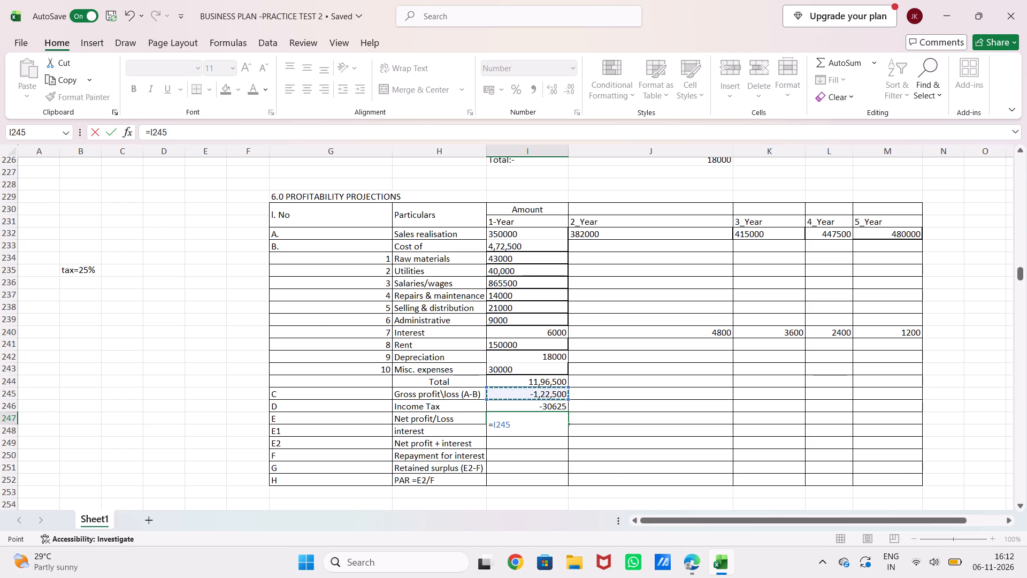
pyautogui.press('-')
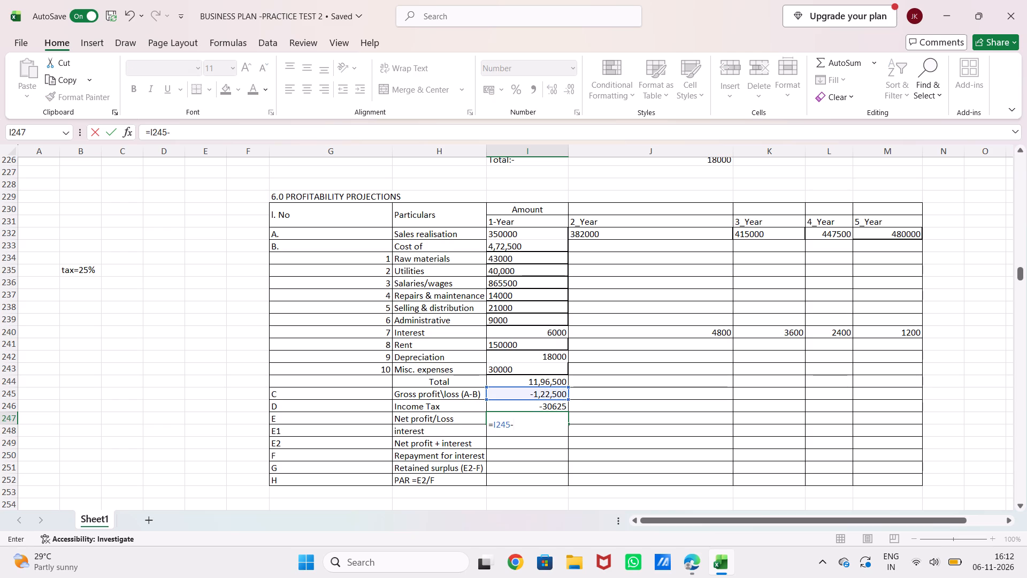
pyautogui.click(525, 410)
pyautogui.click(522, 402)
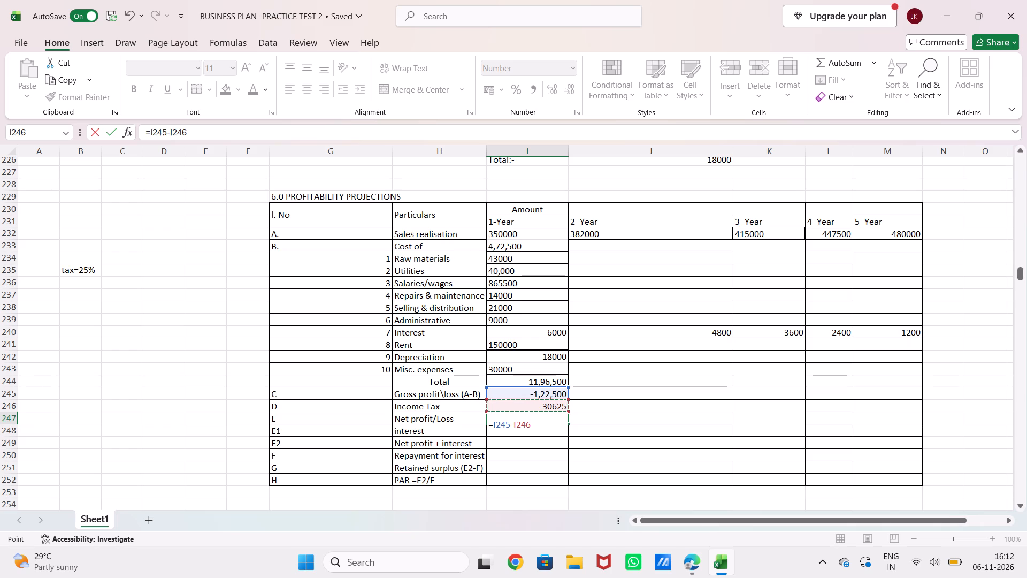
pyautogui.press('Return')
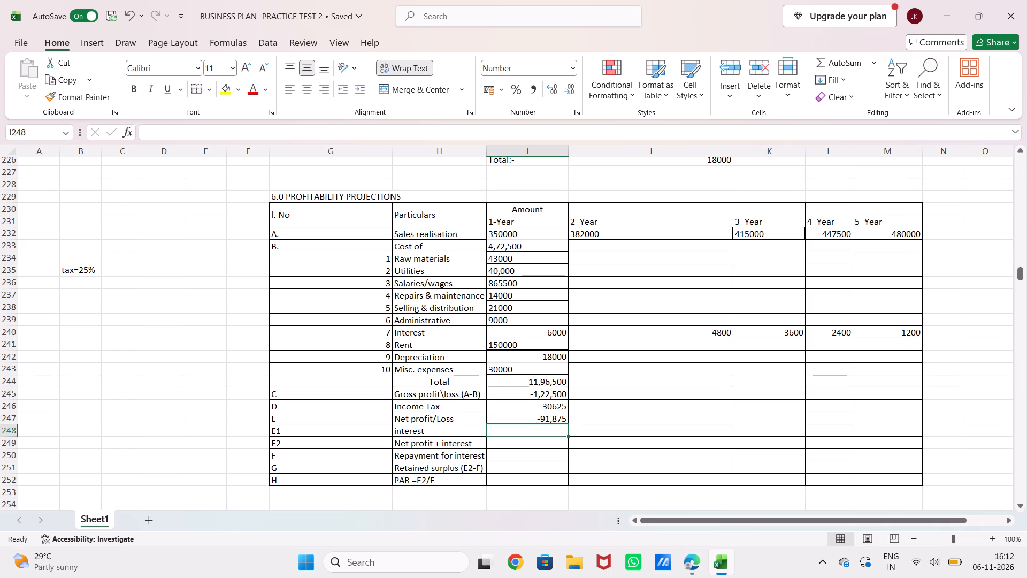
# Enter 6000 as the 1-Year amount in the E1 interest row.
pyautogui.write('6000')
pyautogui.click(522, 447)
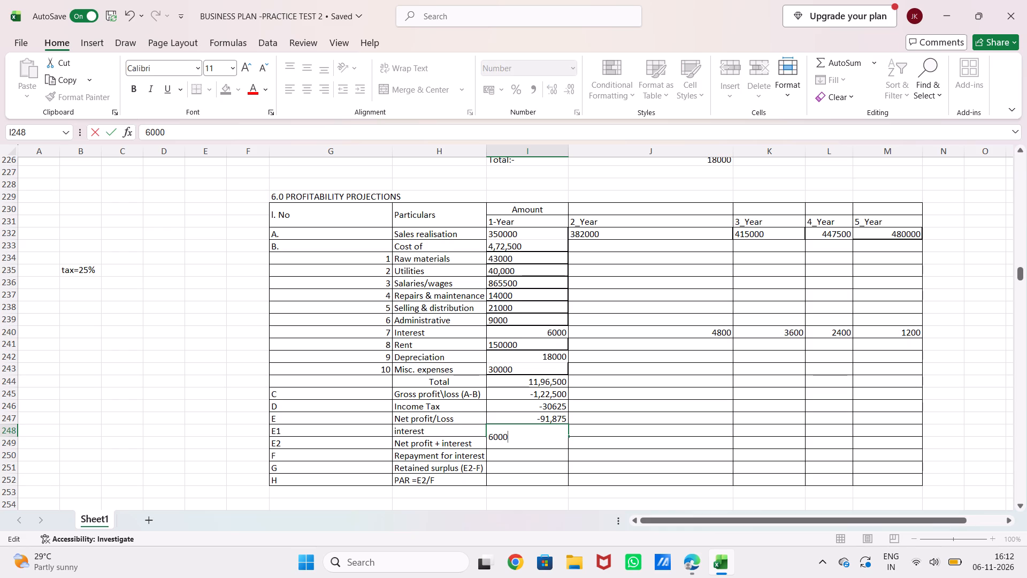
pyautogui.click(591, 441)
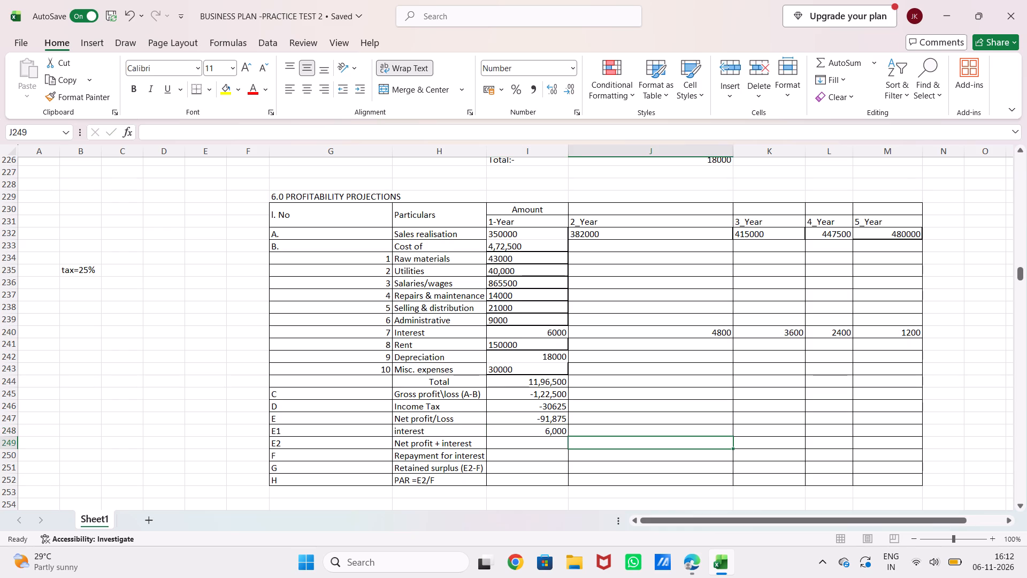
# Calculate the 1-Year Net profit + interest in row E2 by adding Net profit/Loss and interest, using the formula =I247+I248.
pyautogui.click(534, 444)
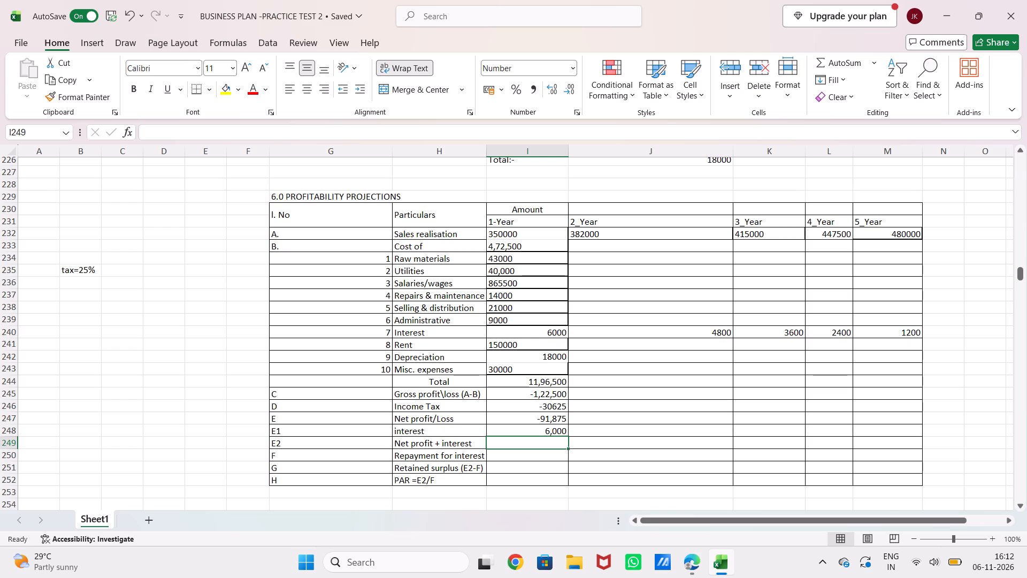
pyautogui.press('=')
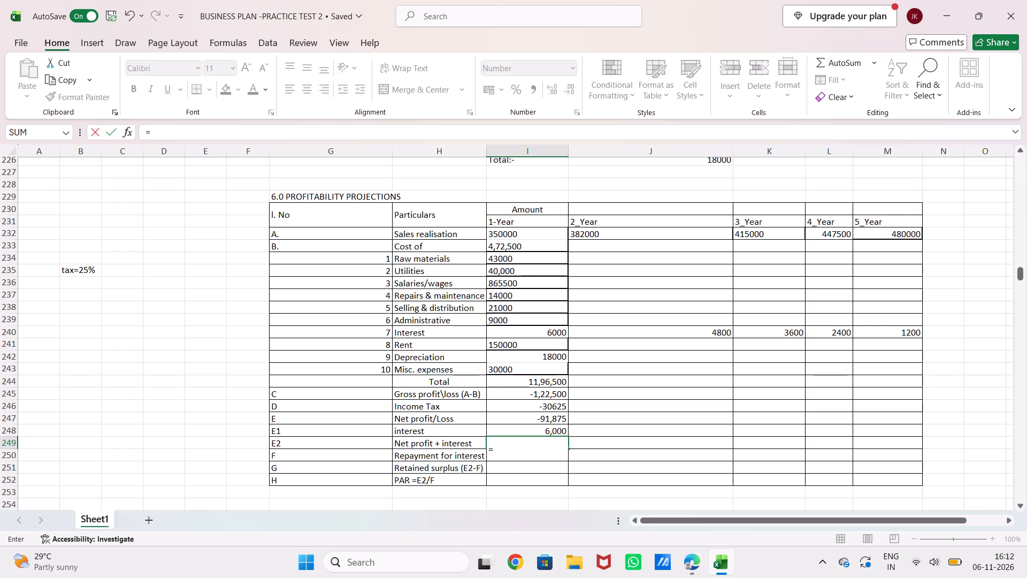
pyautogui.click(543, 419)
pyautogui.hotkey('shift', '+')
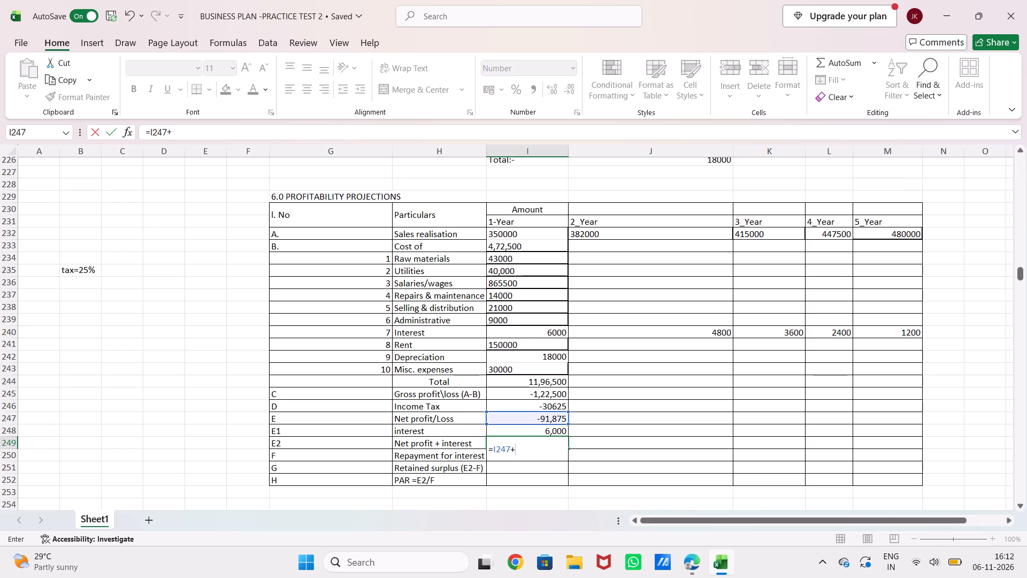
pyautogui.click(543, 431)
pyautogui.press('Return')
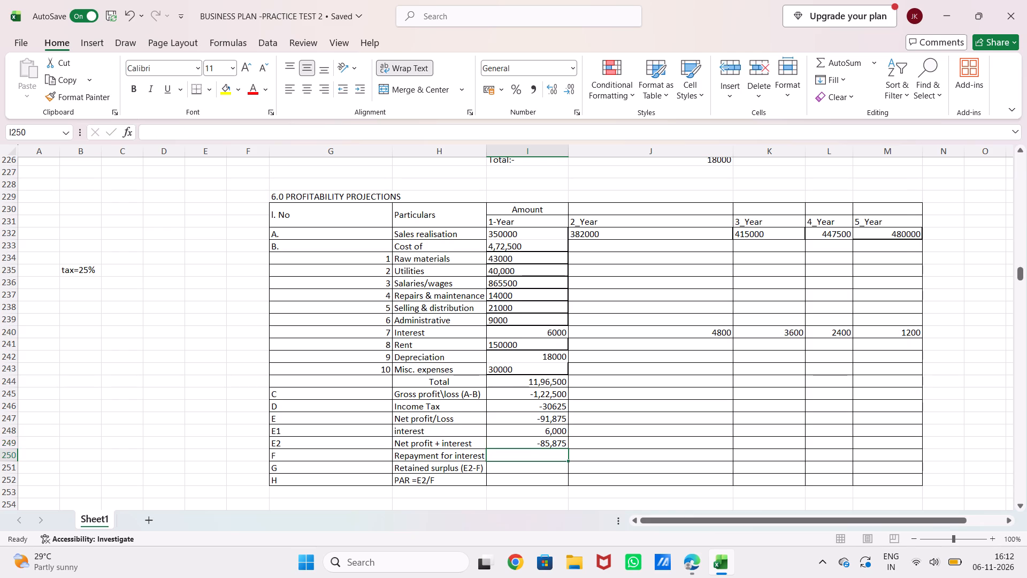
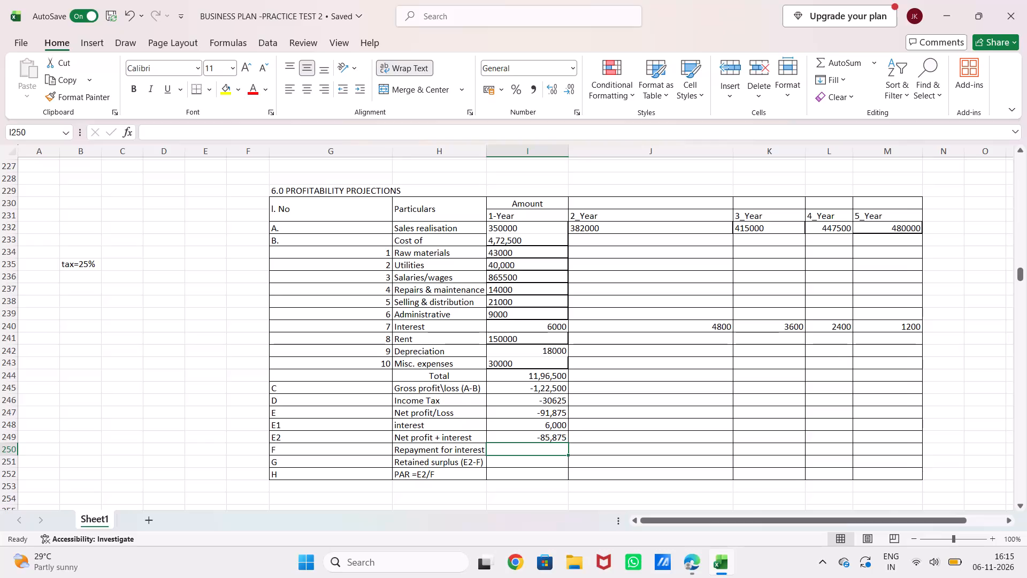
# Enter 6000 as the 1-Year amount in the Repayment for interest row.
pyautogui.write('6000')
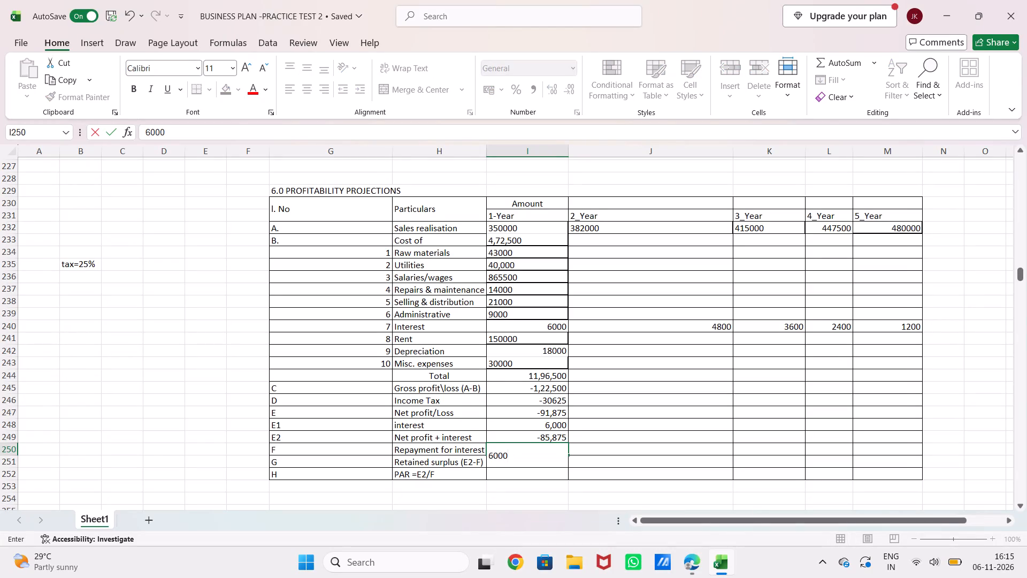
pyautogui.click(507, 462)
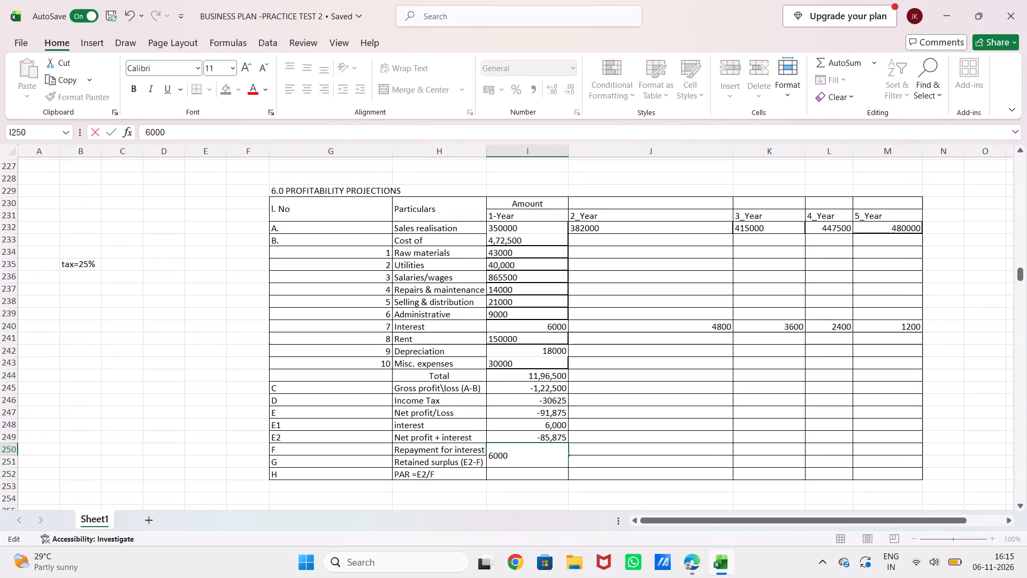
pyautogui.click(588, 448)
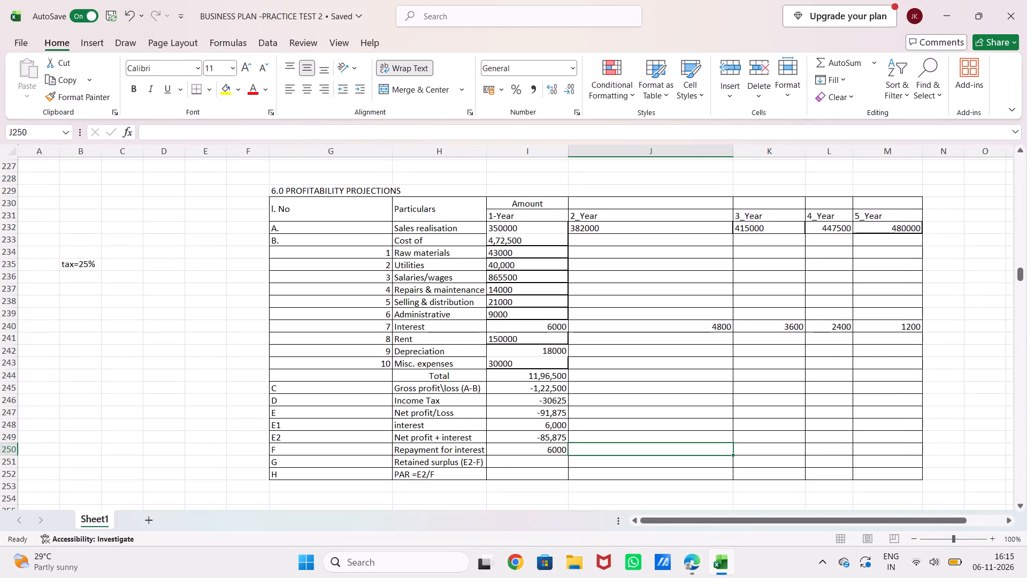
# Calculate the 1-Year Retained surplus by subtracting Repayment for interest from Net profit + interest, using the formula =I249-I250.
pyautogui.click(543, 466)
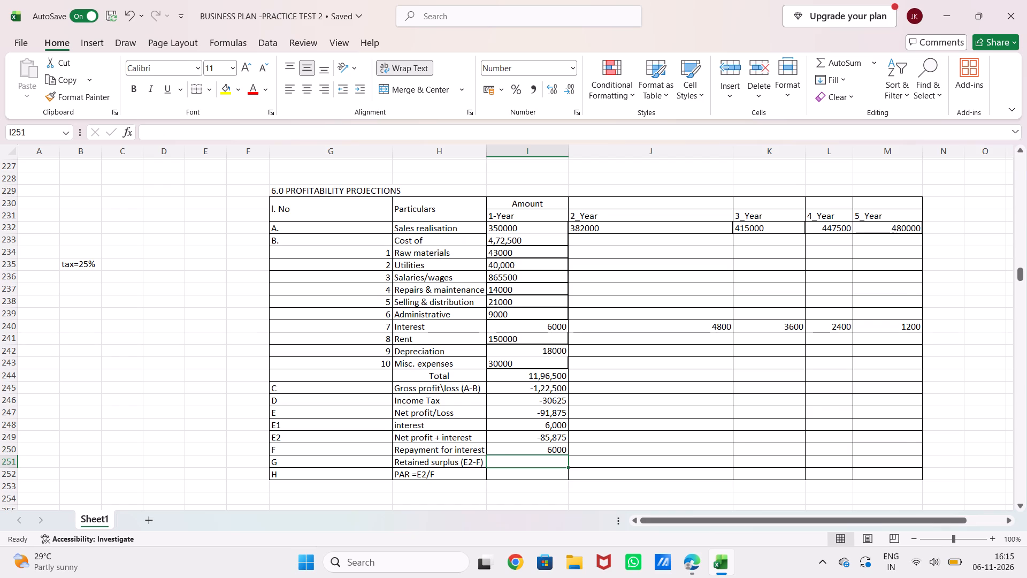
pyautogui.press('=')
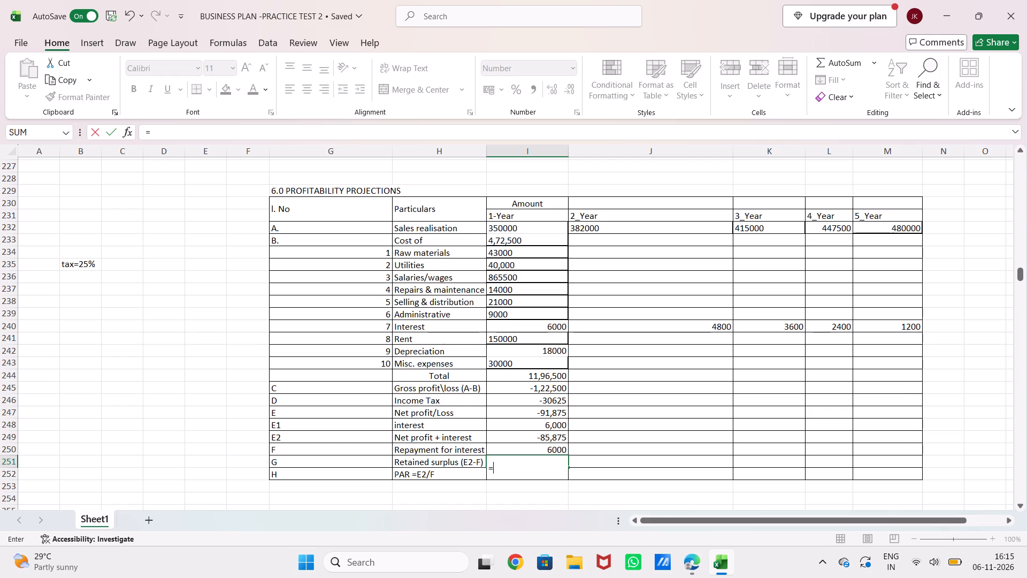
pyautogui.click(522, 433)
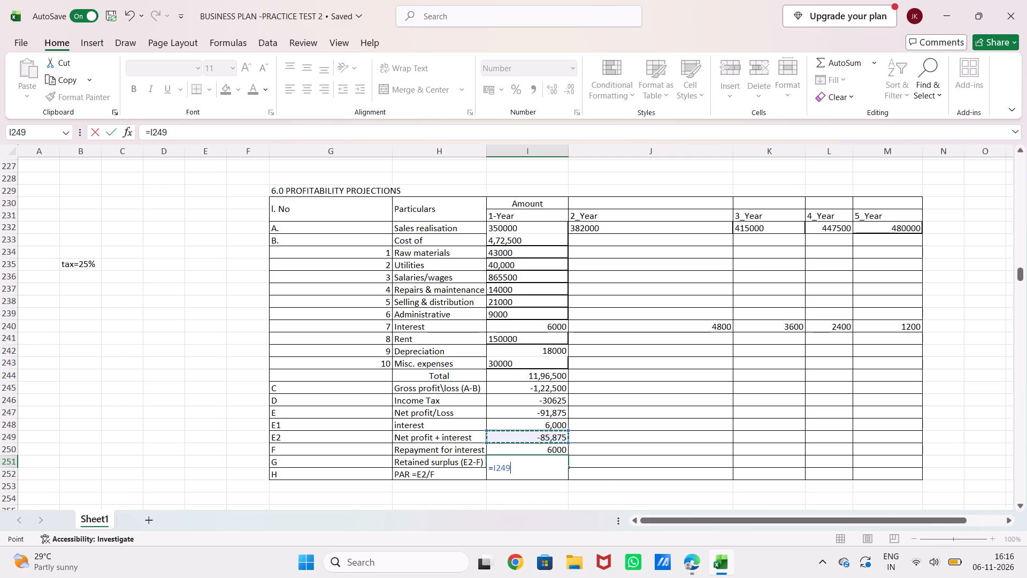
pyautogui.press('-')
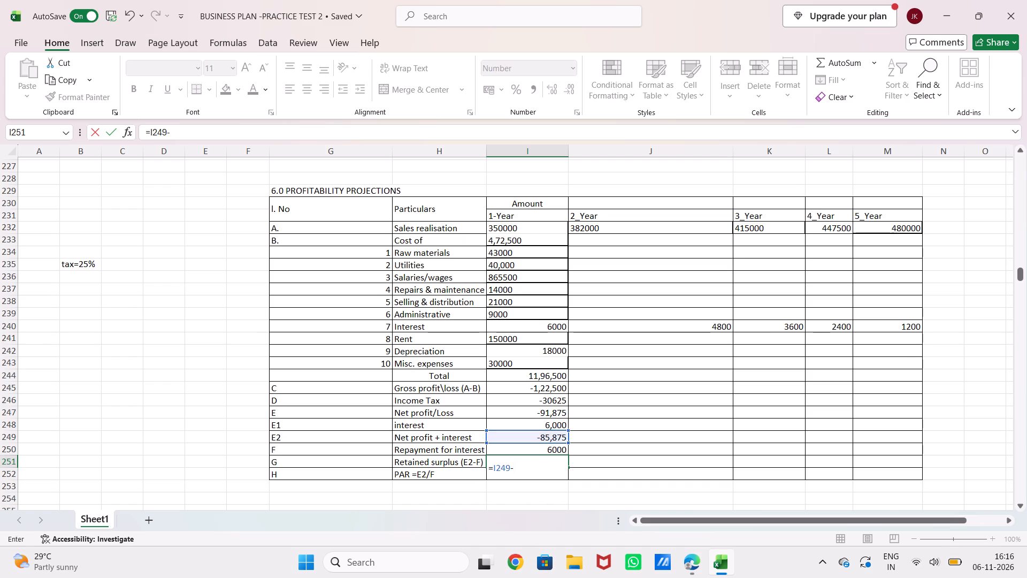
pyautogui.click(519, 452)
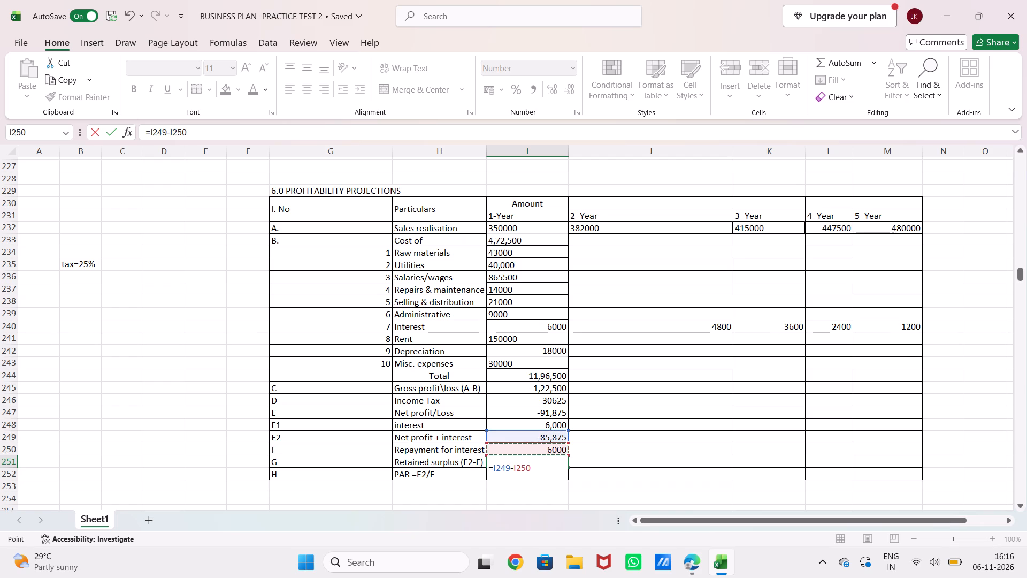
pyautogui.press('Return')
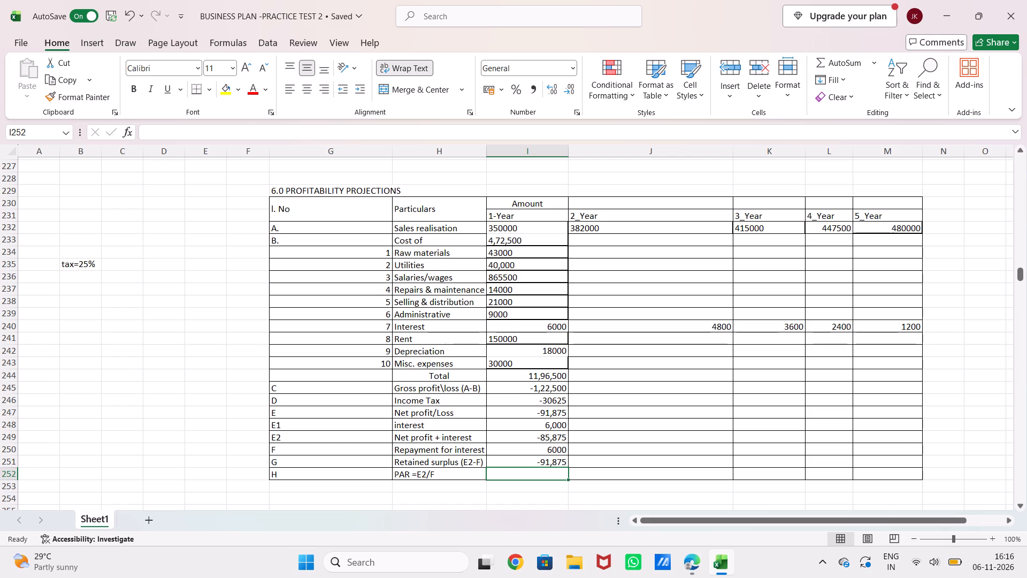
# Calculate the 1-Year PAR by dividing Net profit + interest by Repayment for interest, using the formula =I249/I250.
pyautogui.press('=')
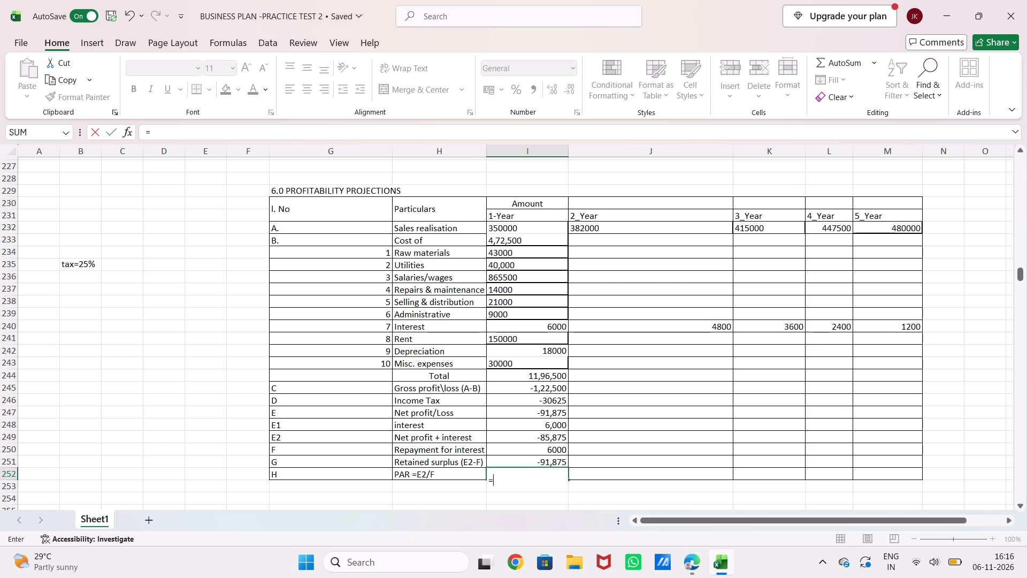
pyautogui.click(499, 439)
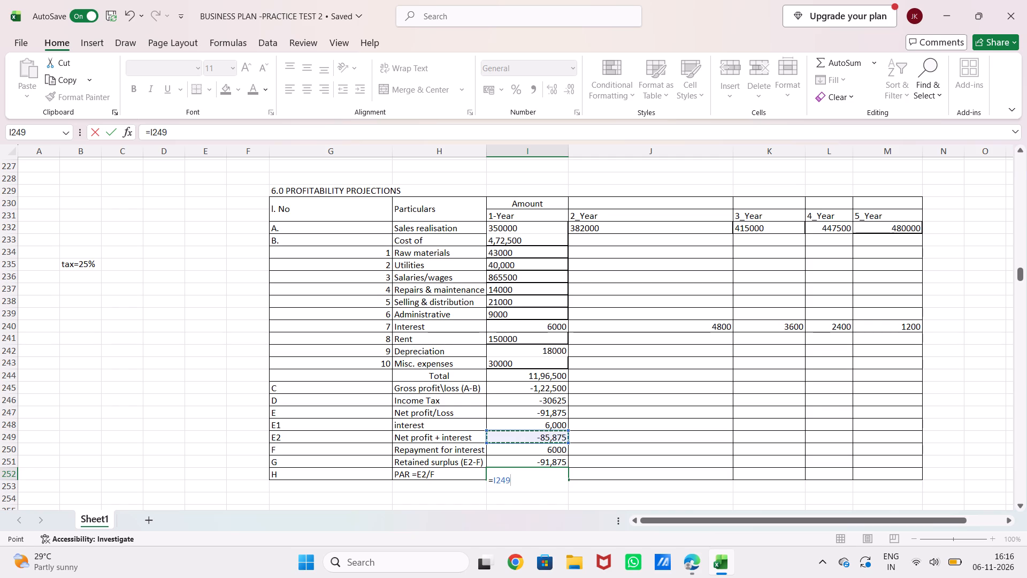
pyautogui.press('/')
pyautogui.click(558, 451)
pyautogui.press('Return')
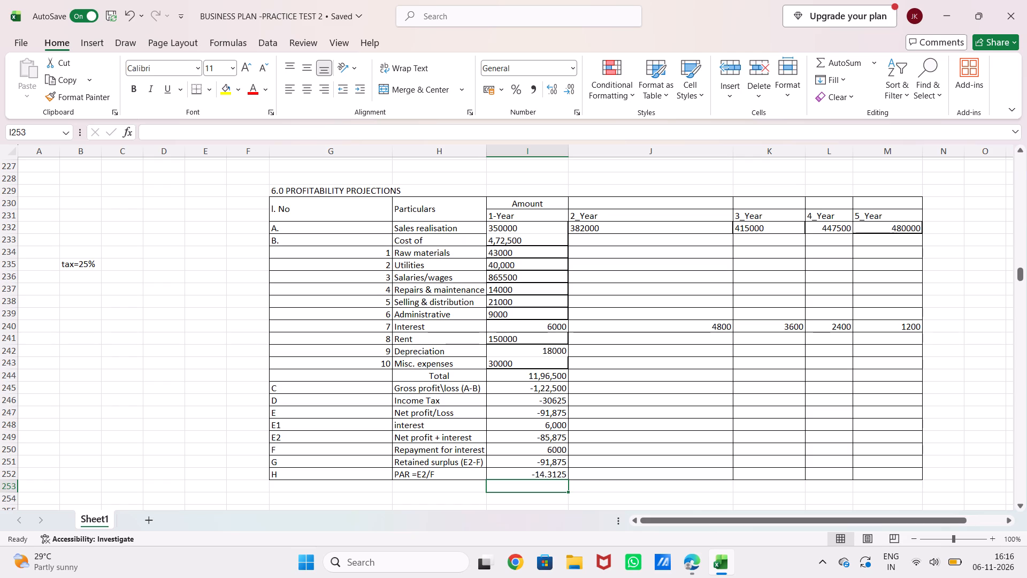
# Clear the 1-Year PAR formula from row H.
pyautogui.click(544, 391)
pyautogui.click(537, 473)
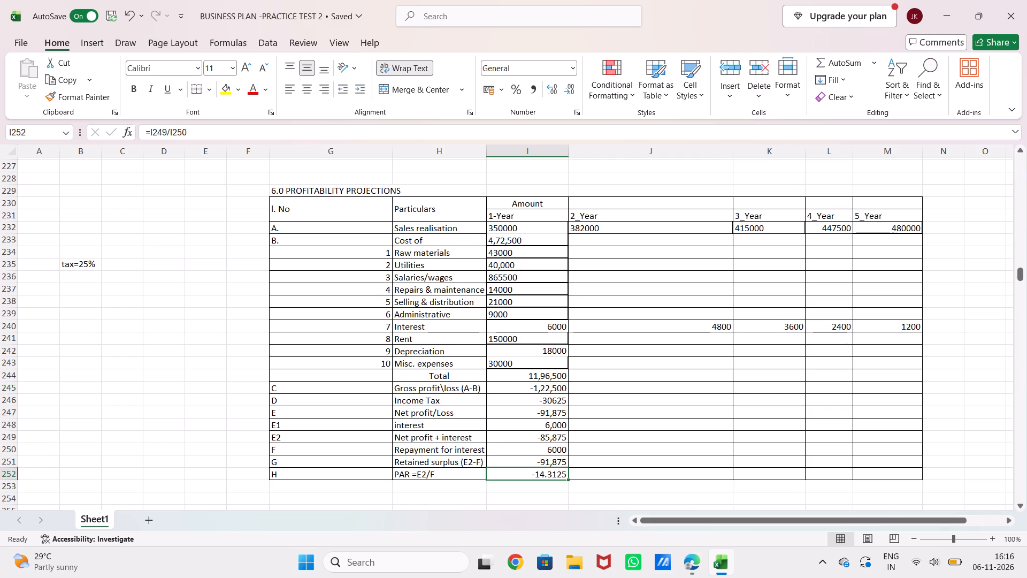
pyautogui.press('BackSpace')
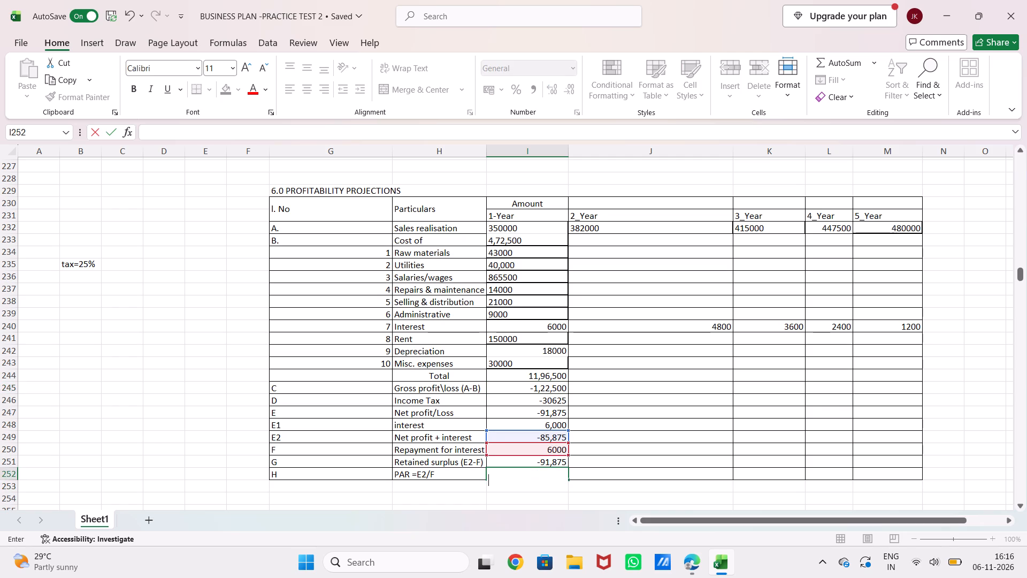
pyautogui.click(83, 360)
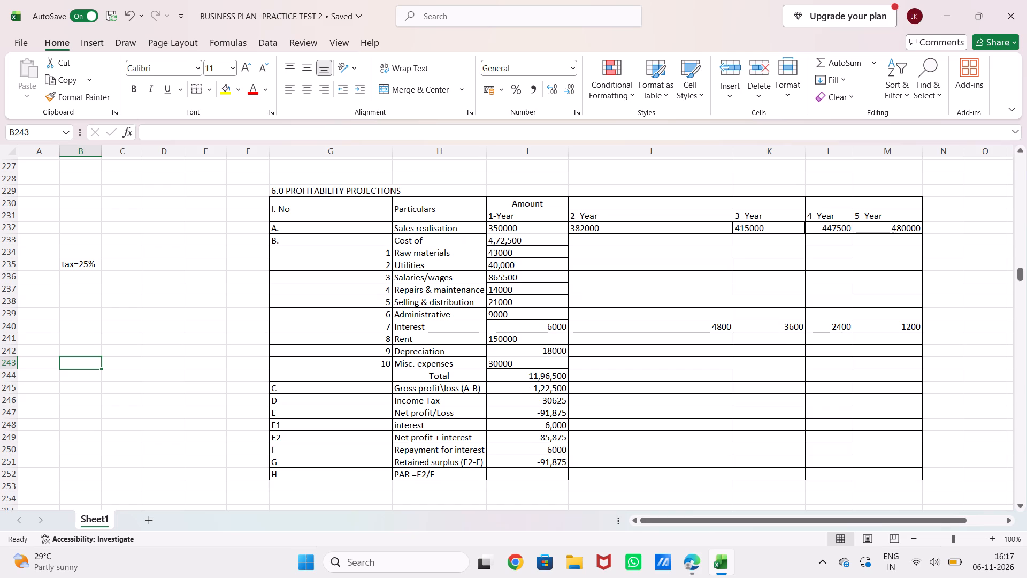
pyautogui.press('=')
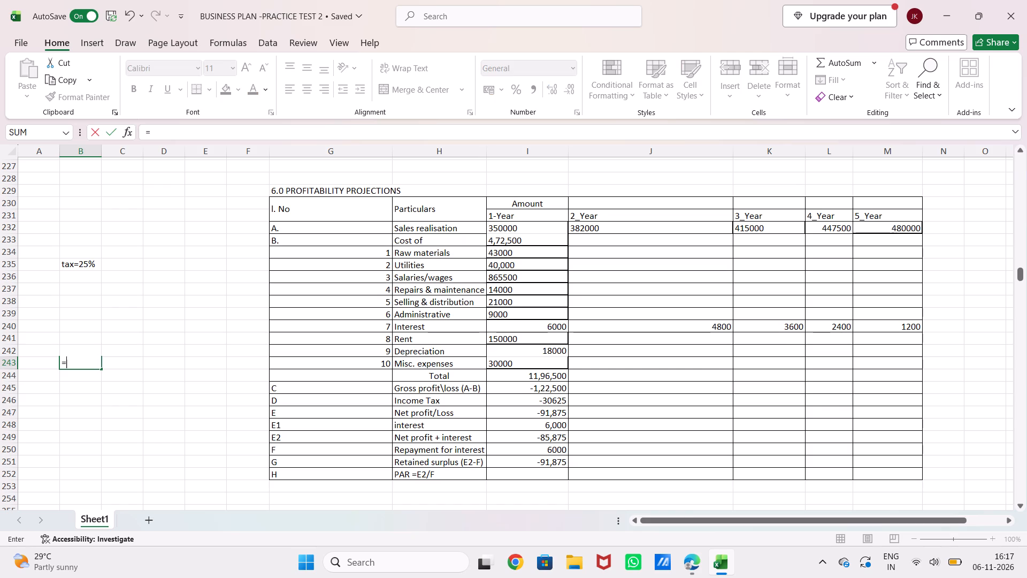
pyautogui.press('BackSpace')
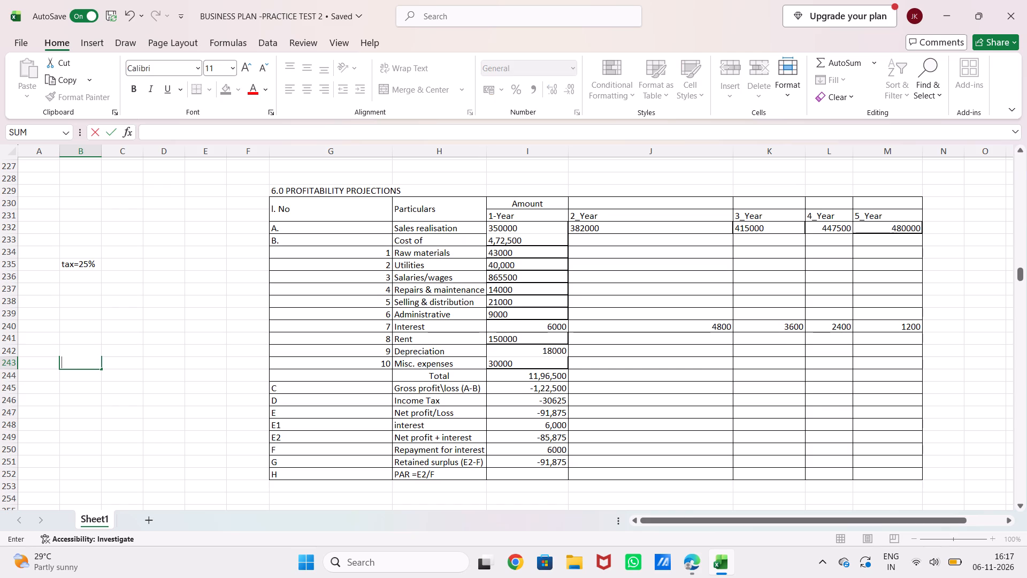
# Calculate the 1-Year PAR in row H as E2 divided by F, using the formula =I249/I250.
pyautogui.click(542, 477)
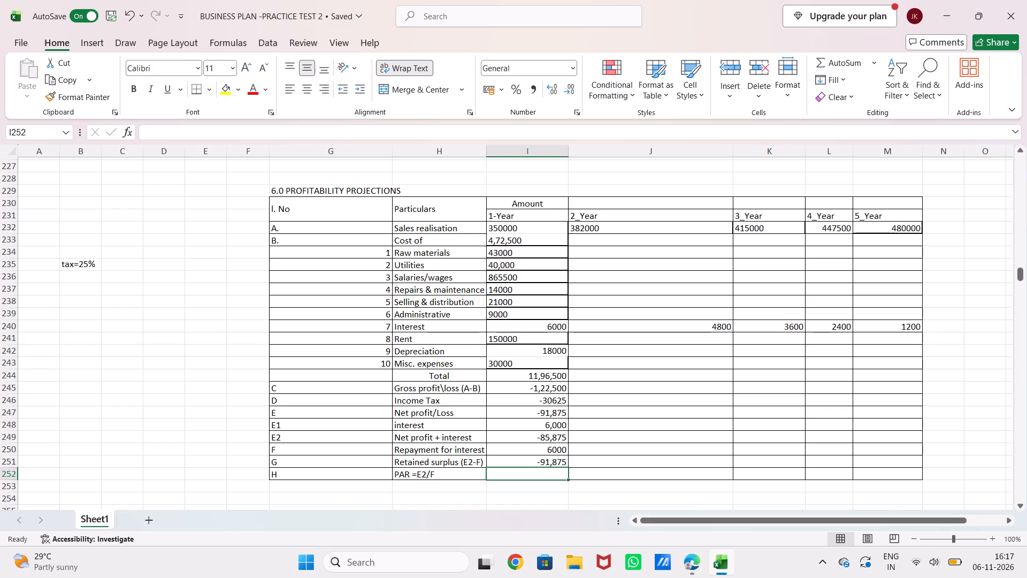
pyautogui.press('=')
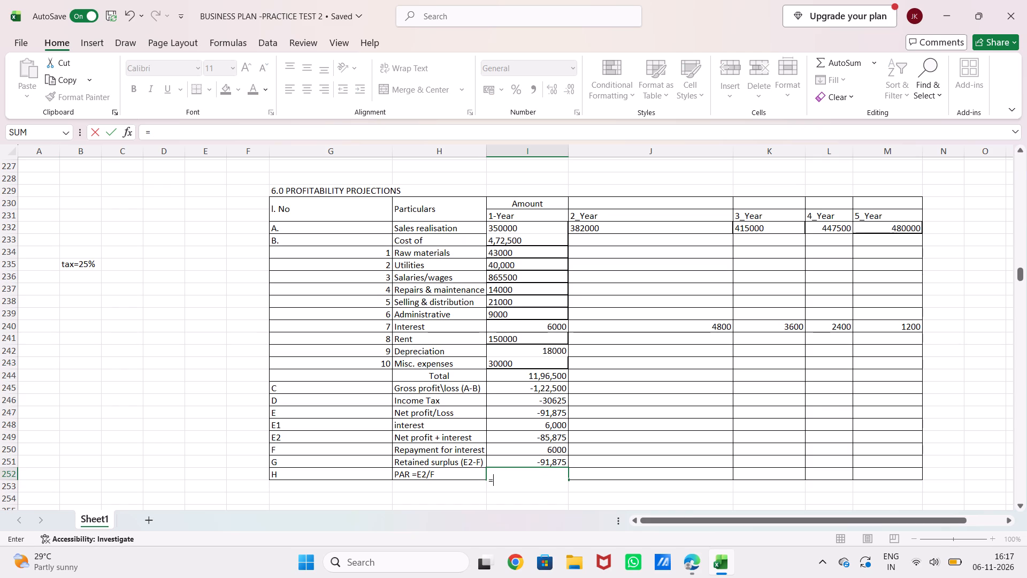
pyautogui.click(558, 438)
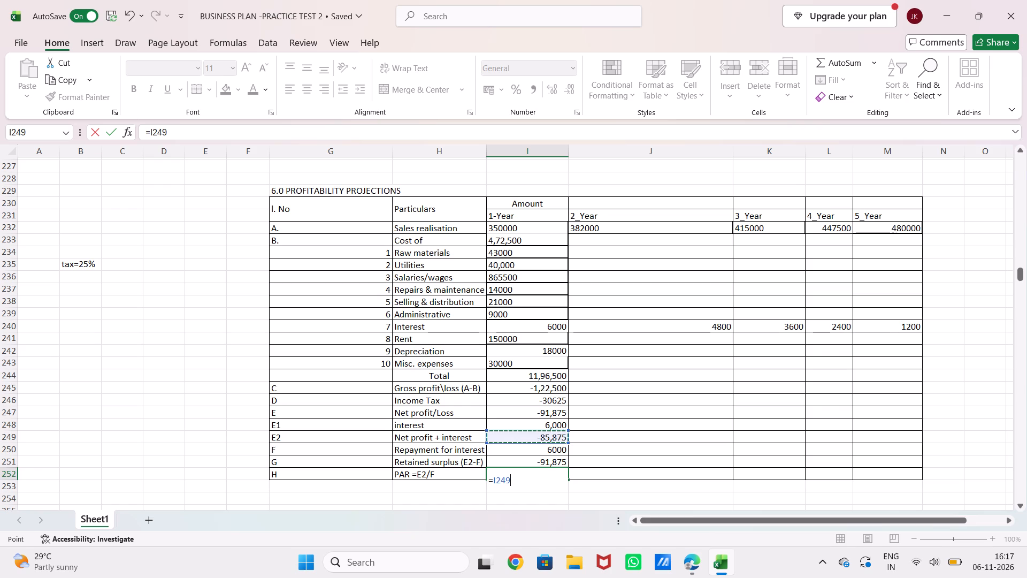
pyautogui.press('/')
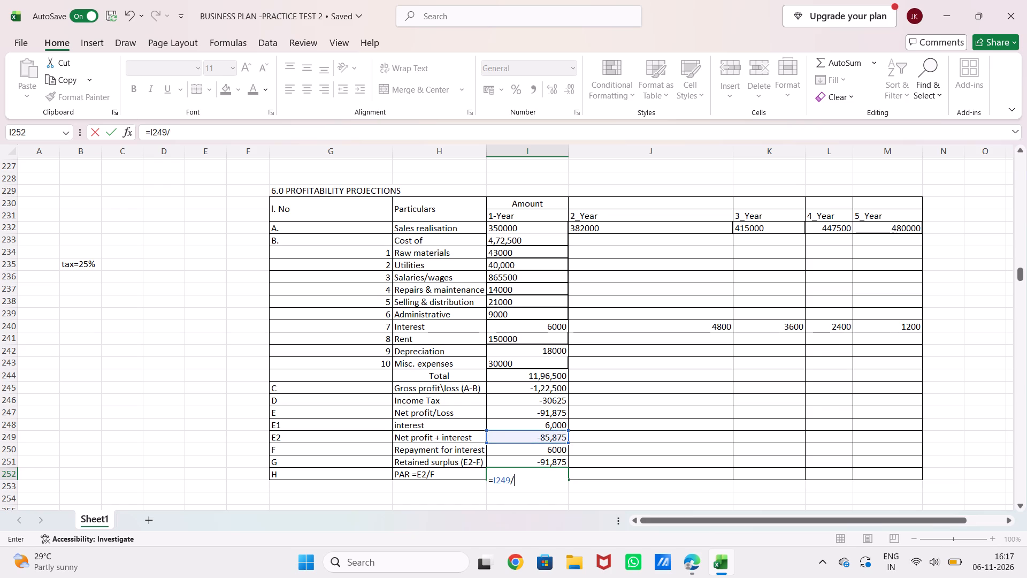
pyautogui.click(512, 450)
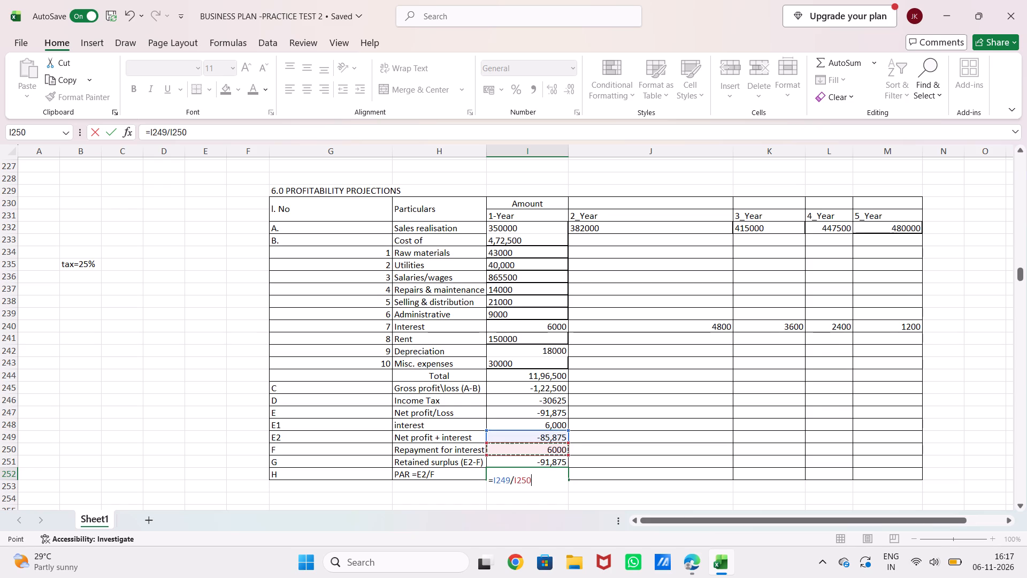
pyautogui.press('Return')
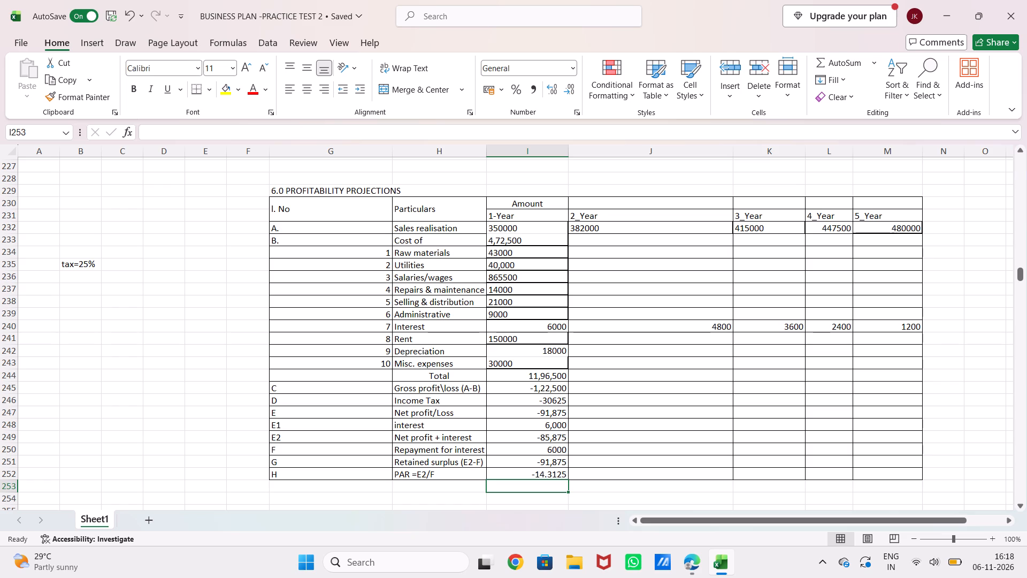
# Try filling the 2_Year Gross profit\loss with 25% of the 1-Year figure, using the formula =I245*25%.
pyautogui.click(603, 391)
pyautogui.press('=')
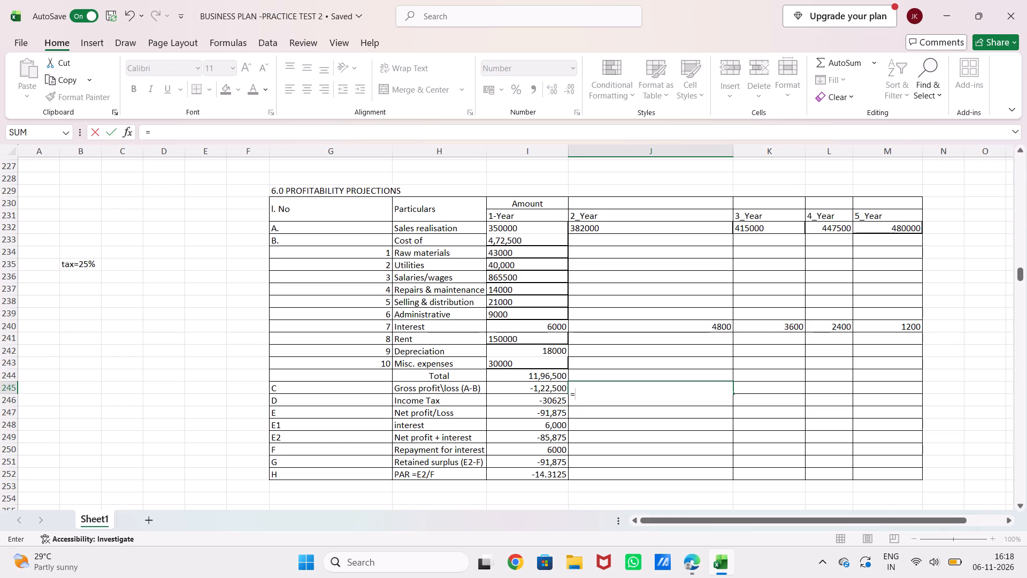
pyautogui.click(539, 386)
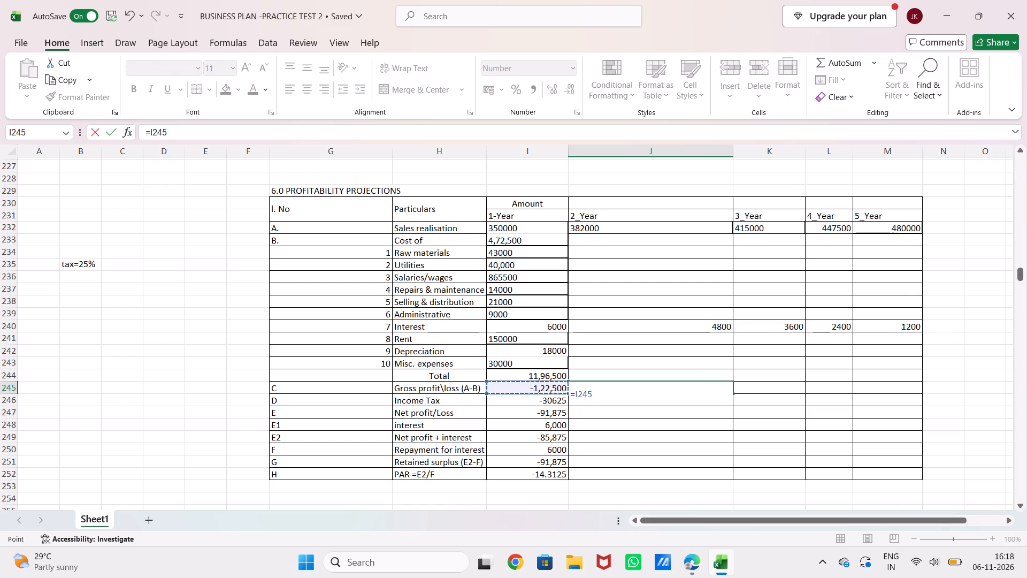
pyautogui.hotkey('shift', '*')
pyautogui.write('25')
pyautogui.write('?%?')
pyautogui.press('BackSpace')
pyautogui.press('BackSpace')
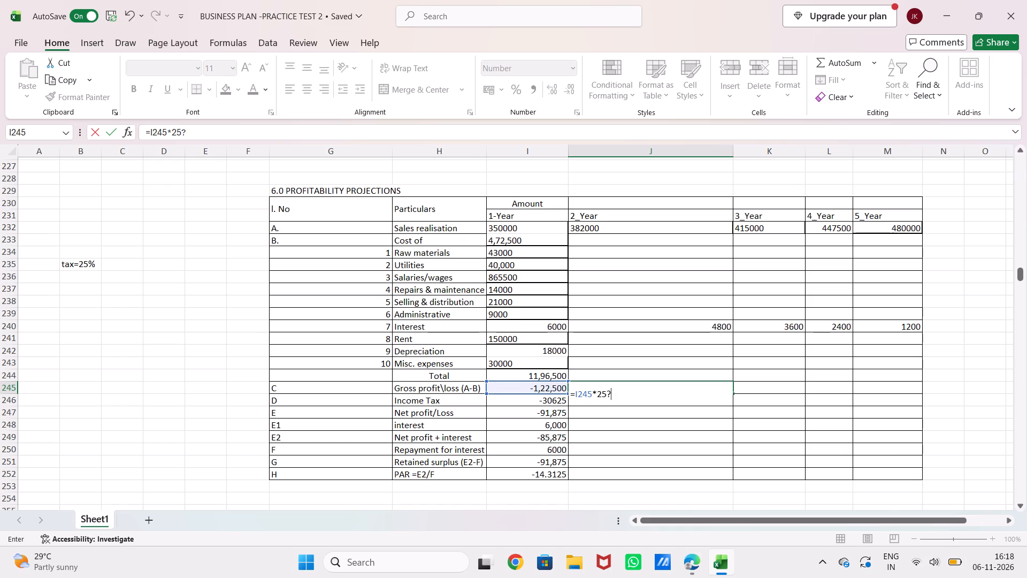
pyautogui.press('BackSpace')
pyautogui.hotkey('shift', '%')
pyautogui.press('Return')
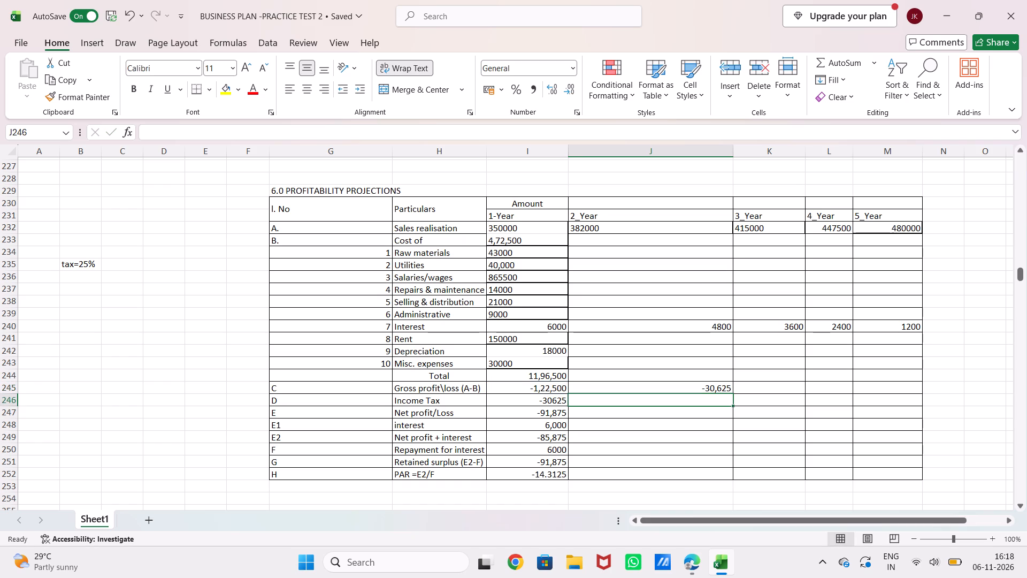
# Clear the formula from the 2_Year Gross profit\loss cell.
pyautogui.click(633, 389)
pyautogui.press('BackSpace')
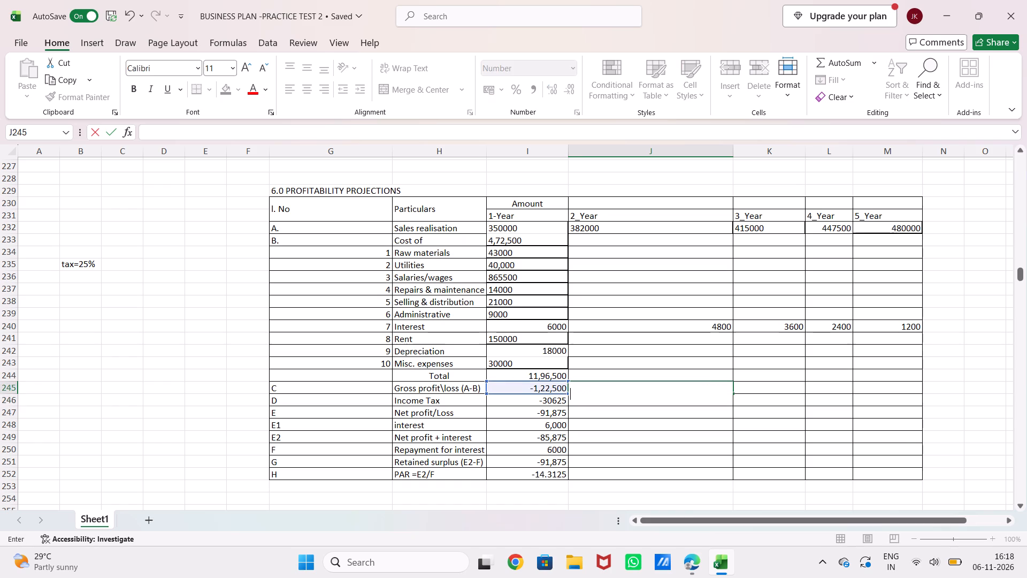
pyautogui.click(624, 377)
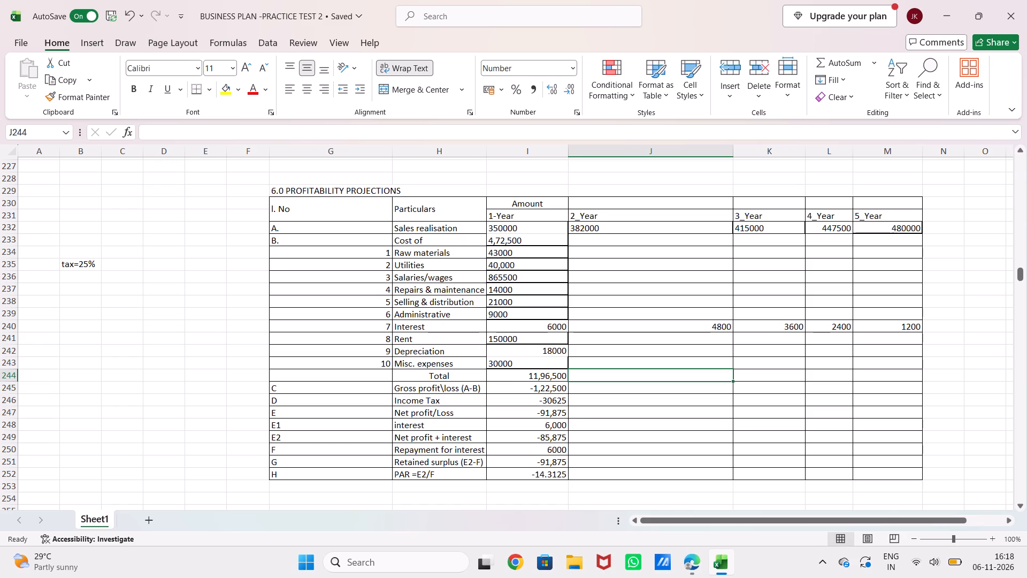
# Review the 5.9 INTEREST and 5.10 DEPRECIATION tables above the profitability projections.
pyautogui.scroll(3, 615, 371)
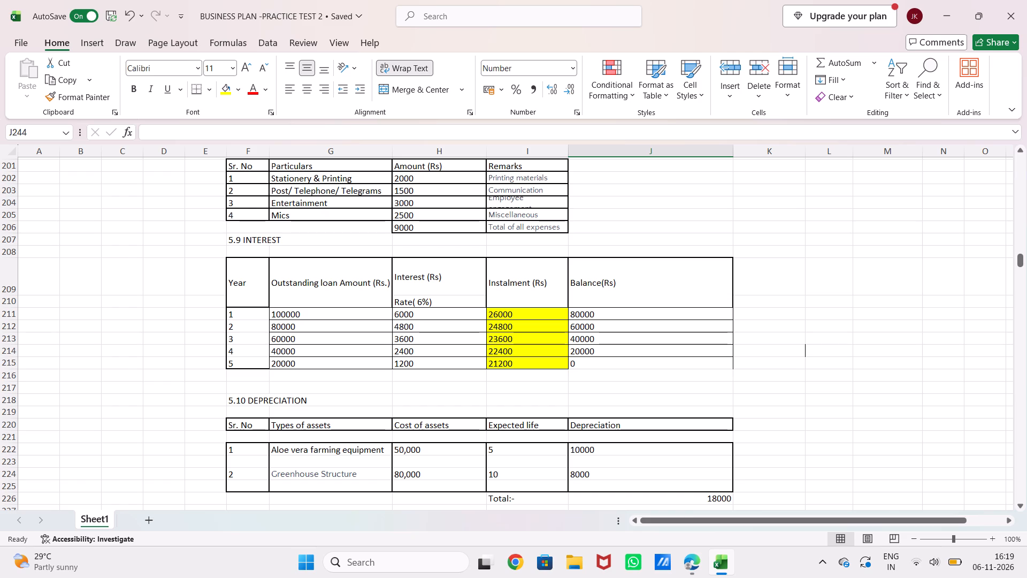
pyautogui.scroll(-4, 615, 371)
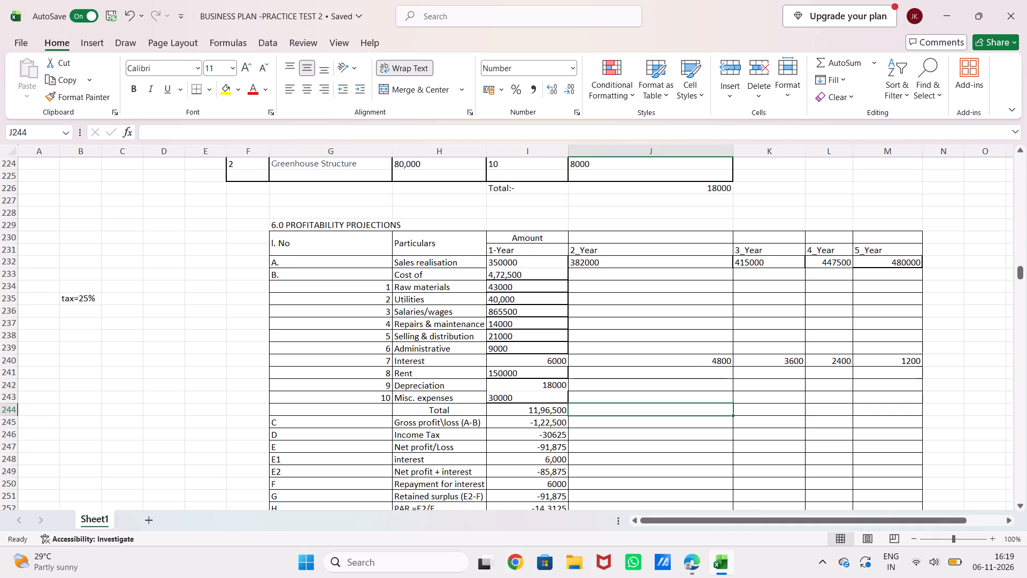
pyautogui.scroll(1, 615, 371)
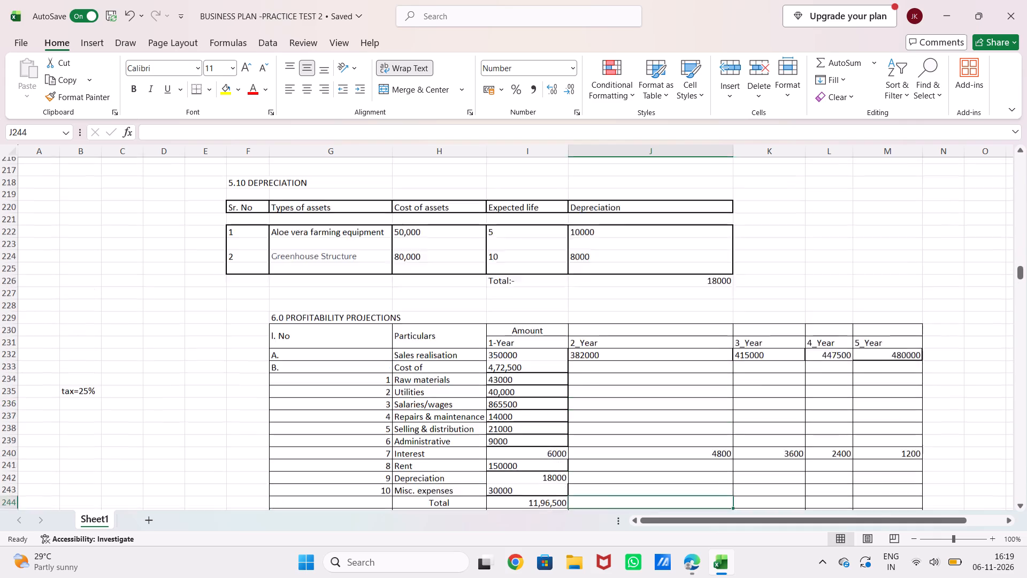
pyautogui.scroll(3, 615, 371)
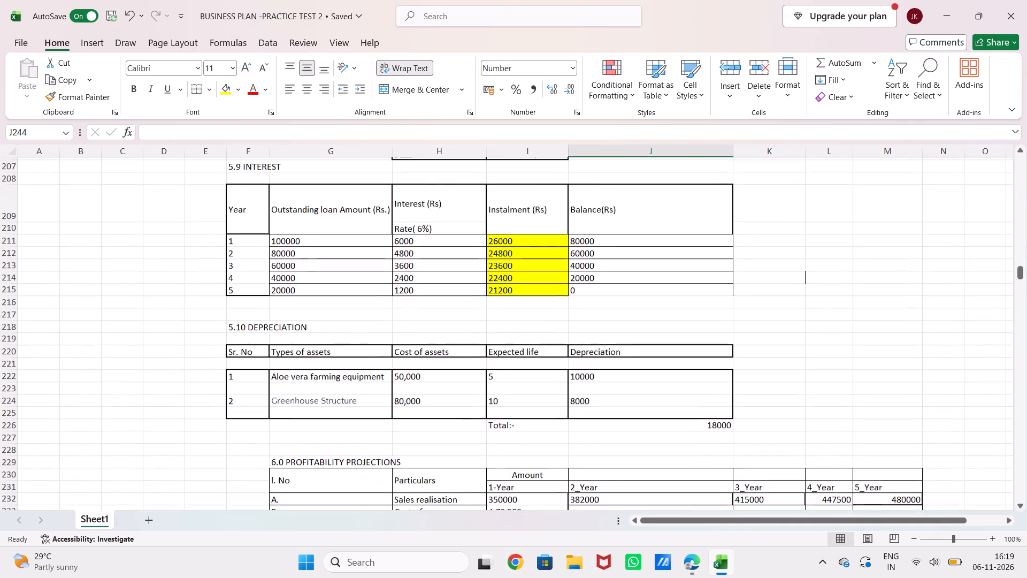
pyautogui.scroll(1, 615, 371)
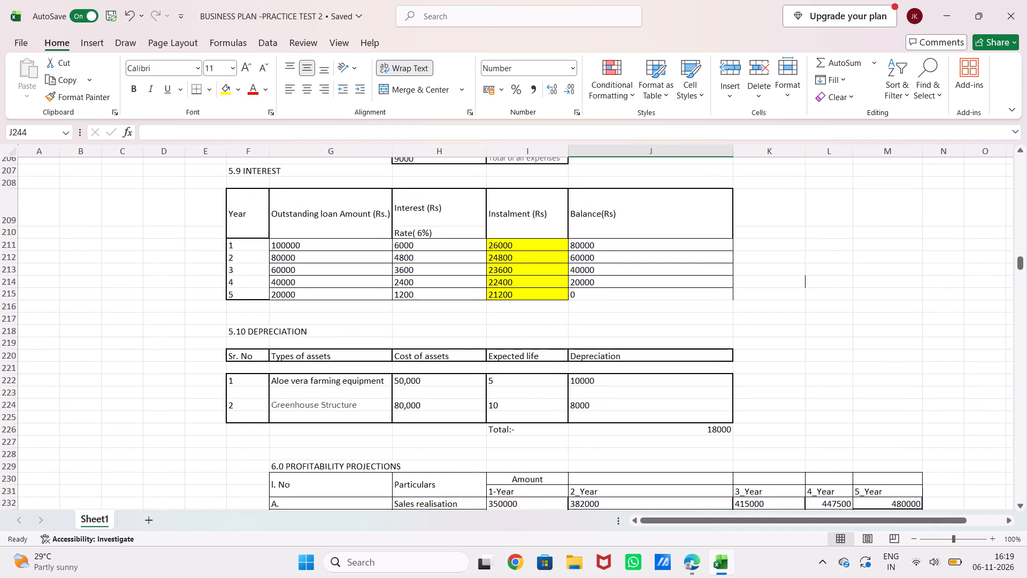
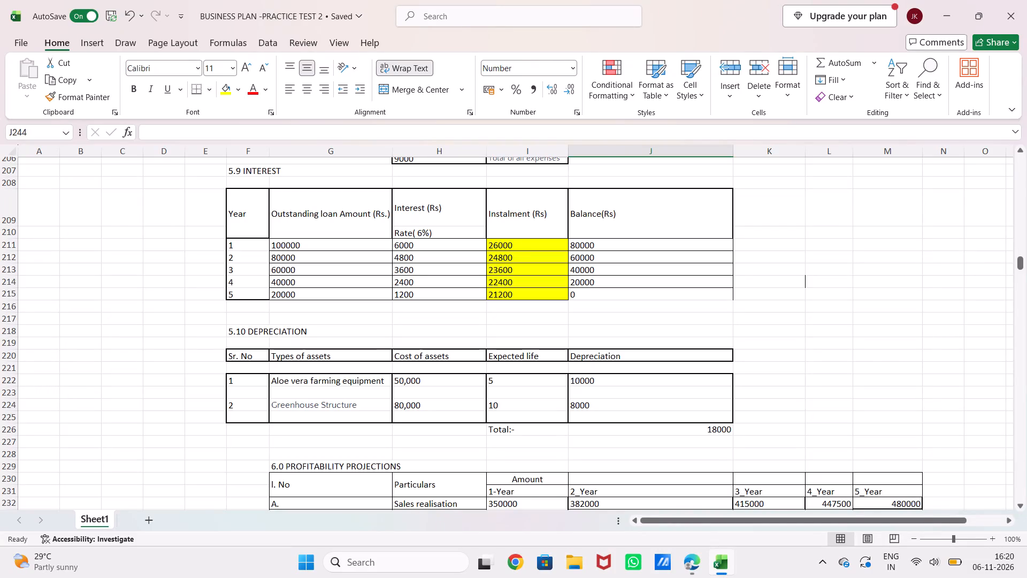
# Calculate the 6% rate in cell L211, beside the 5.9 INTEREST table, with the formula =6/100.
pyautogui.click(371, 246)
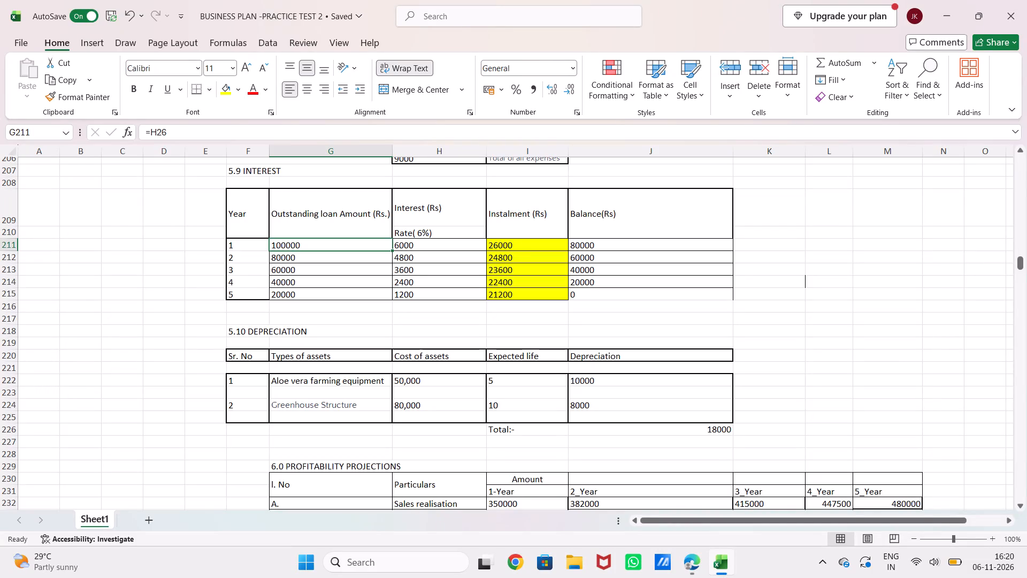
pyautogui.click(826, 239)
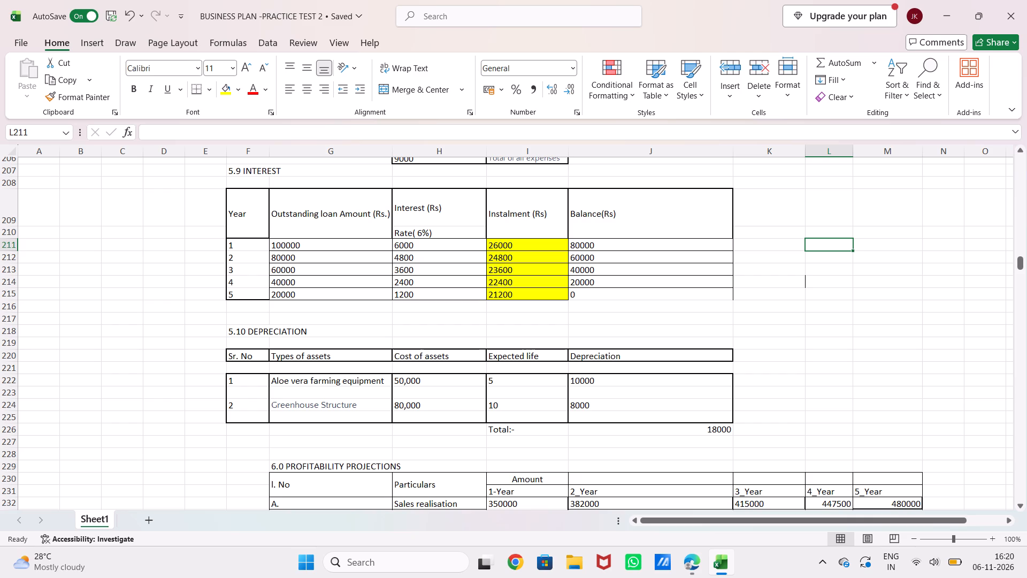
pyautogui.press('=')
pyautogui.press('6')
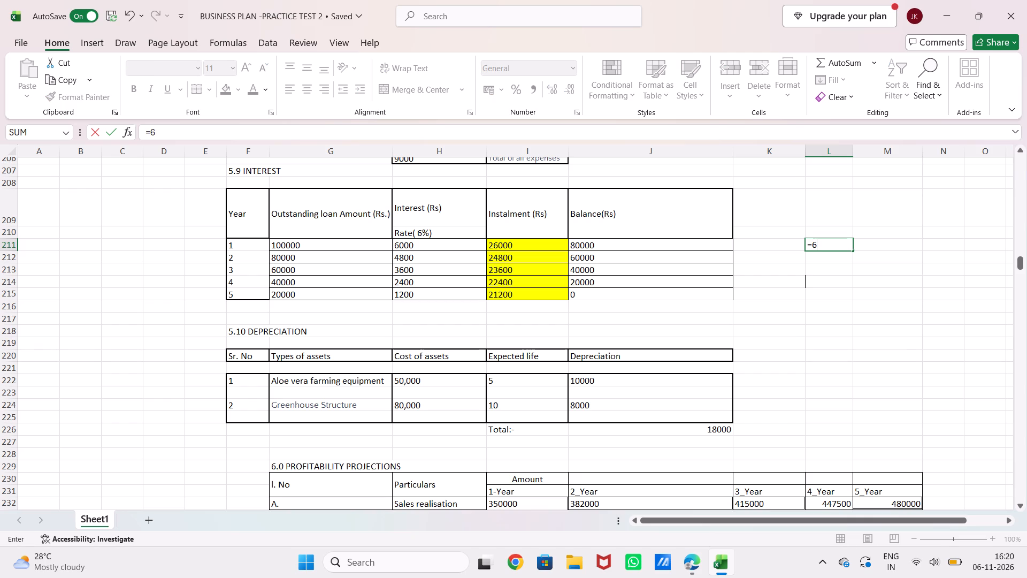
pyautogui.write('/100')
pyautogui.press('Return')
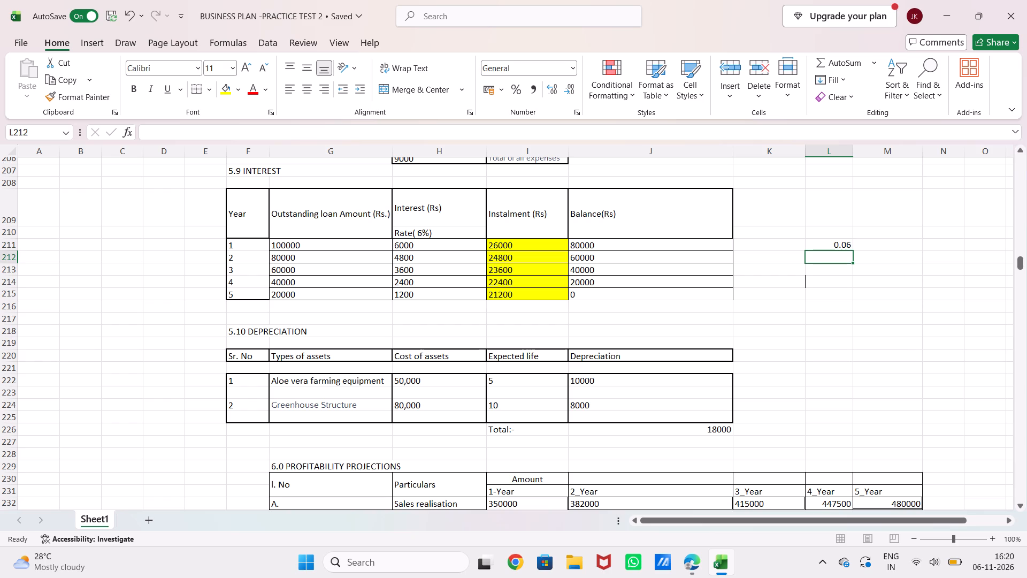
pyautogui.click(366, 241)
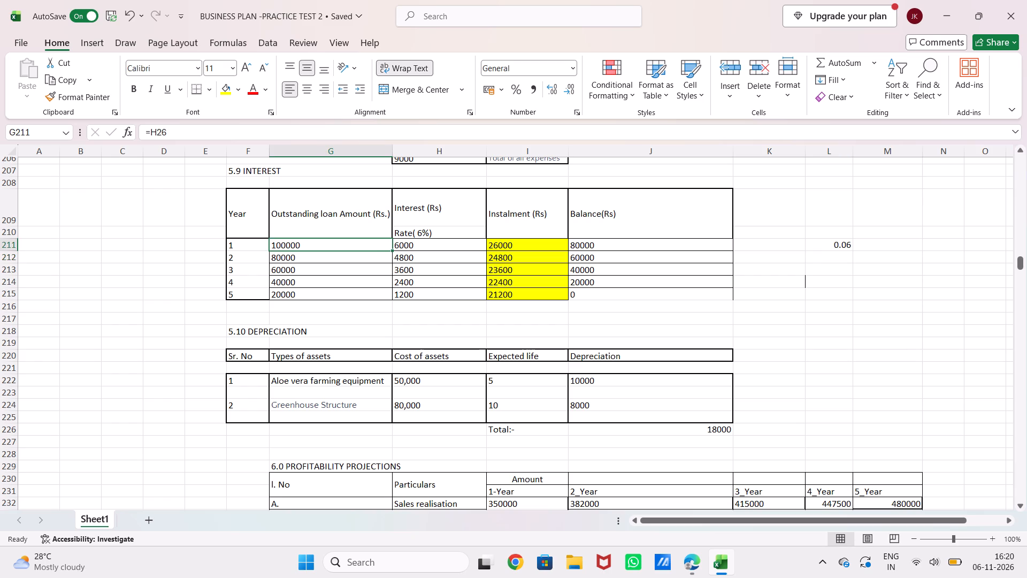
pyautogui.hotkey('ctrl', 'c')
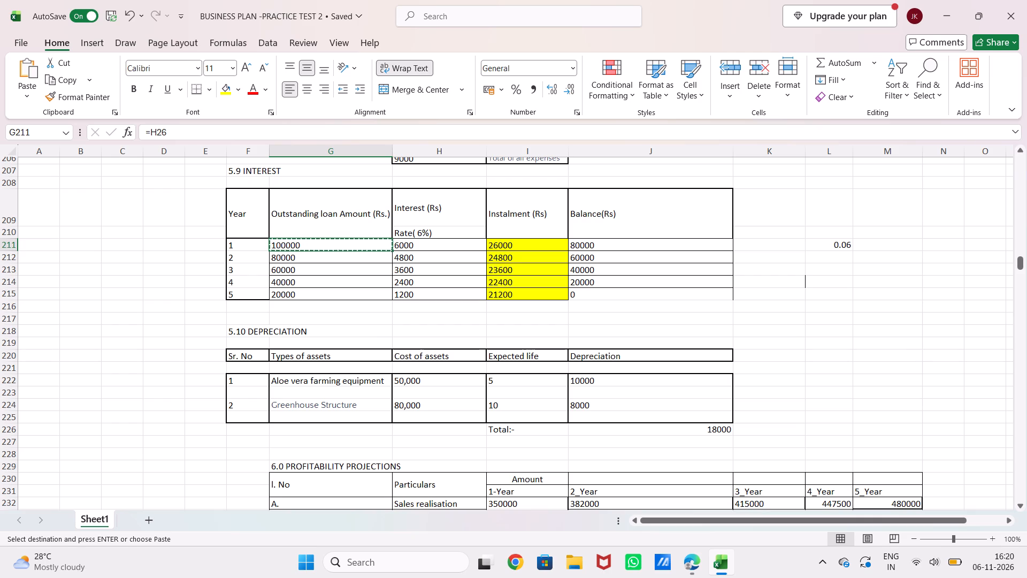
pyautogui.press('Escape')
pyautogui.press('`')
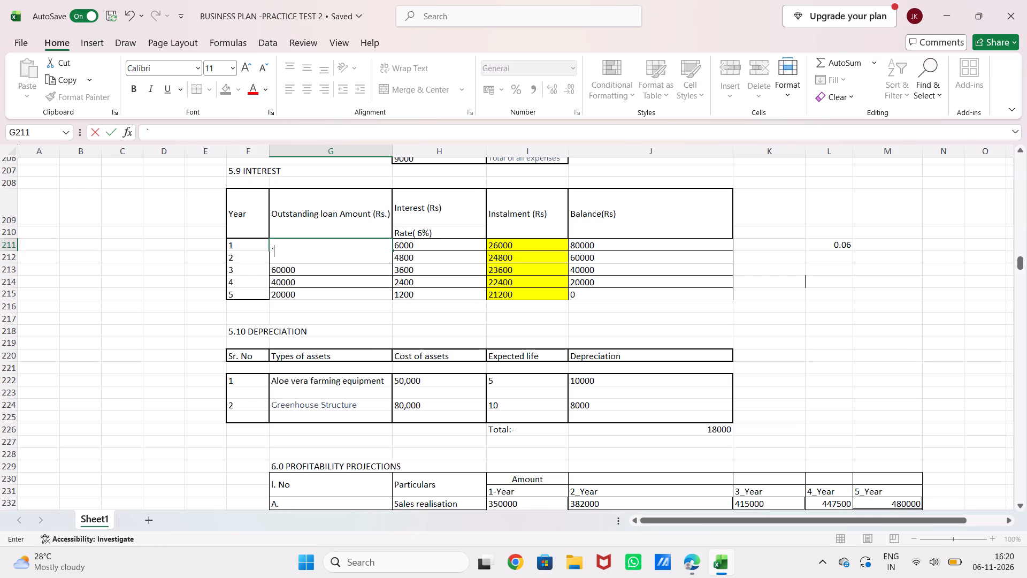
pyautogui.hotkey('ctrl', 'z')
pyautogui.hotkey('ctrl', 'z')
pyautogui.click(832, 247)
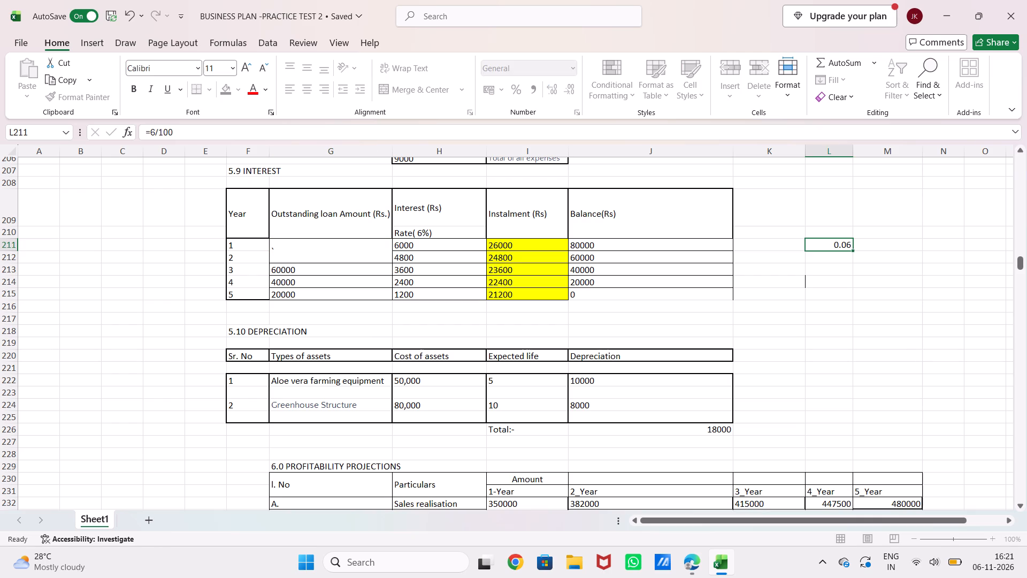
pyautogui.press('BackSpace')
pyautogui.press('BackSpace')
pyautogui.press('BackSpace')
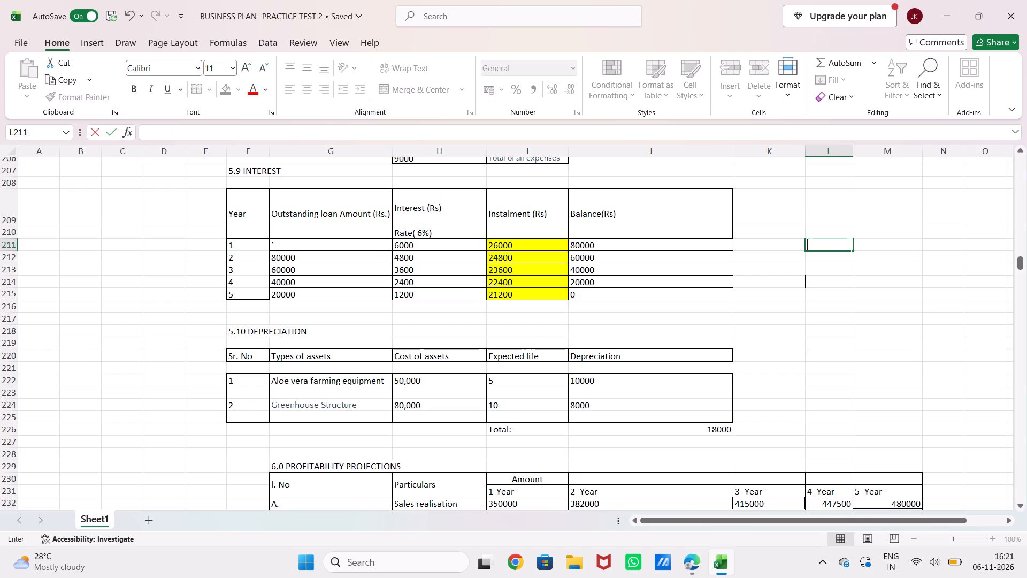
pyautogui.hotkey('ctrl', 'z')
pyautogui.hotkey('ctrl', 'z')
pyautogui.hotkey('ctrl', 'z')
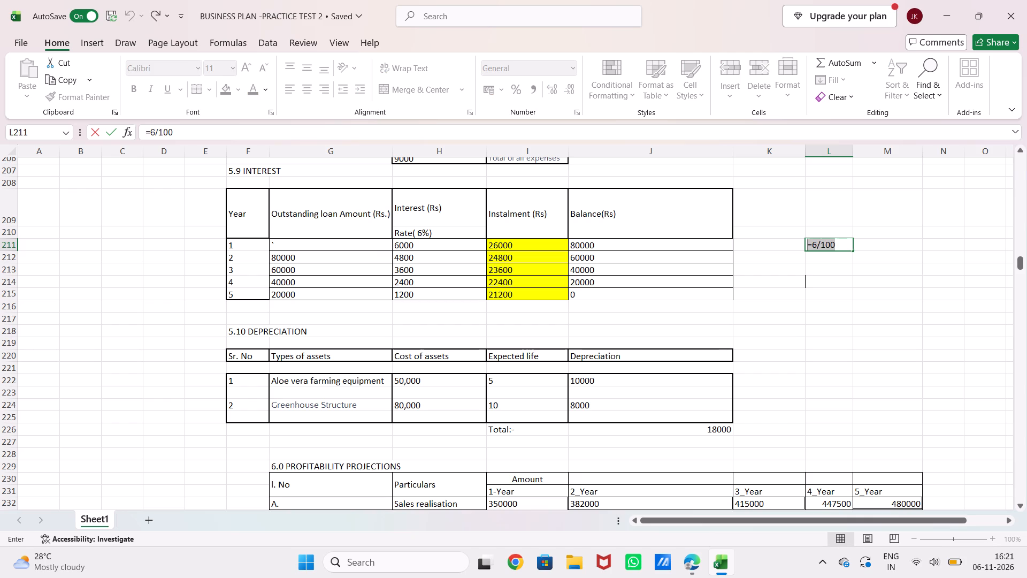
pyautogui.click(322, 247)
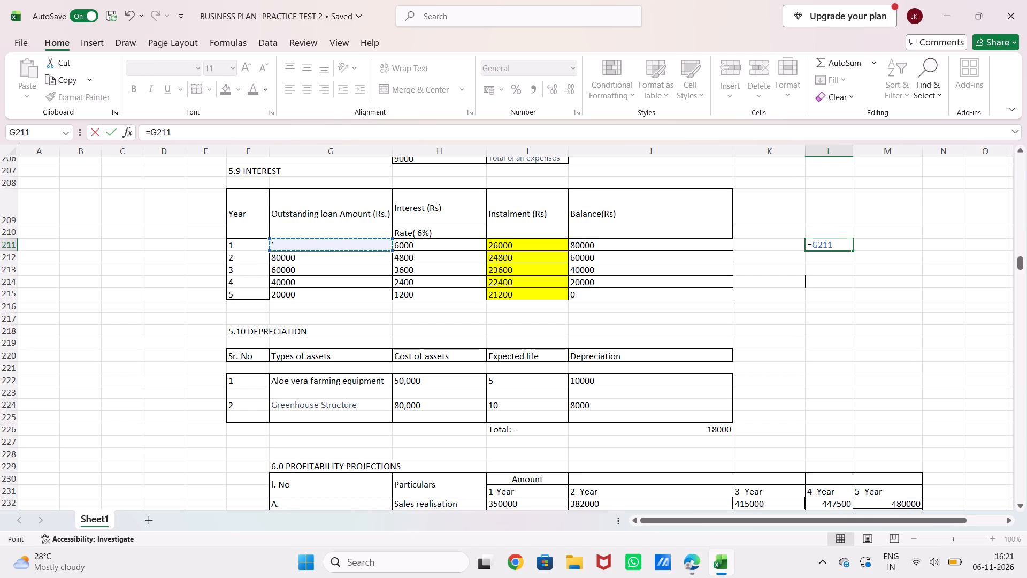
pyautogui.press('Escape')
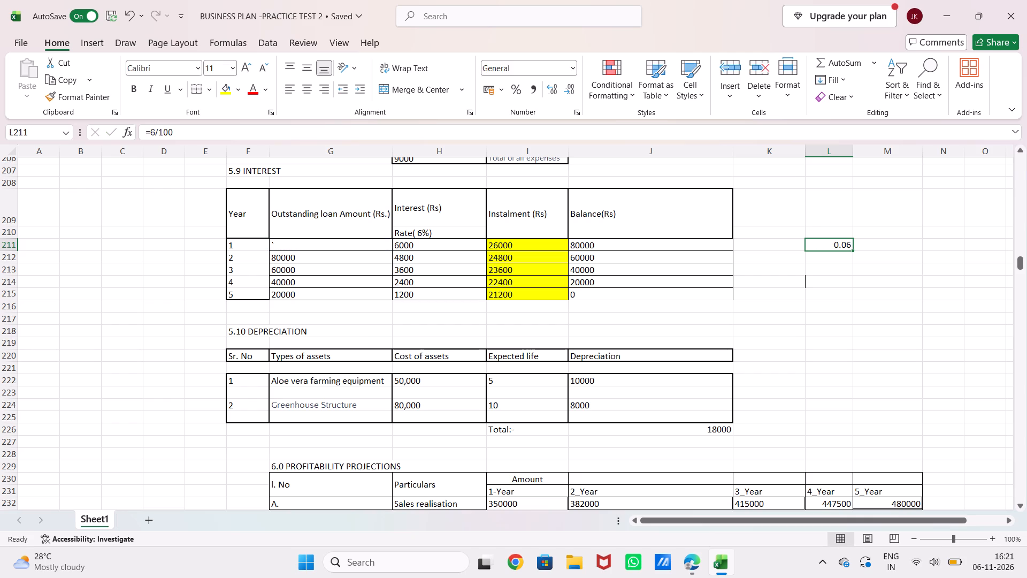
# Set the year 1 outstanding loan amount in the 5.9 INTEREST table to 100000.
pyautogui.click(375, 246)
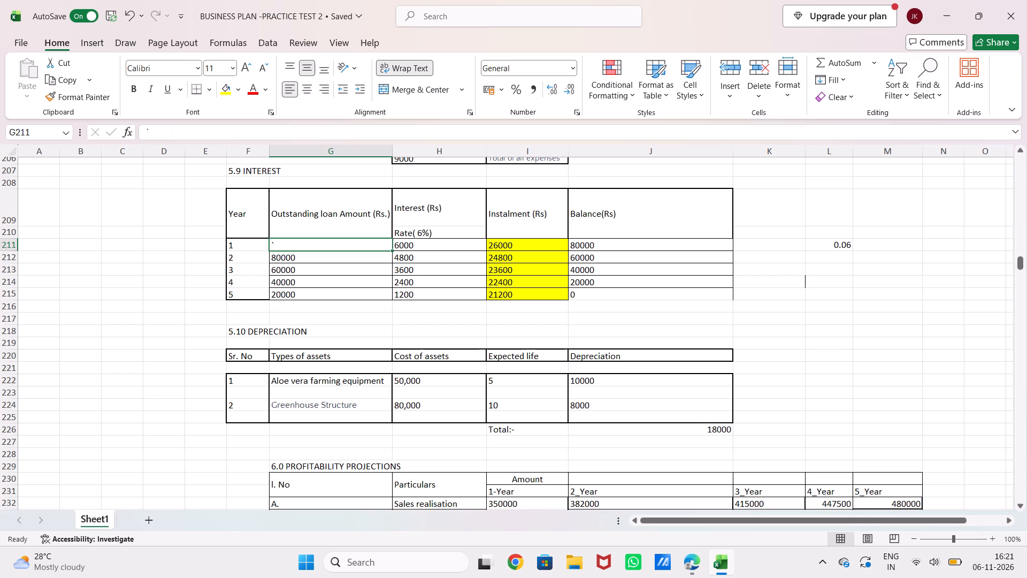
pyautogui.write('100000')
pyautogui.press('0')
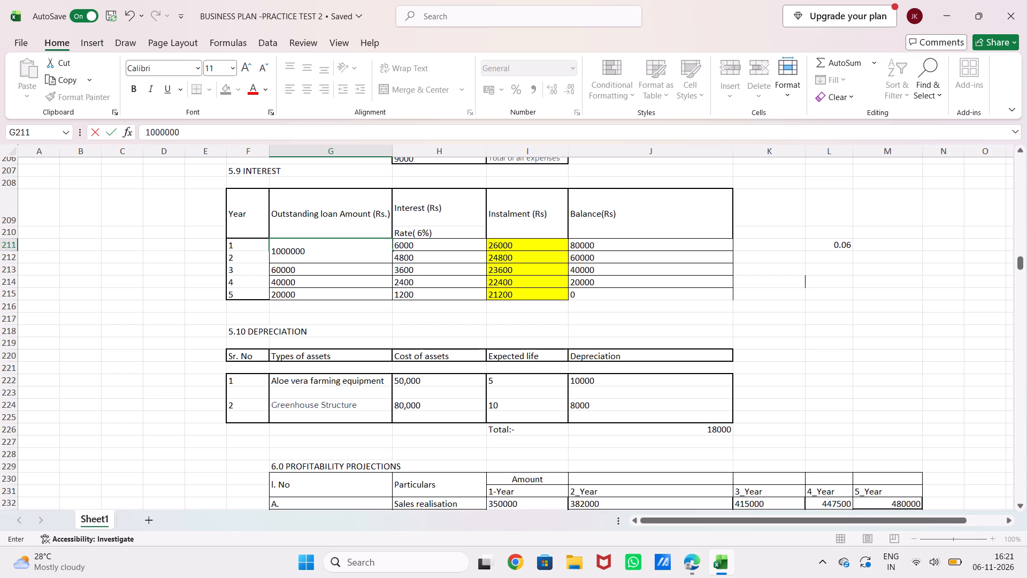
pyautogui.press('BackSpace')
pyautogui.click(772, 263)
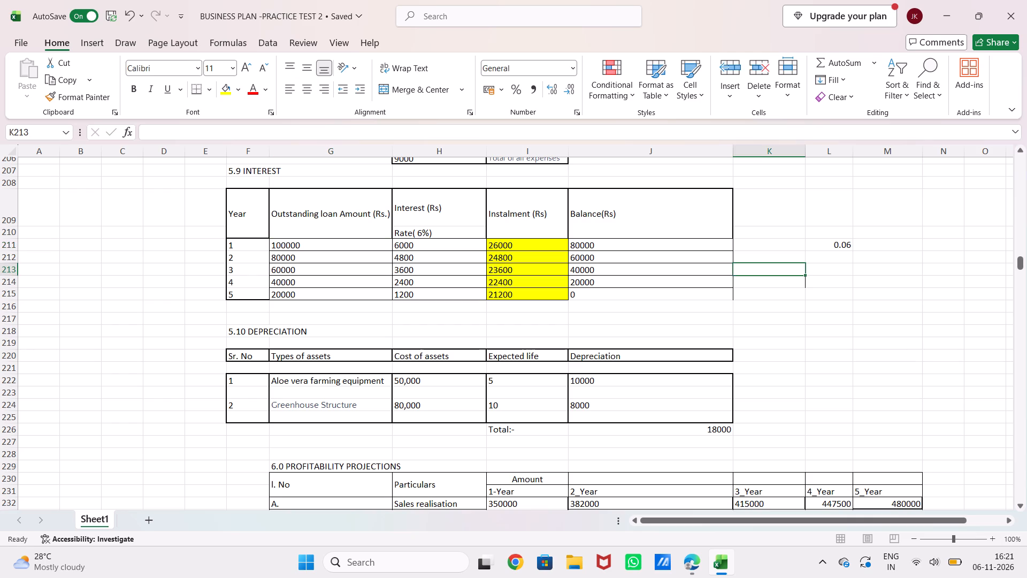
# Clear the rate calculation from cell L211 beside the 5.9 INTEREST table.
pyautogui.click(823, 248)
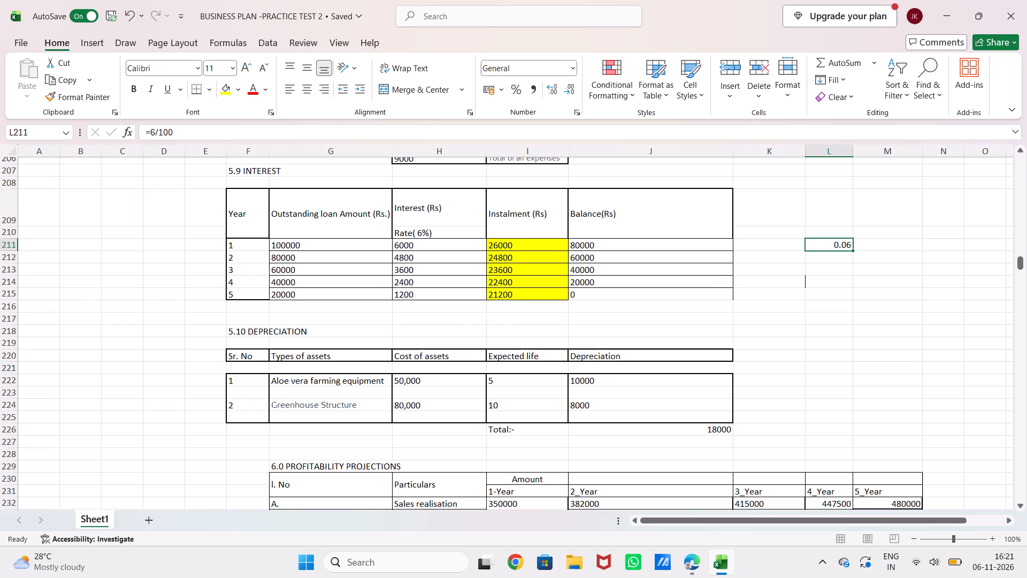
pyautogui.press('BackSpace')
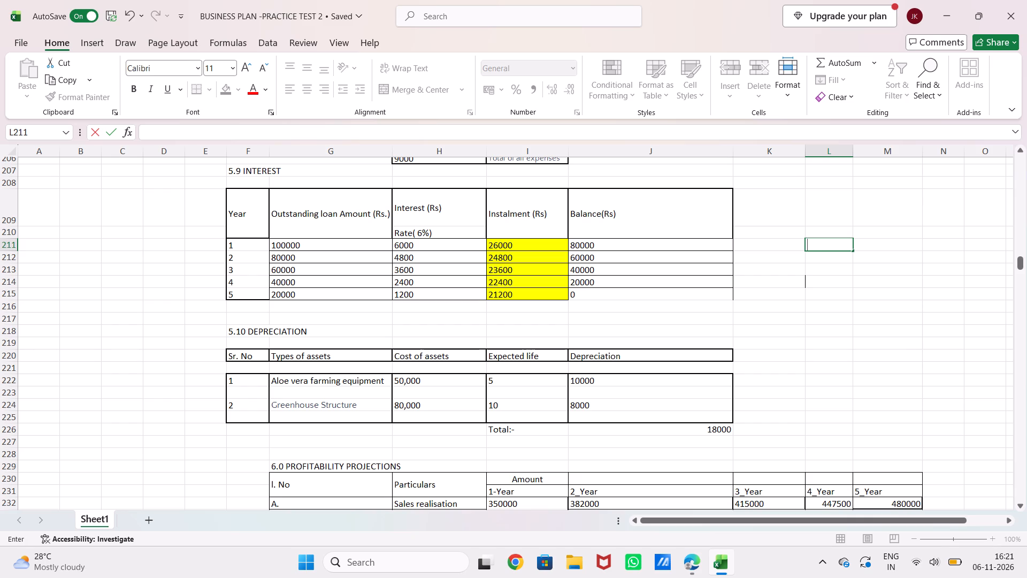
# Review the 2.6 TOTAL COST OF THE PROJECT values against the land, machinery, fixed assets, working capital and preliminary expenses tables in 2.1 to 2.5.
pyautogui.click(1026, 177)
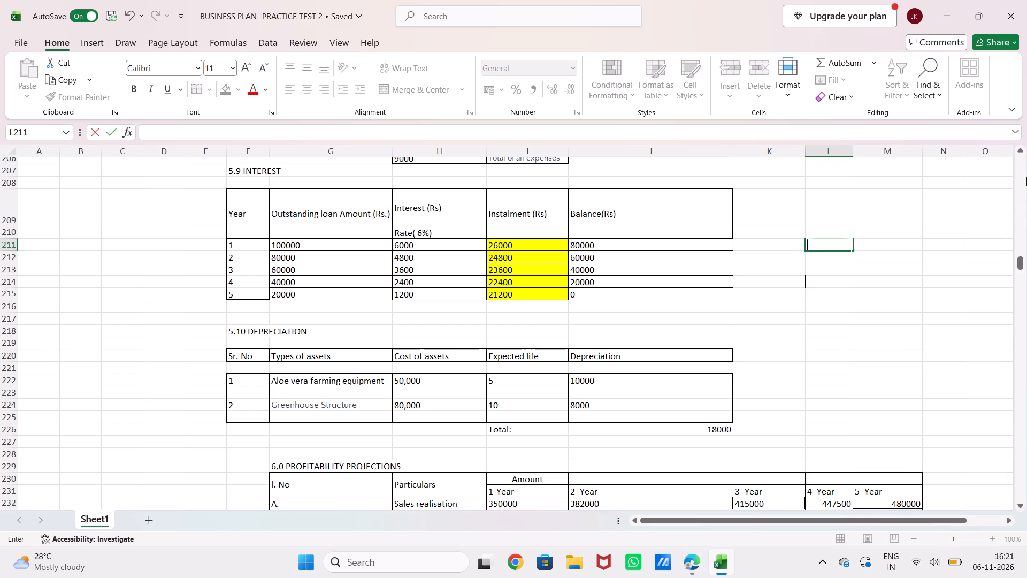
pyautogui.tripleClick(1018, 176)
pyautogui.click(1018, 176)
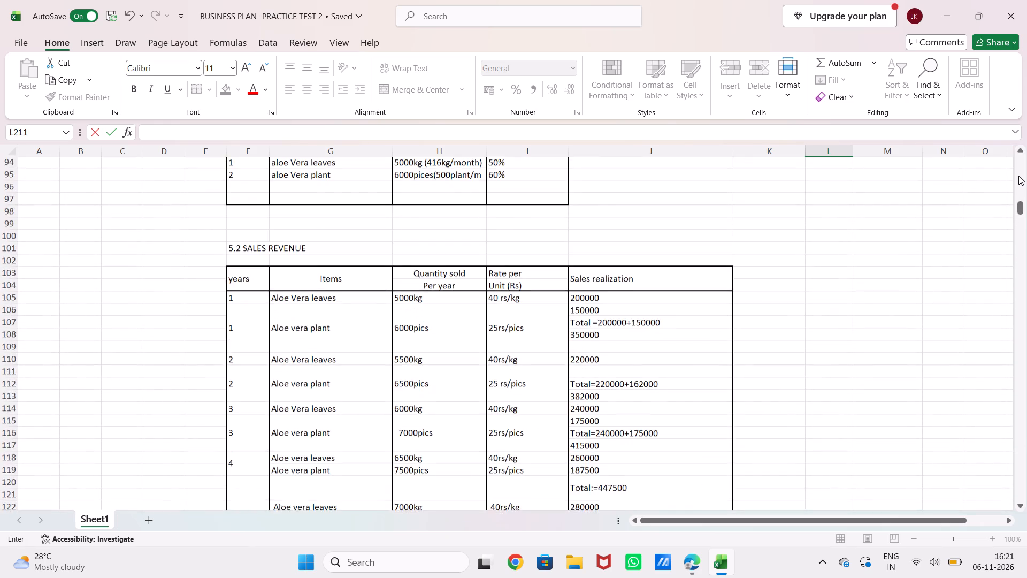
pyautogui.tripleClick(1018, 176)
pyautogui.doubleClick(1023, 164)
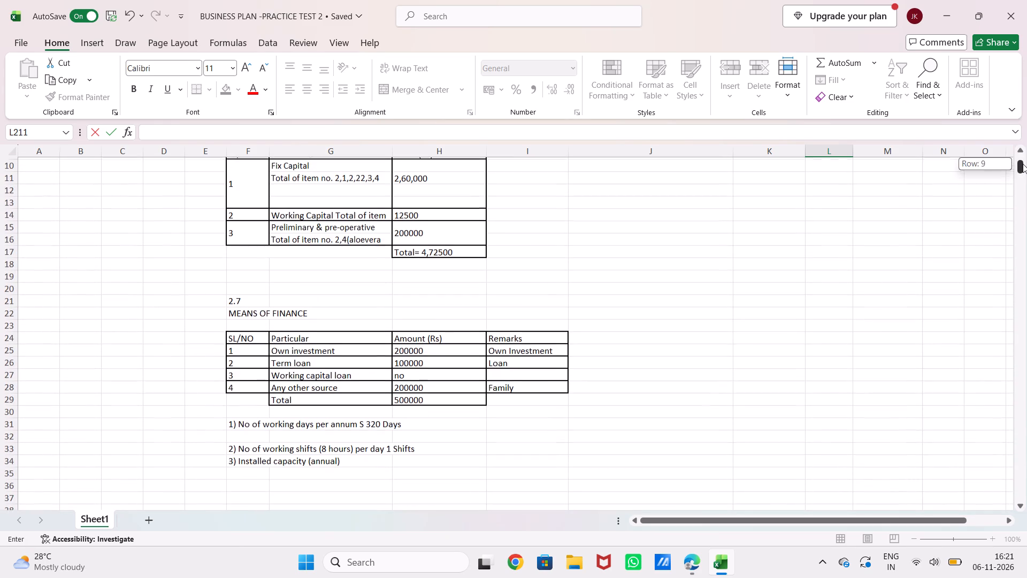
pyautogui.click(1023, 164)
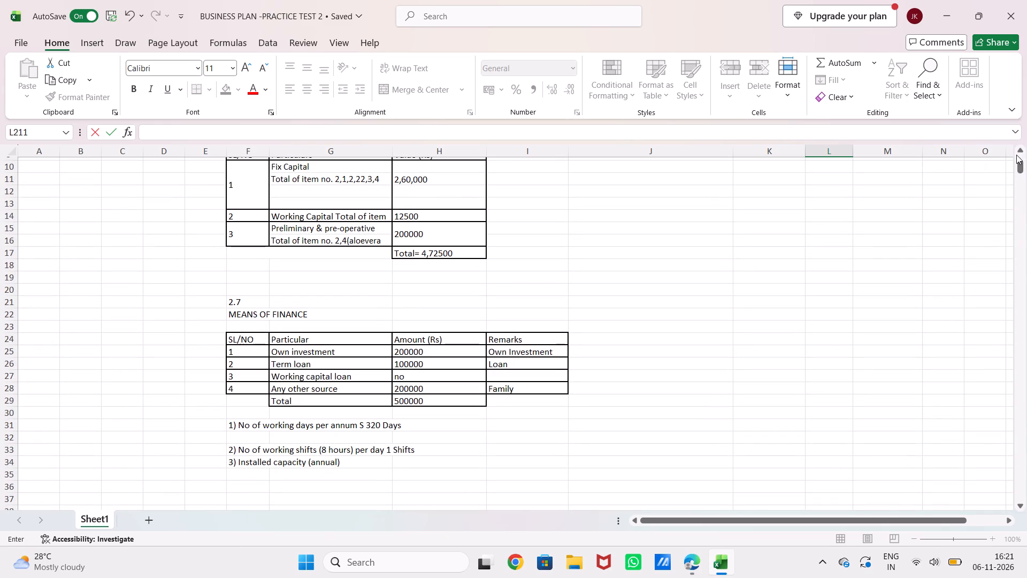
pyautogui.click(1017, 157)
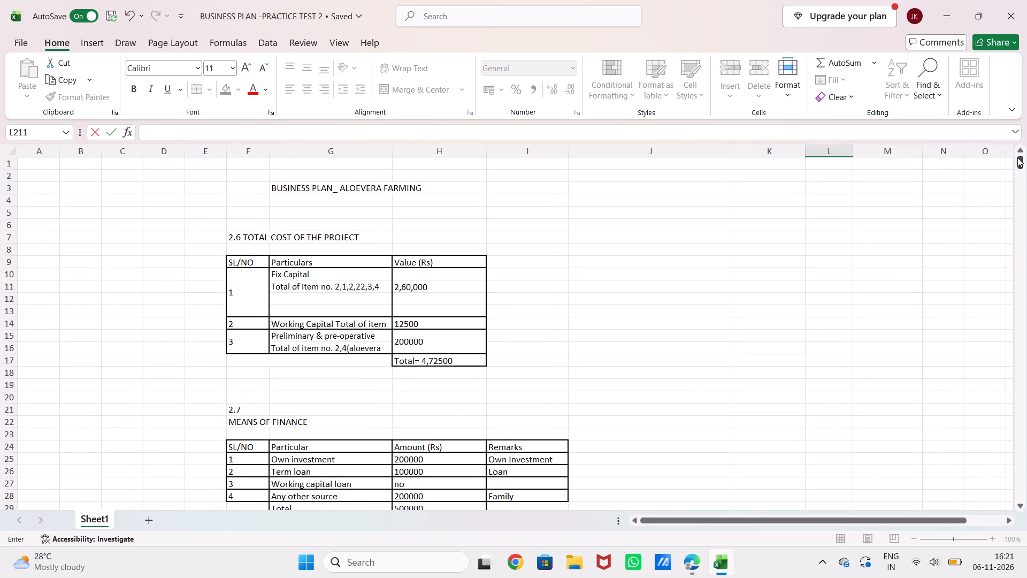
pyautogui.click(441, 364)
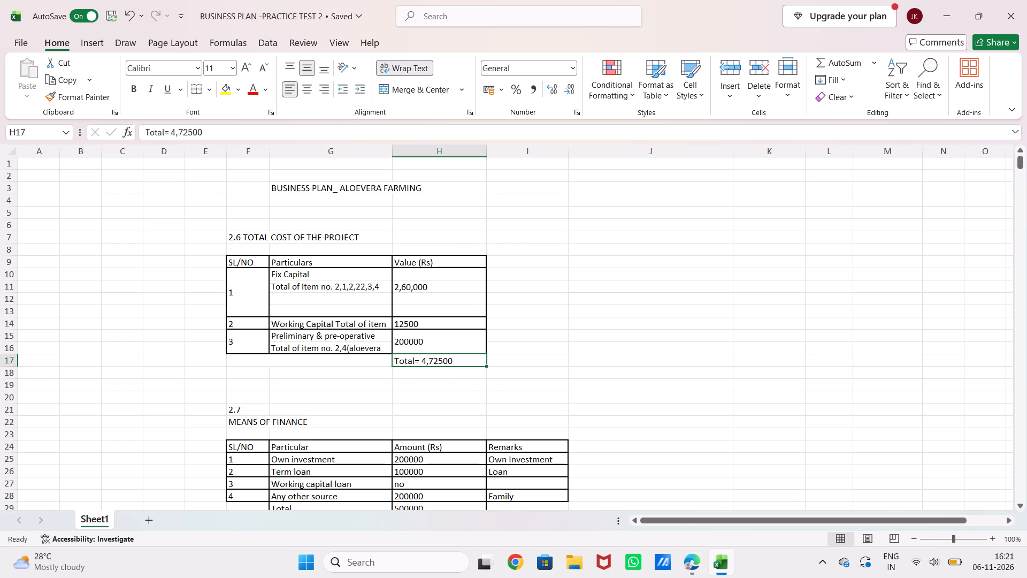
pyautogui.click(425, 285)
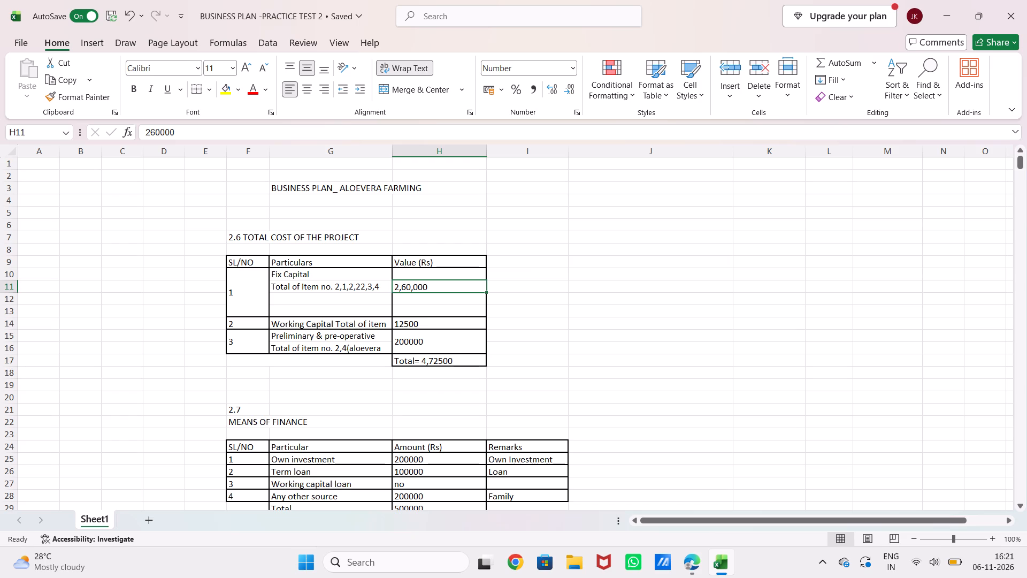
pyautogui.scroll(-4, 425, 285)
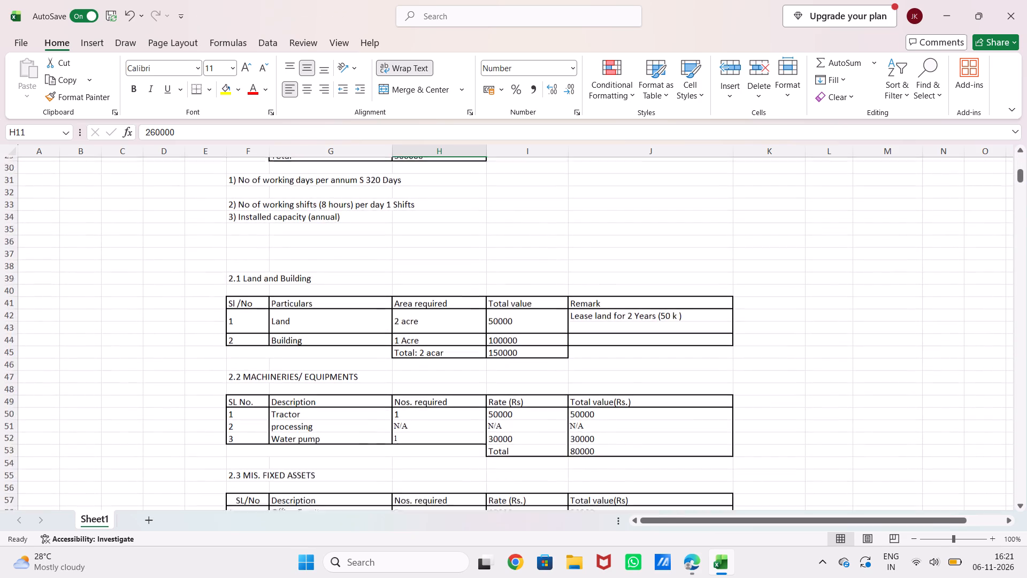
pyautogui.scroll(-1, 425, 285)
pyautogui.scroll(4, 425, 285)
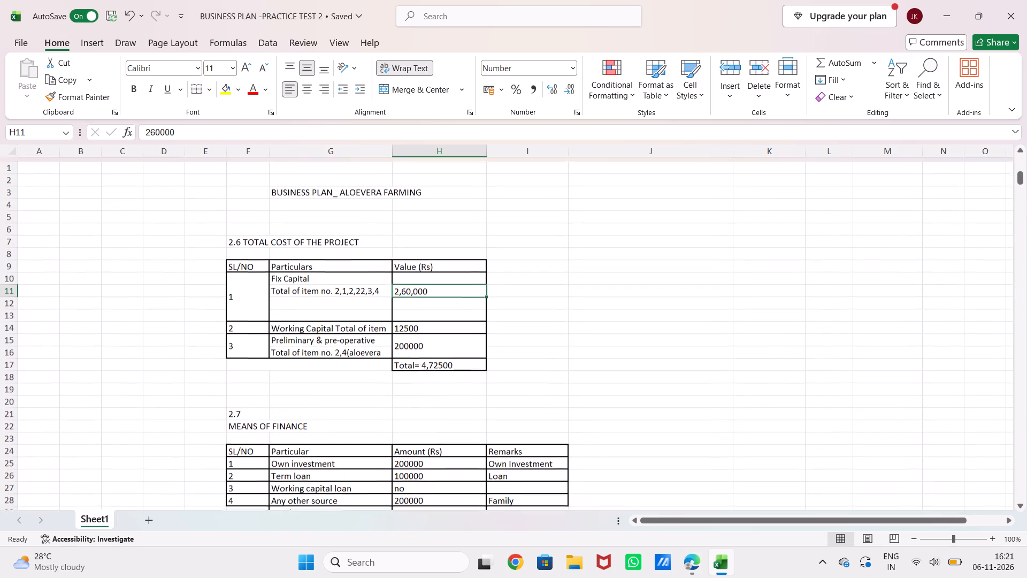
pyautogui.scroll(-3, 425, 285)
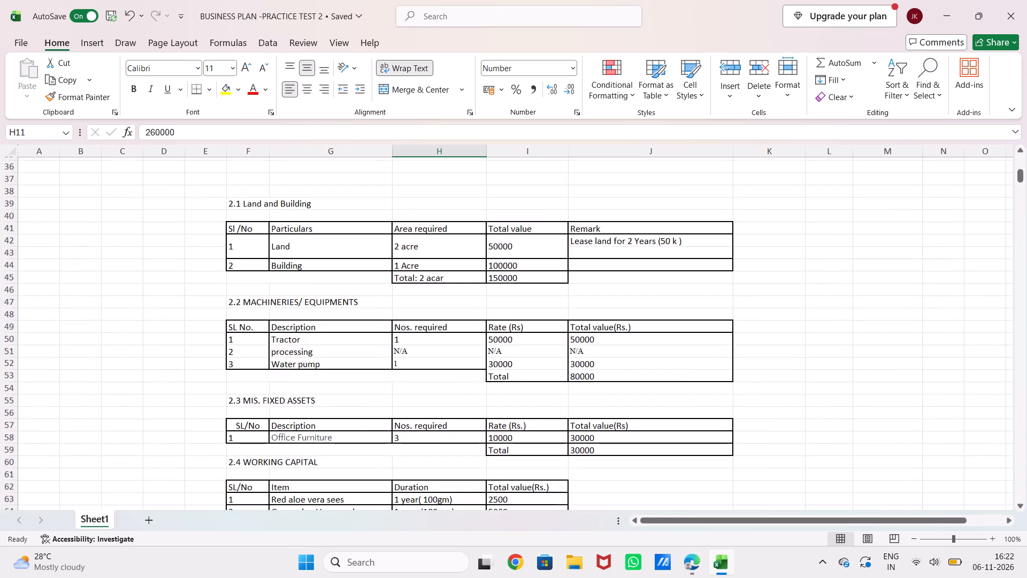
pyautogui.scroll(-3, 425, 285)
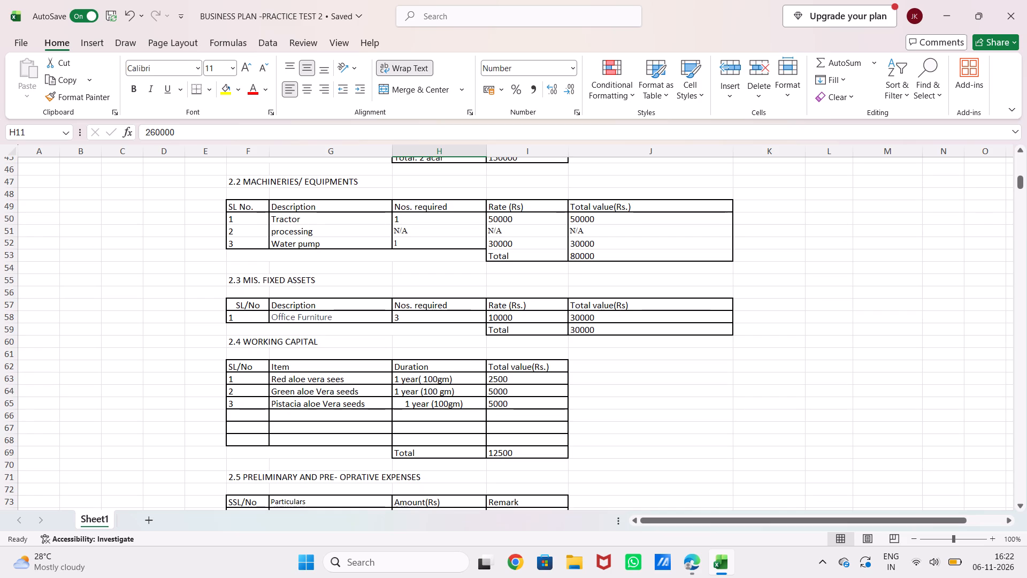
pyautogui.scroll(2, 499, 241)
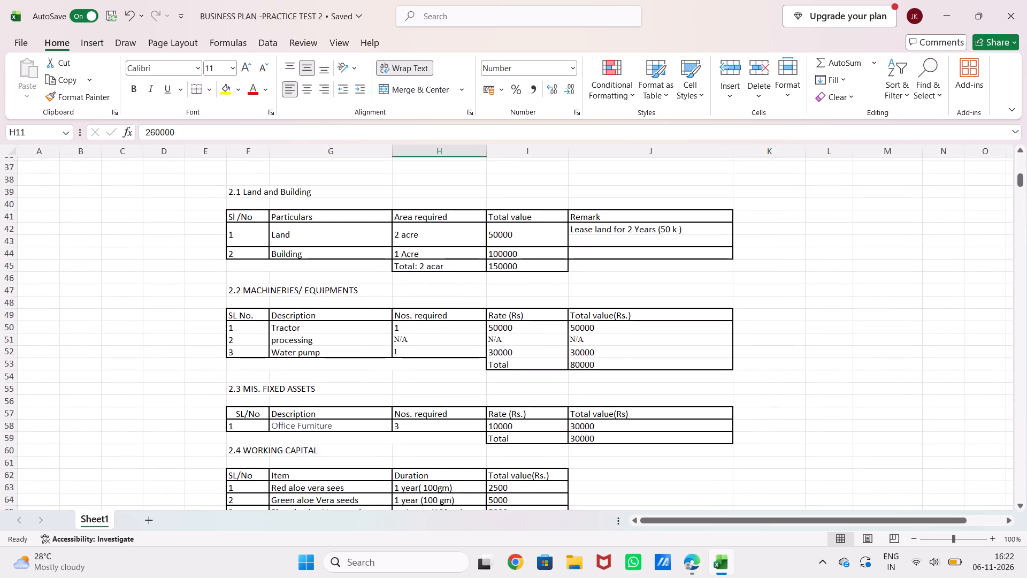
pyautogui.scroll(-2, 418, 270)
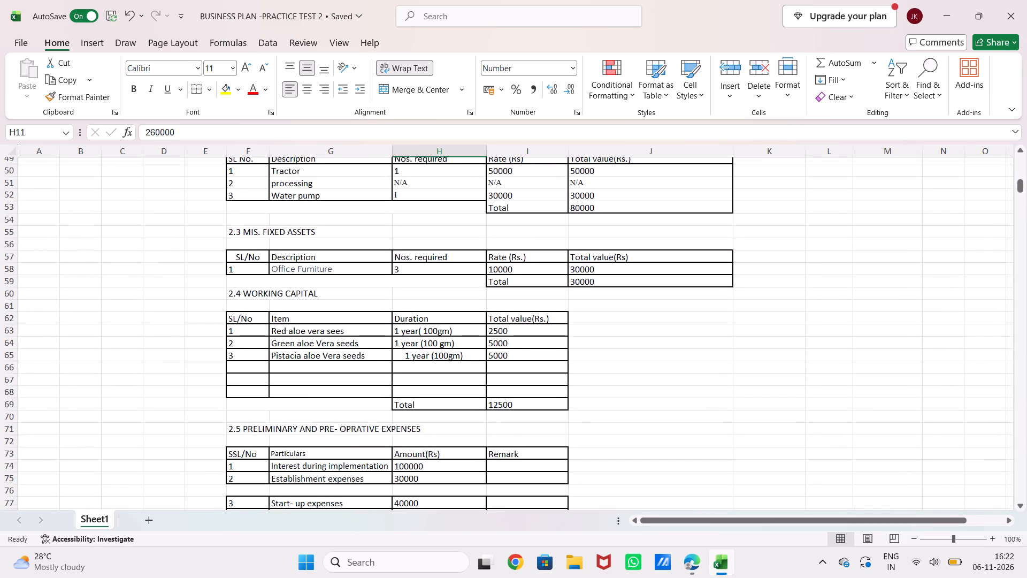
pyautogui.scroll(-2, 418, 270)
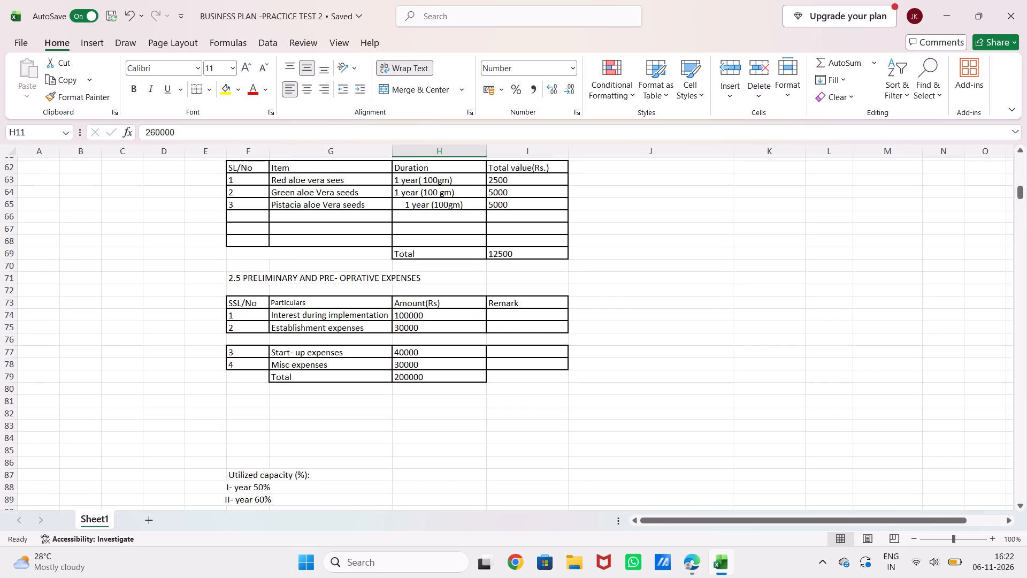
pyautogui.scroll(6, 418, 270)
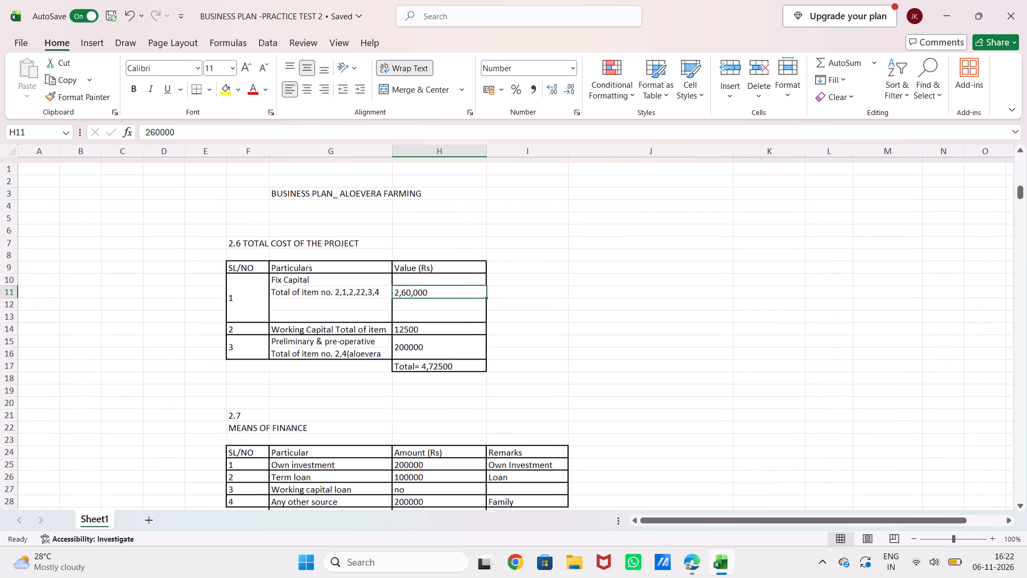
# Start a formula in H12, below the fix capital value in the 2.6 table, with the land and building total I45.
pyautogui.click(423, 295)
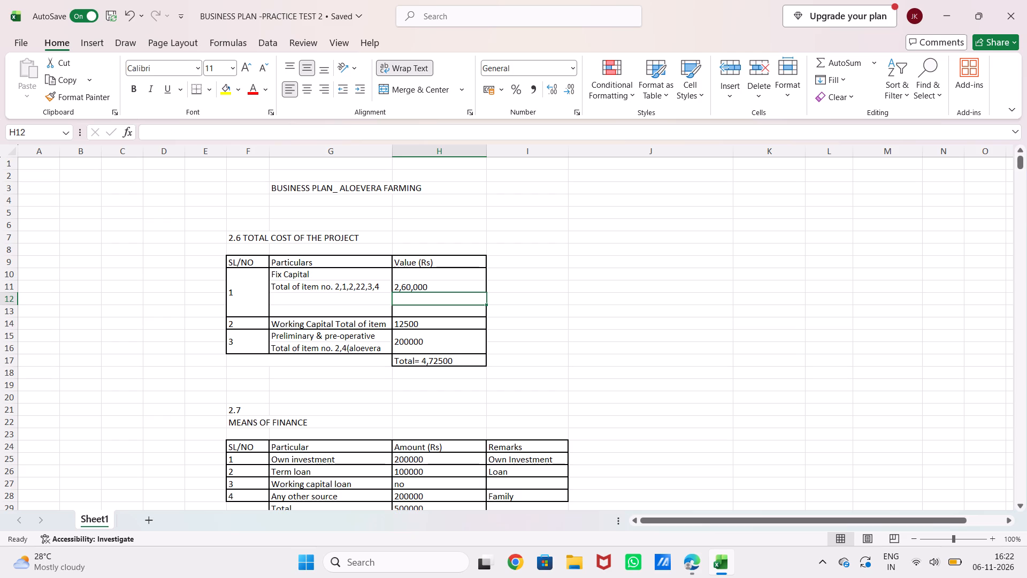
pyautogui.press('=')
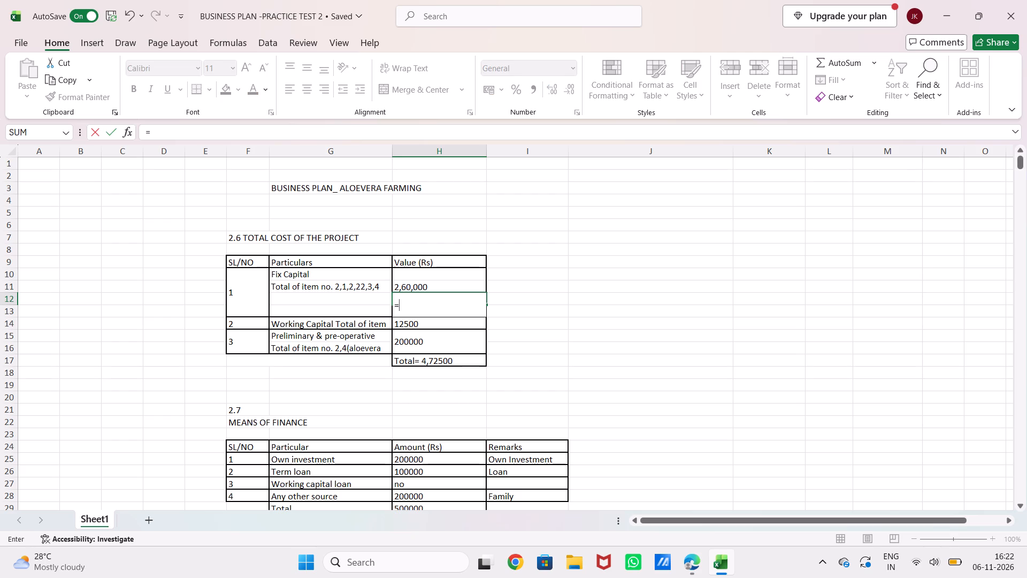
pyautogui.scroll(-4, 409, 324)
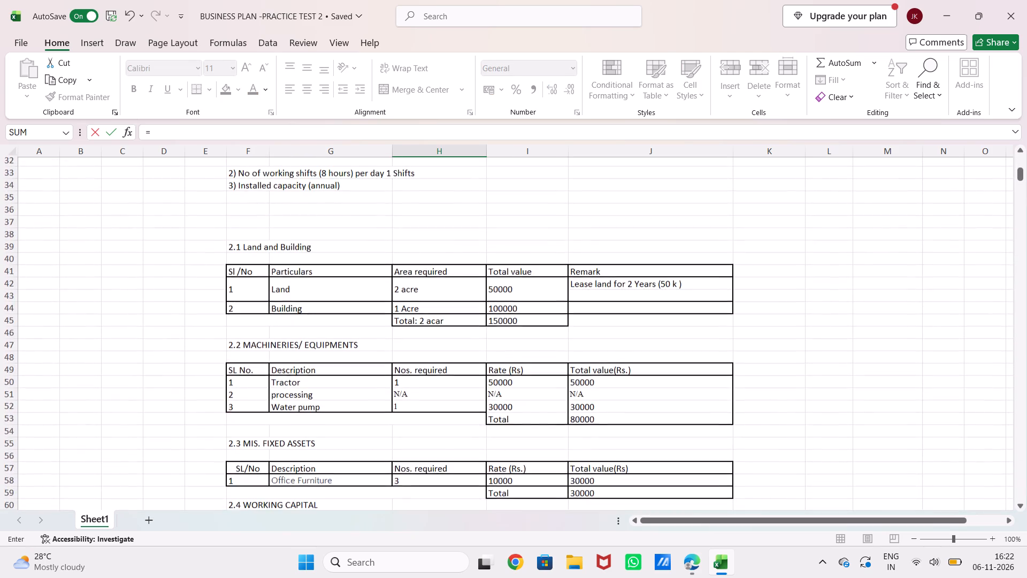
pyautogui.scroll(-1, 409, 324)
pyautogui.scroll(3, 409, 324)
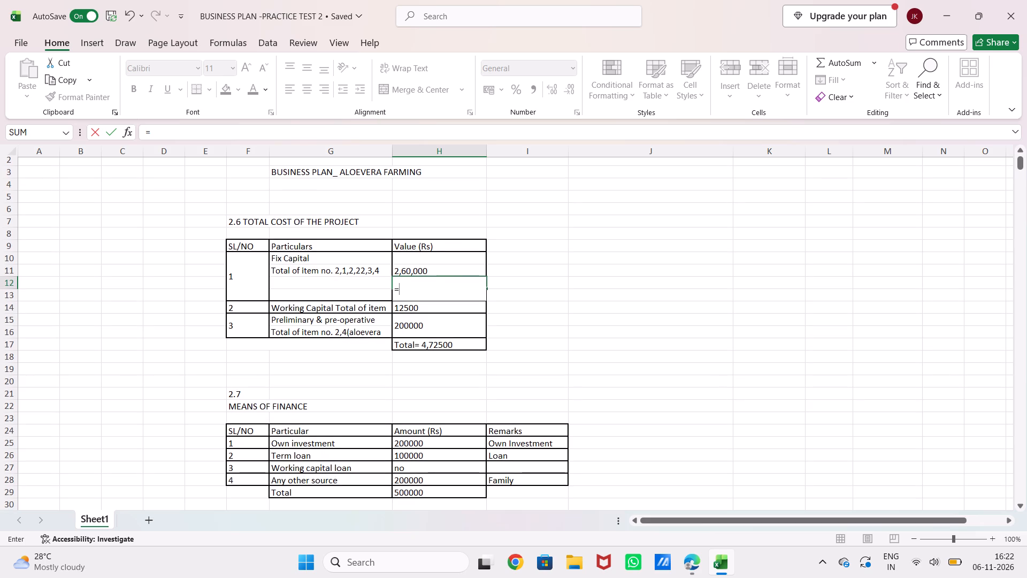
pyautogui.scroll(-1, 435, 319)
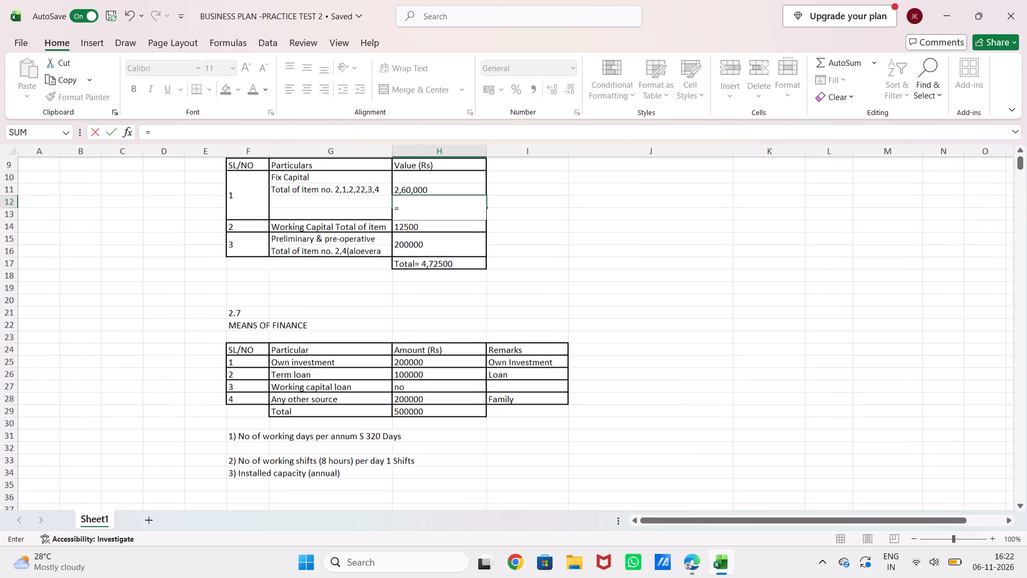
pyautogui.scroll(-4, 435, 319)
pyautogui.scroll(2, 435, 319)
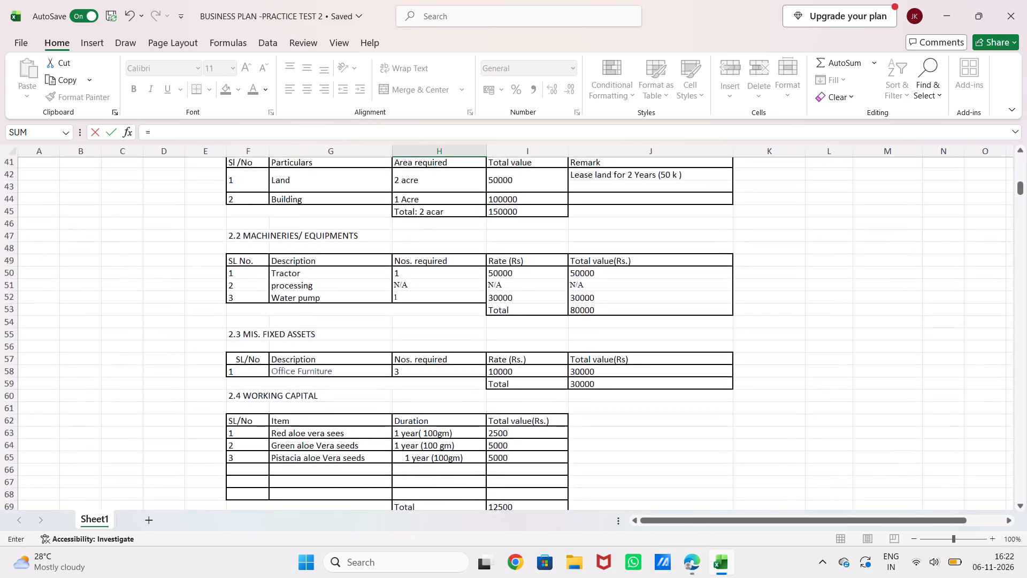
pyautogui.scroll(2, 435, 319)
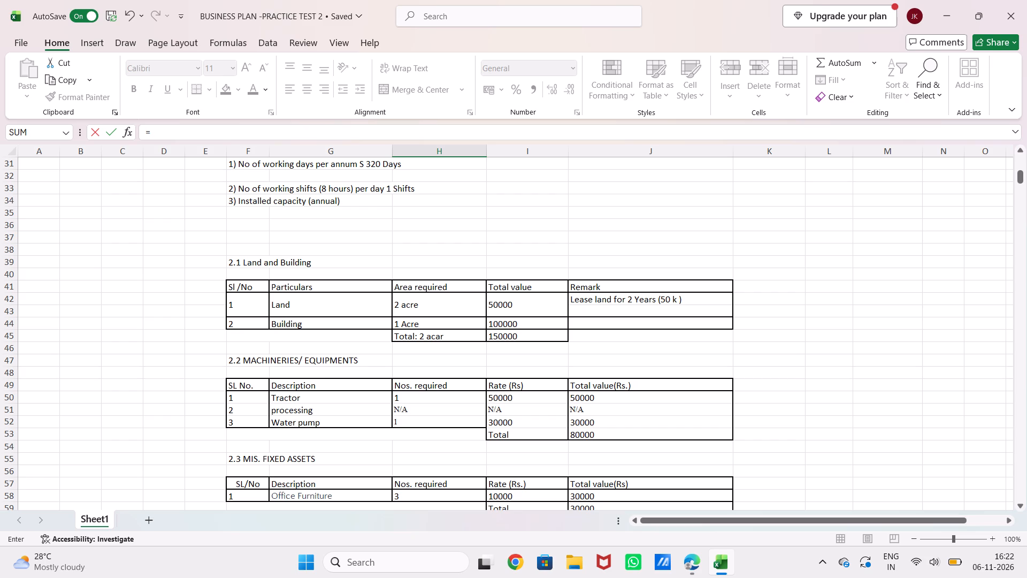
pyautogui.click(505, 337)
pyautogui.scroll(2, 515, 363)
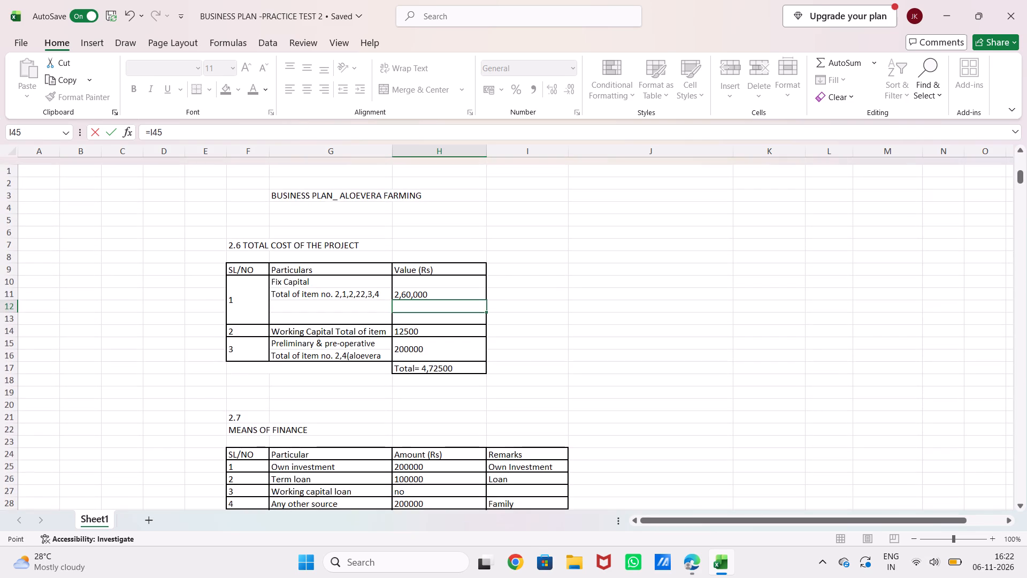
pyautogui.scroll(2, 515, 363)
pyautogui.click(412, 300)
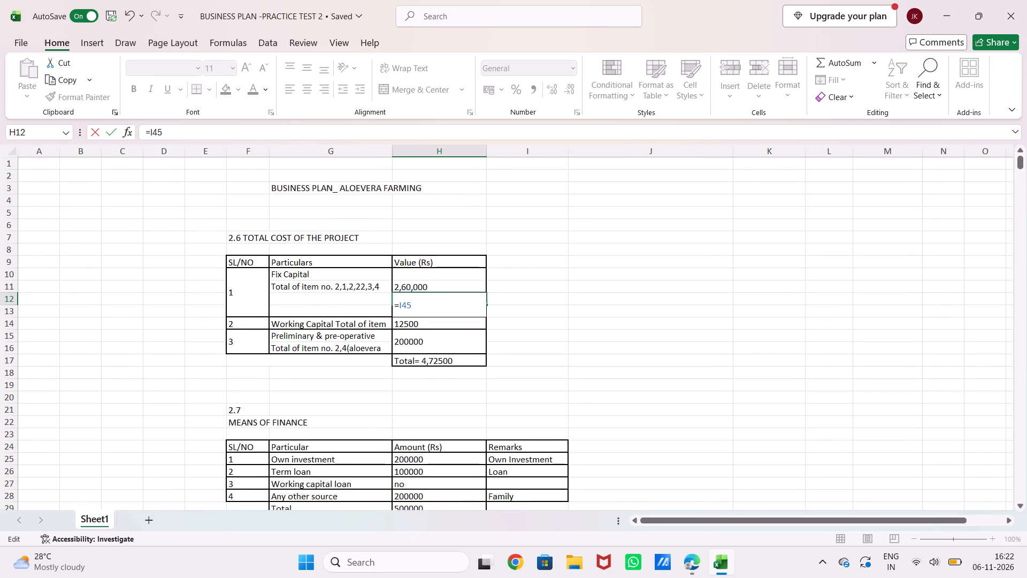
# Add the 2.2 machineries total J53 and the 2.3 fixed assets total J59 to the H12 formula.
pyautogui.hotkey('shift', '+')
pyautogui.scroll(-4, 454, 362)
pyautogui.scroll(1, 454, 362)
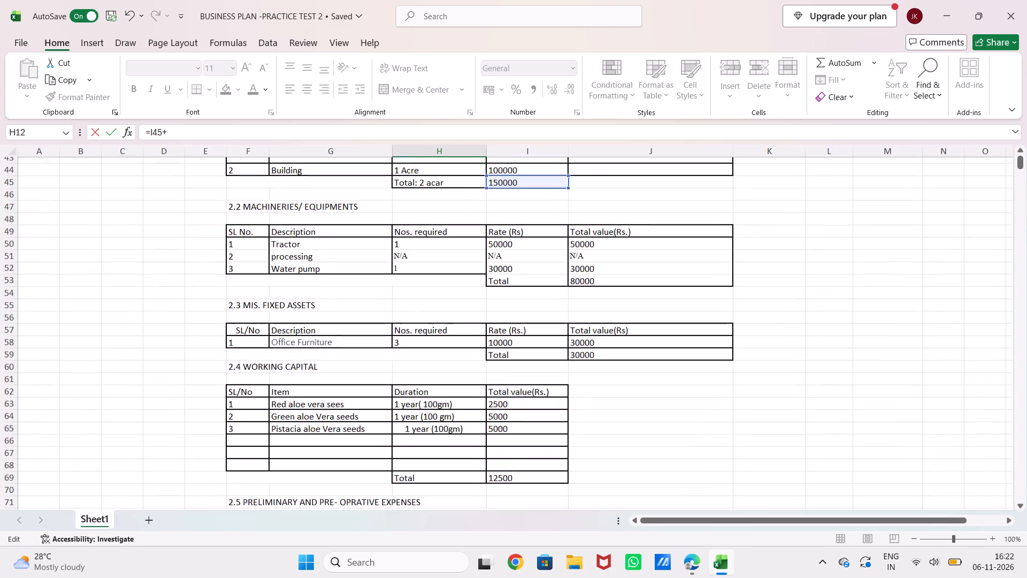
pyautogui.scroll(2, 454, 362)
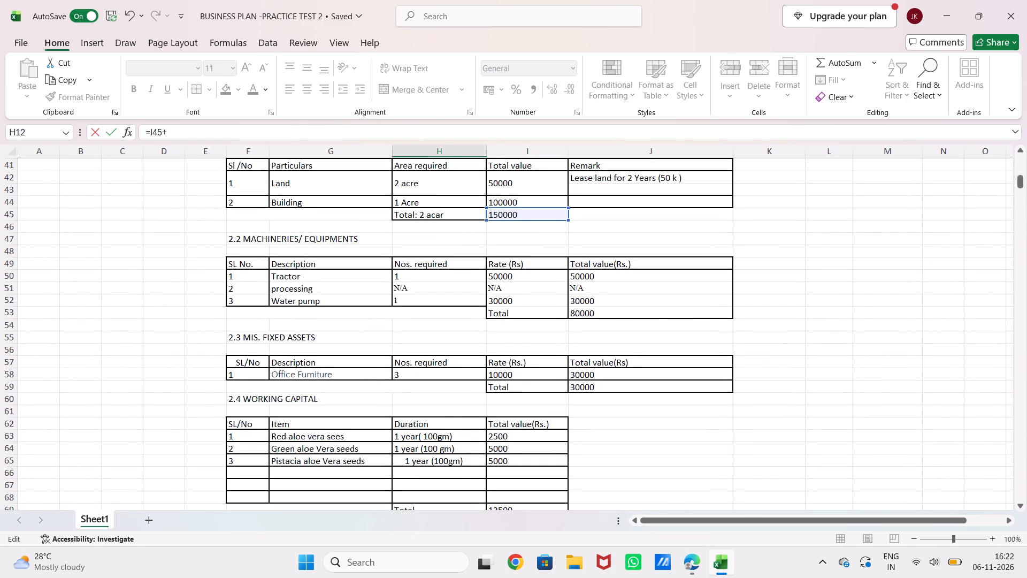
pyautogui.click(577, 317)
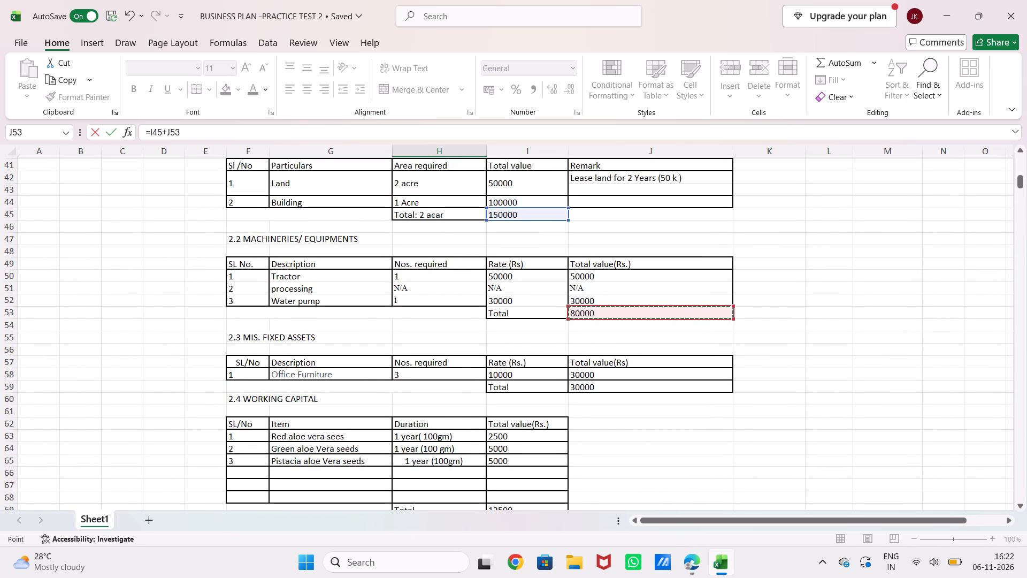
pyautogui.scroll(2, 577, 317)
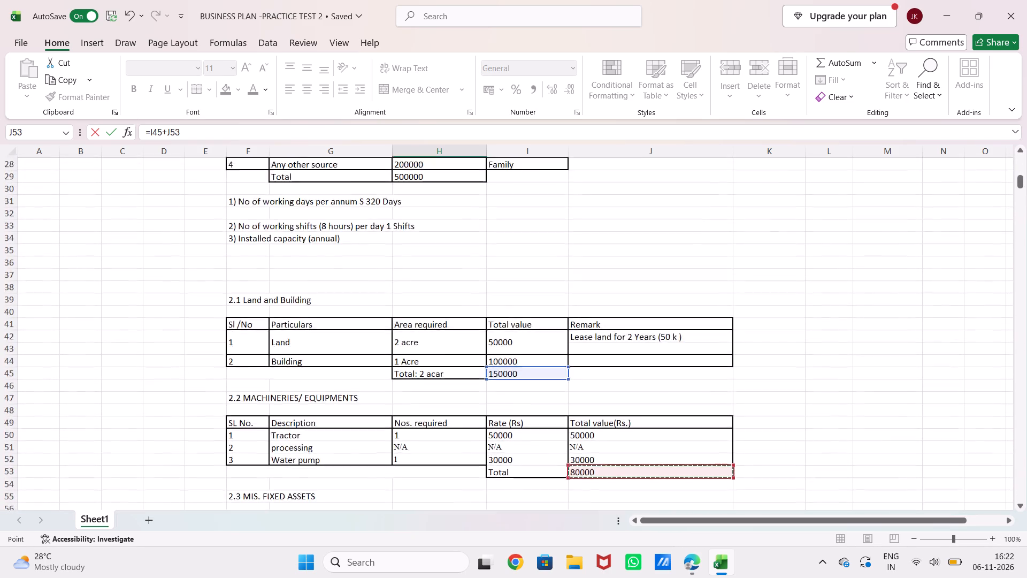
pyautogui.scroll(4, 577, 317)
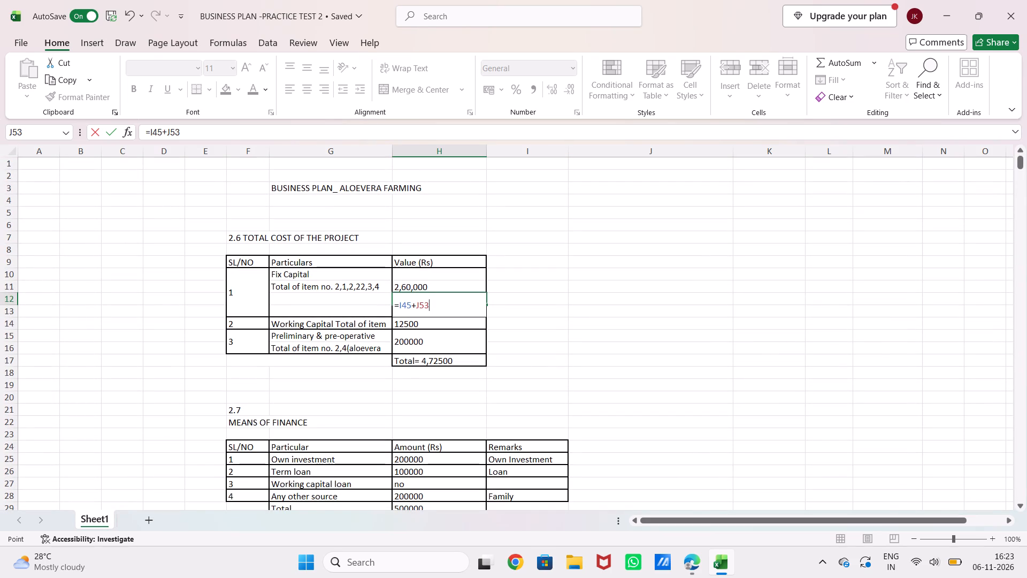
pyautogui.hotkey('shift', '+')
pyautogui.scroll(-3, 458, 302)
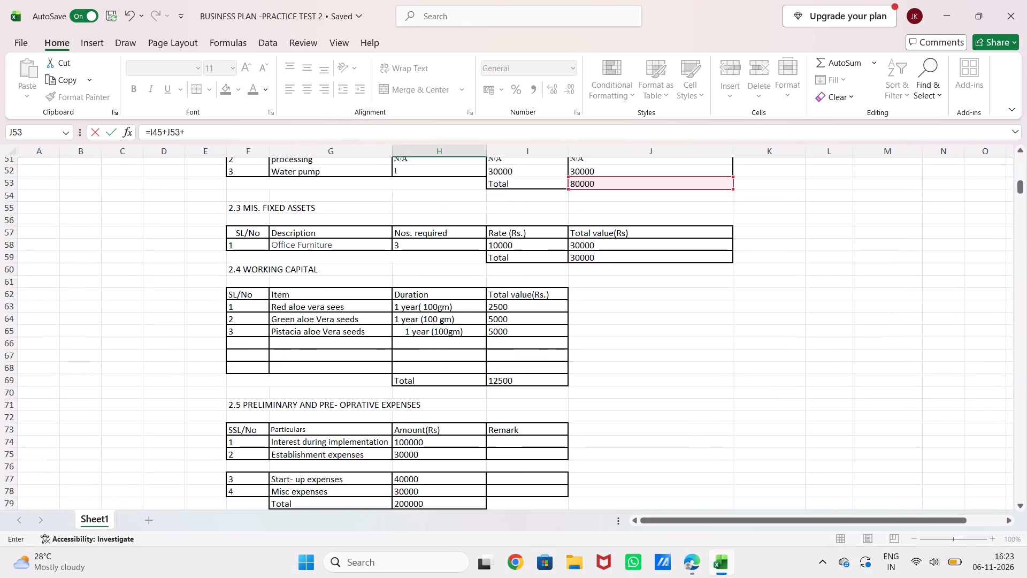
pyautogui.scroll(1, 458, 302)
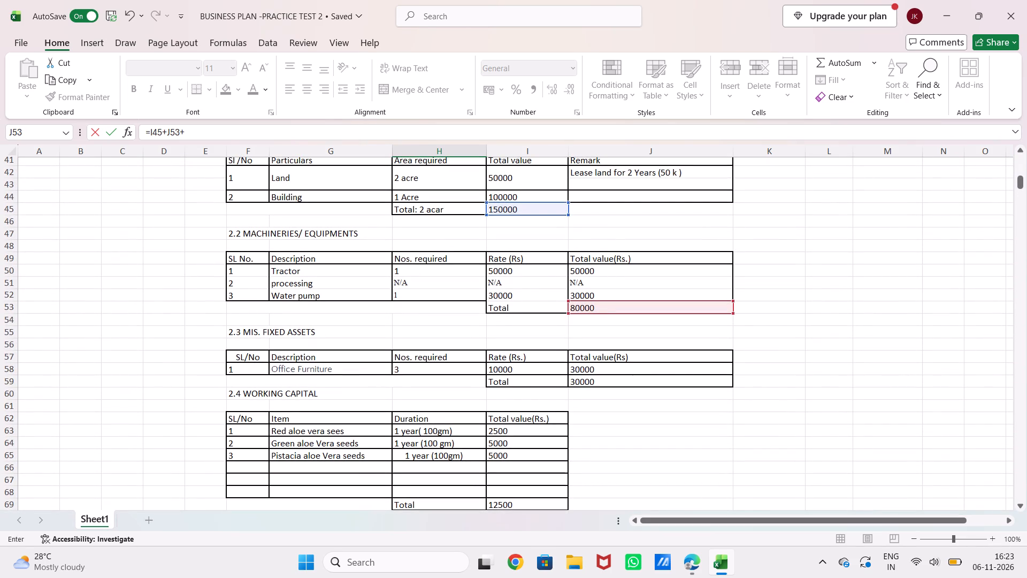
pyautogui.doubleClick(589, 382)
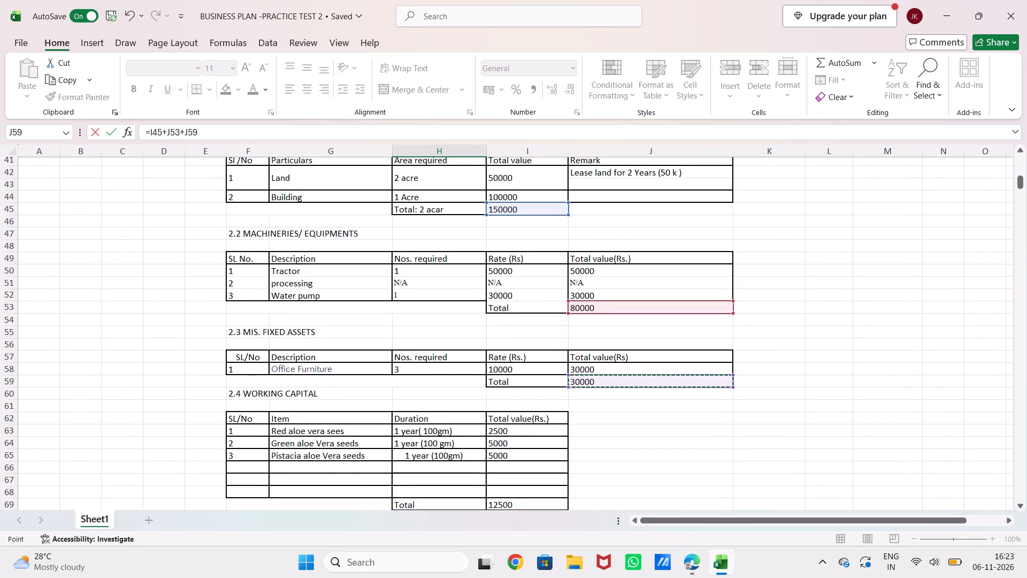
pyautogui.scroll(5, 587, 402)
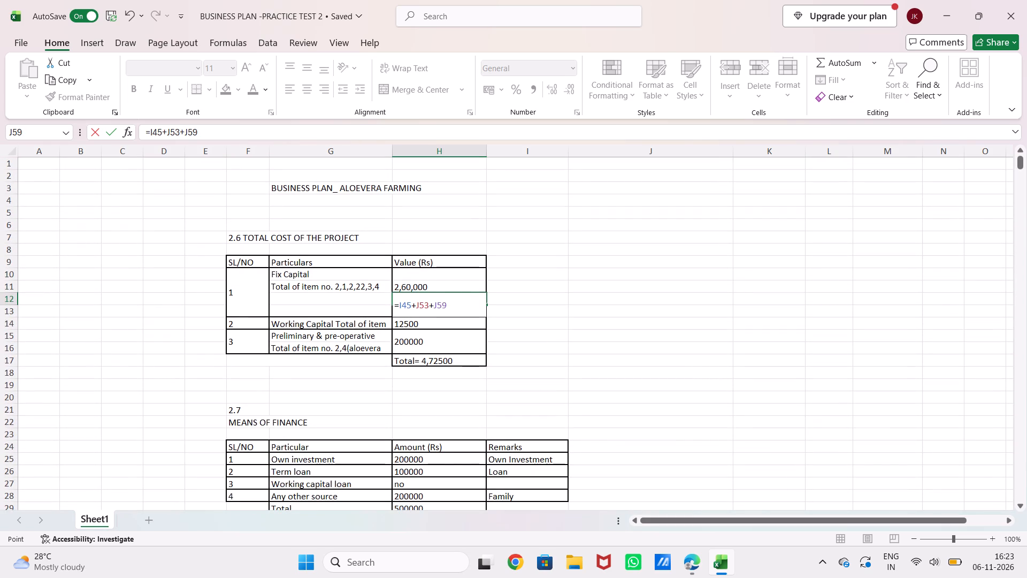
# Add the 2.4 WORKING CAPITAL total I69 to the H12 formula.
pyautogui.hotkey('shift', '+')
pyautogui.scroll(-2, 451, 302)
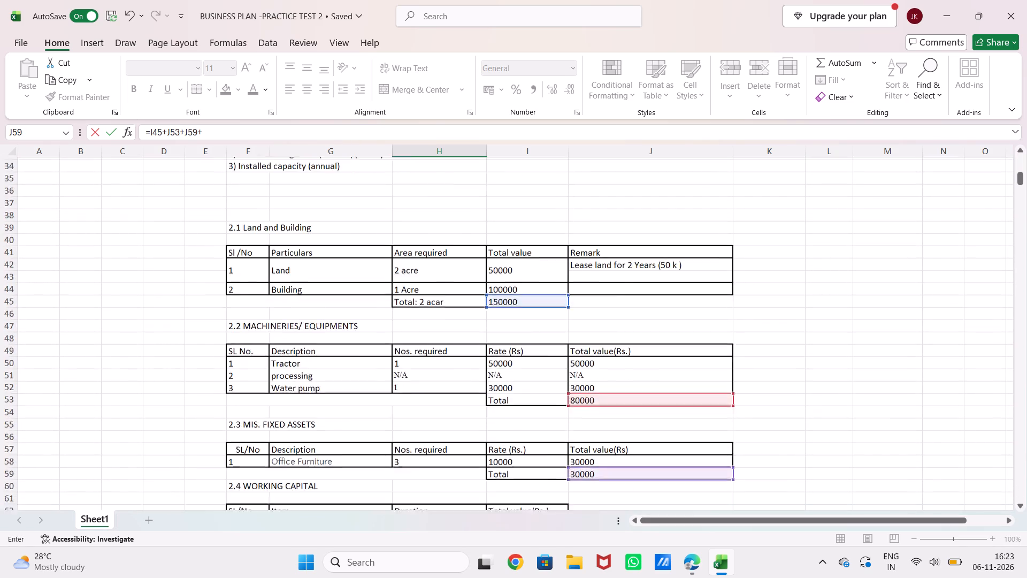
pyautogui.scroll(-3, 451, 302)
pyautogui.scroll(-1, 514, 413)
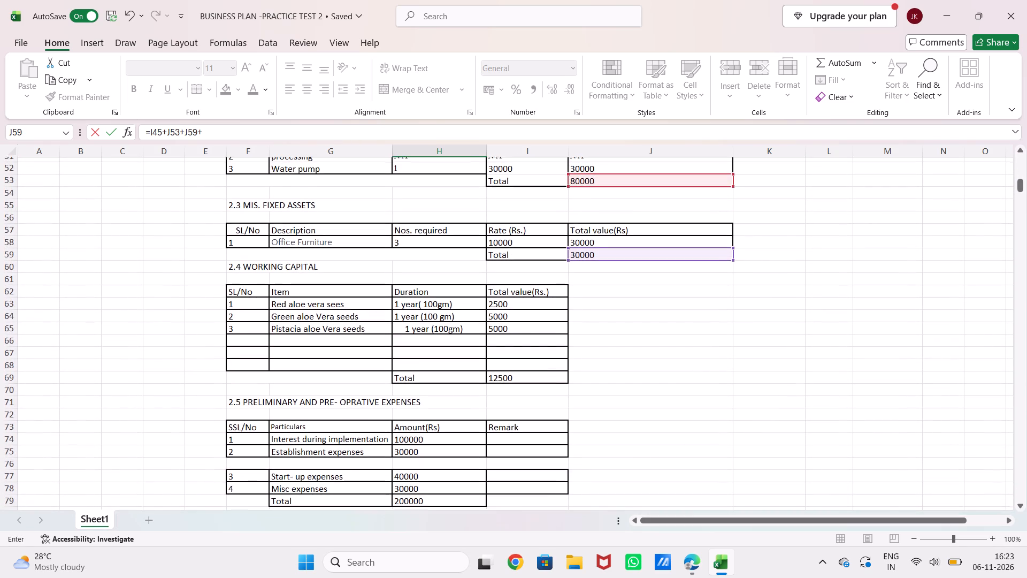
pyautogui.scroll(-1, 514, 413)
pyautogui.scroll(-1, 546, 382)
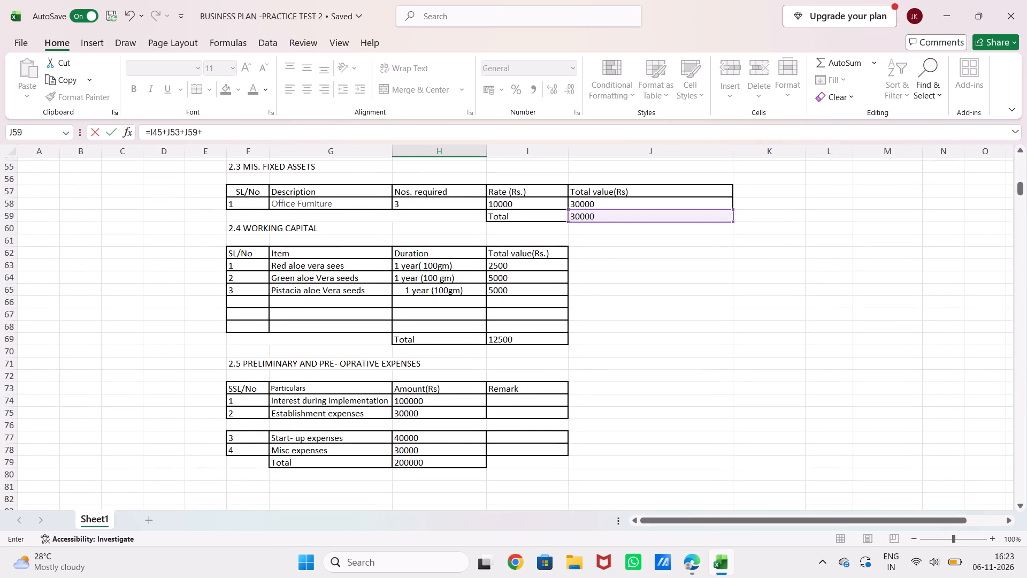
pyautogui.click(519, 339)
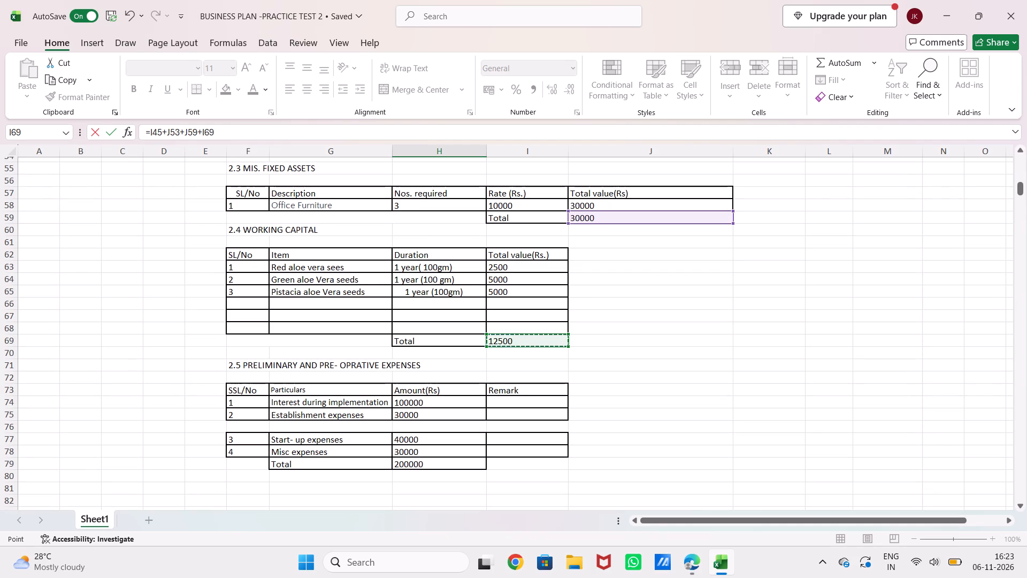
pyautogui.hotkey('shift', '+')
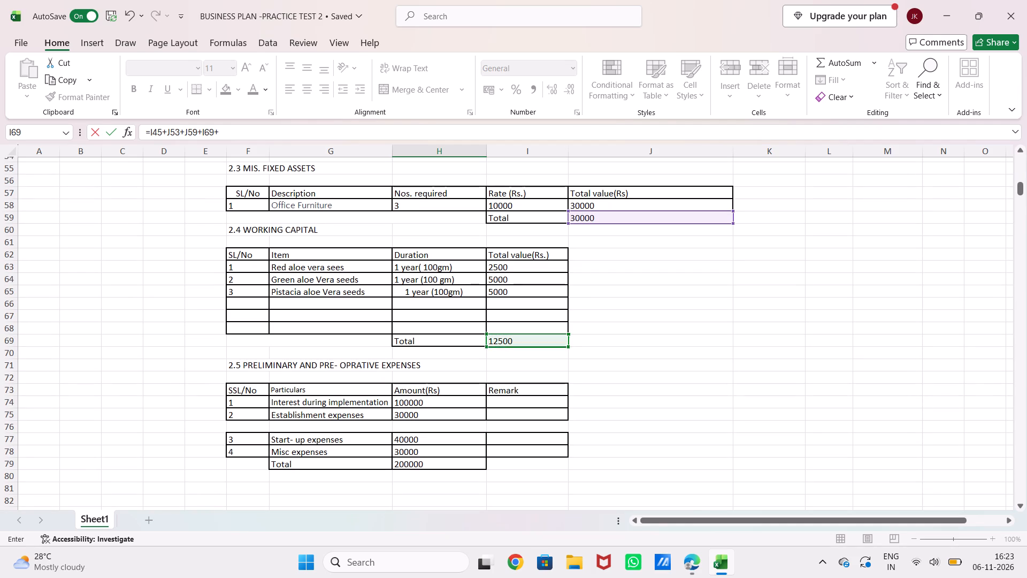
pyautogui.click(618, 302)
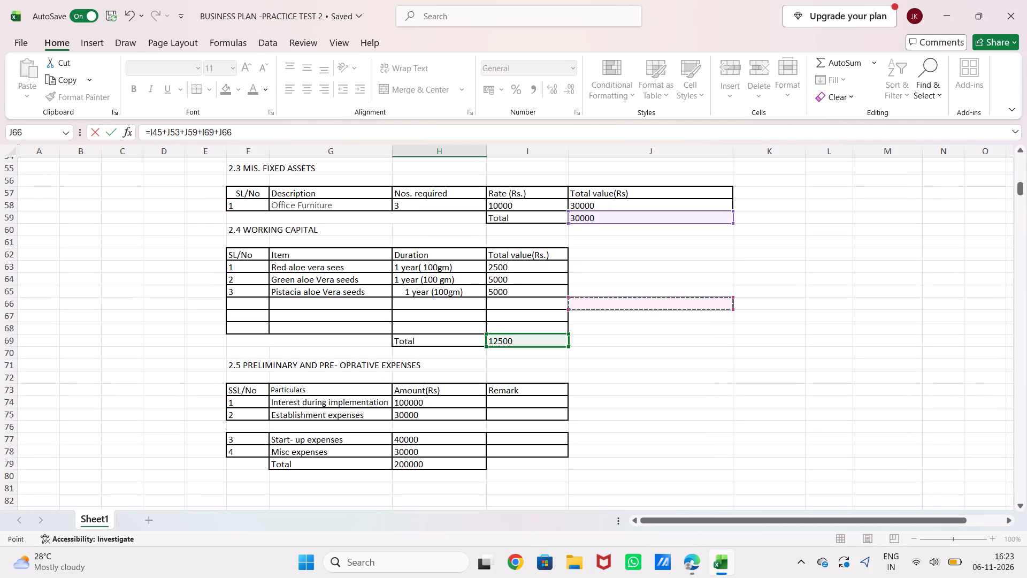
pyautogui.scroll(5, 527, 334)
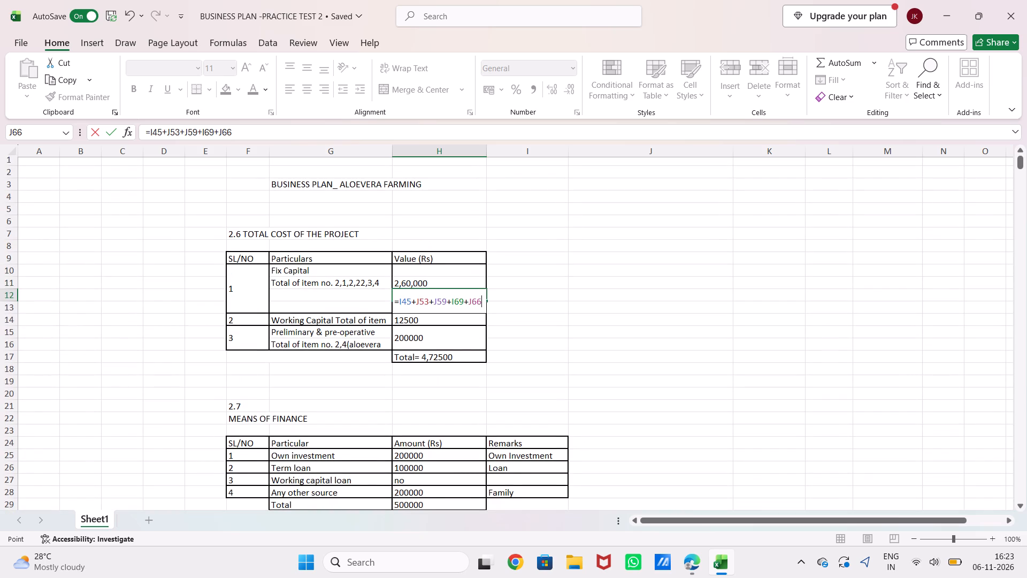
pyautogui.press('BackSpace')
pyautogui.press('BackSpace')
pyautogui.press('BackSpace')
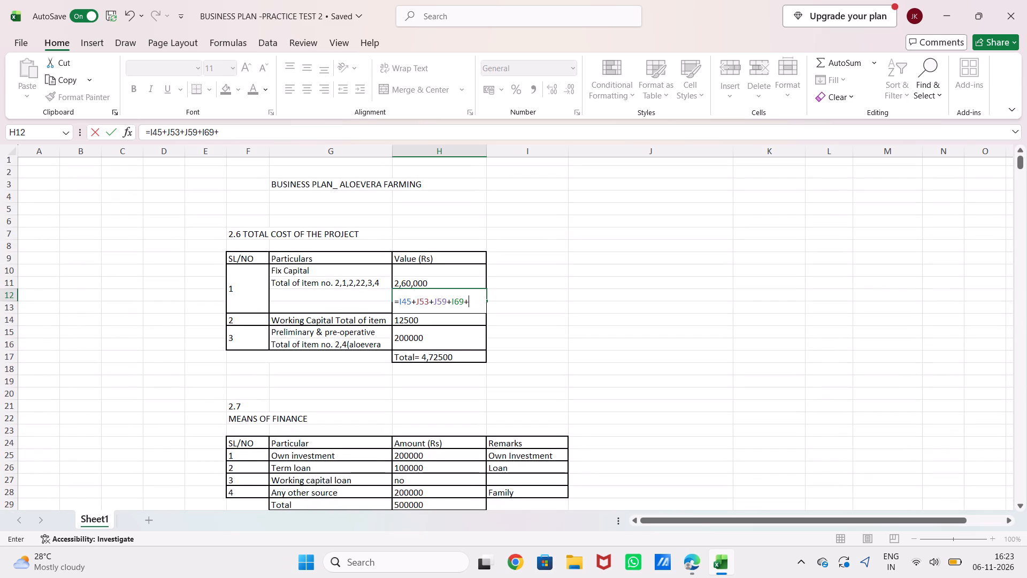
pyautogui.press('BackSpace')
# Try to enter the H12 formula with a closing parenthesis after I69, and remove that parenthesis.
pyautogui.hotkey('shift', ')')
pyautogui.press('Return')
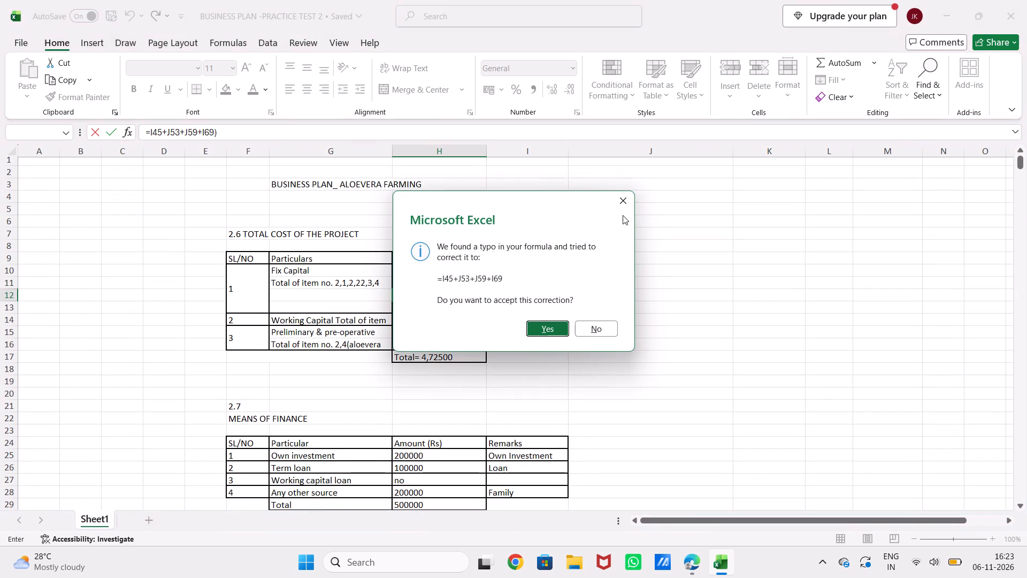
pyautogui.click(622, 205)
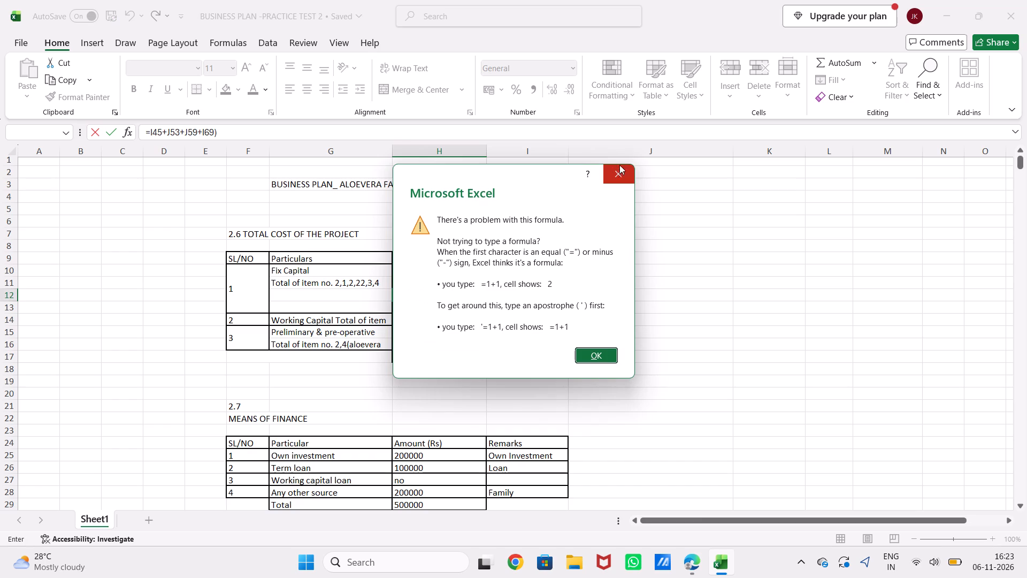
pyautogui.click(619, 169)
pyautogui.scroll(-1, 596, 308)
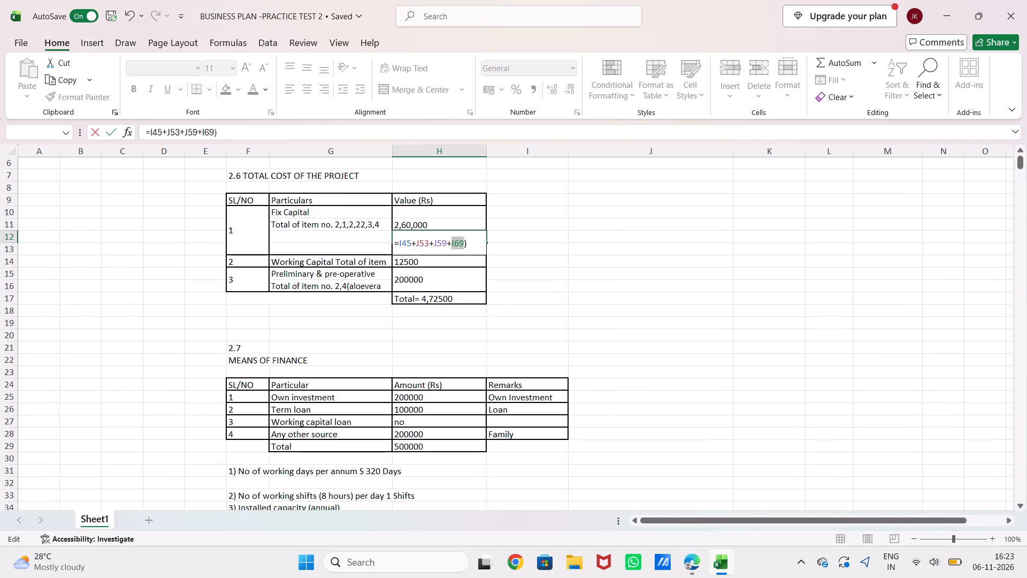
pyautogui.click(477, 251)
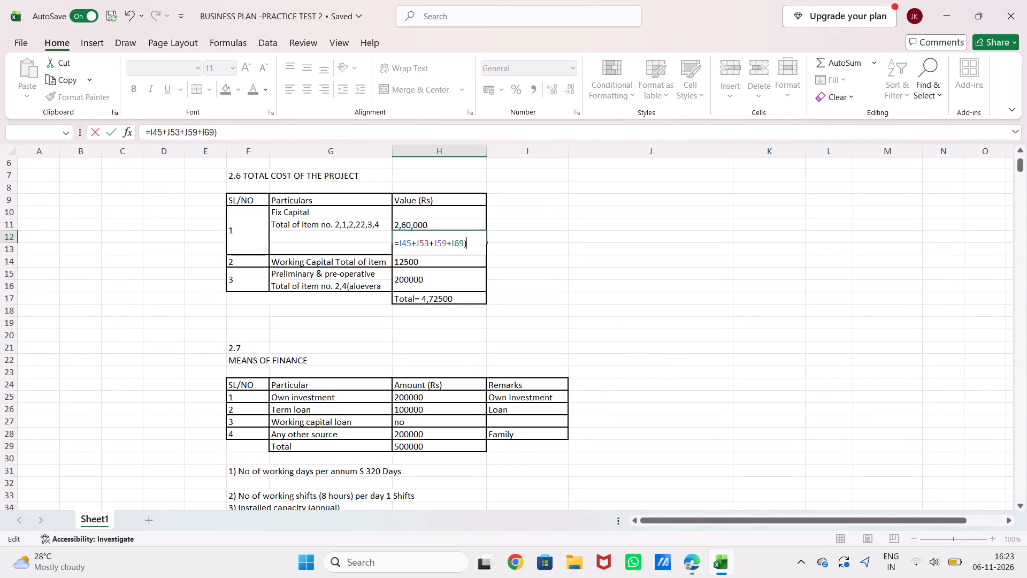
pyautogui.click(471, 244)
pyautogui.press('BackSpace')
# Commit the formula =I45+J53+J59+I69 in H12 and select the 2.5 preliminary expenses total in H79.
pyautogui.scroll(-2, 471, 244)
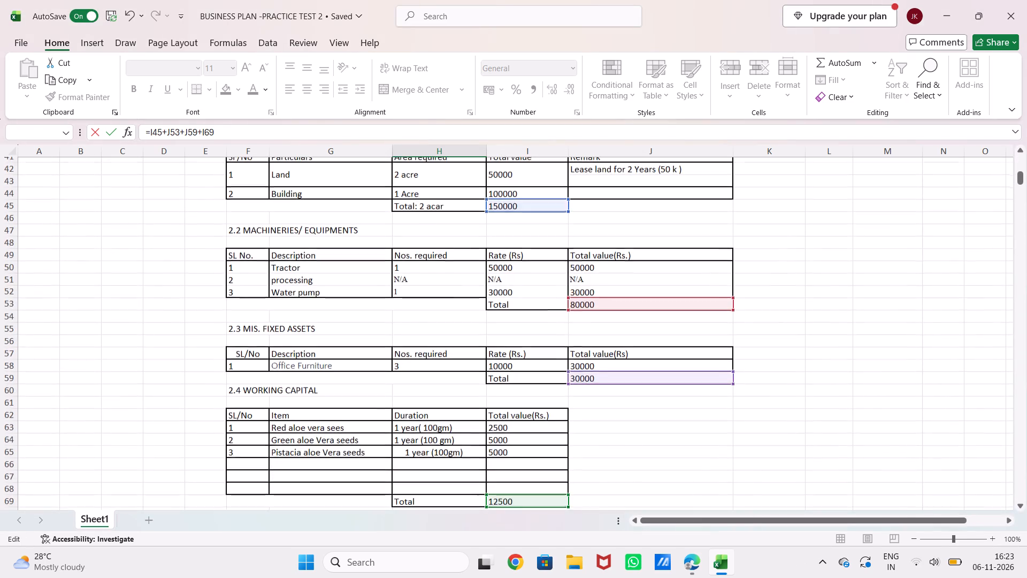
pyautogui.scroll(-4, 471, 244)
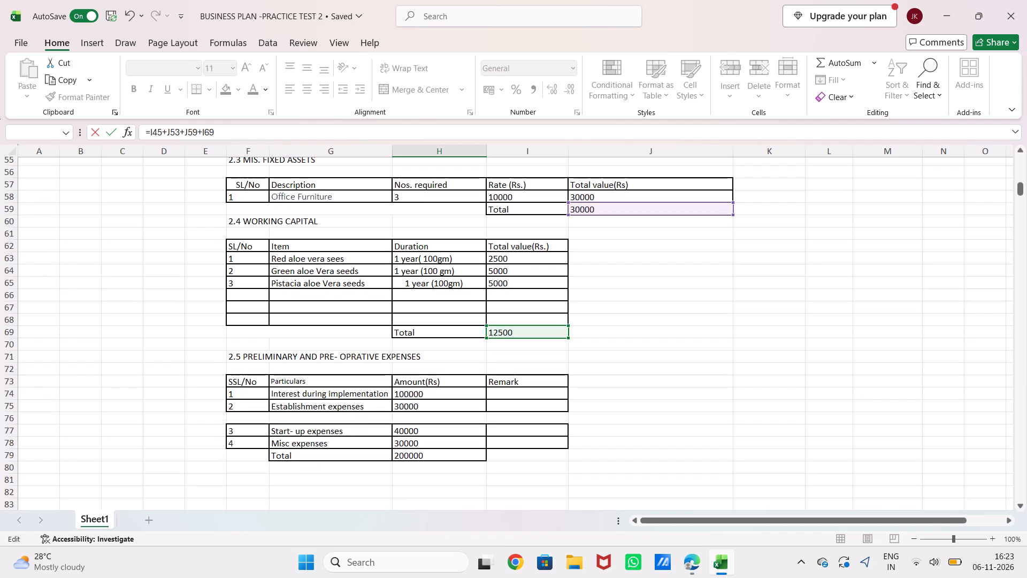
pyautogui.click(424, 452)
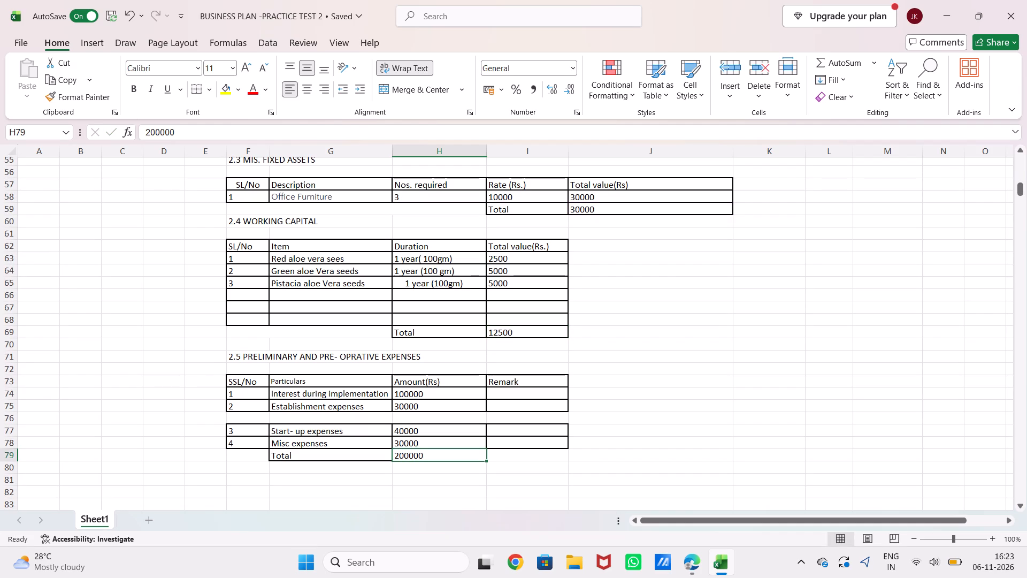
# Clear the check formula from cell H12 in the 2.6 TOTAL COST OF THE PROJECT table.
pyautogui.click(425, 456)
pyautogui.scroll(3, 459, 314)
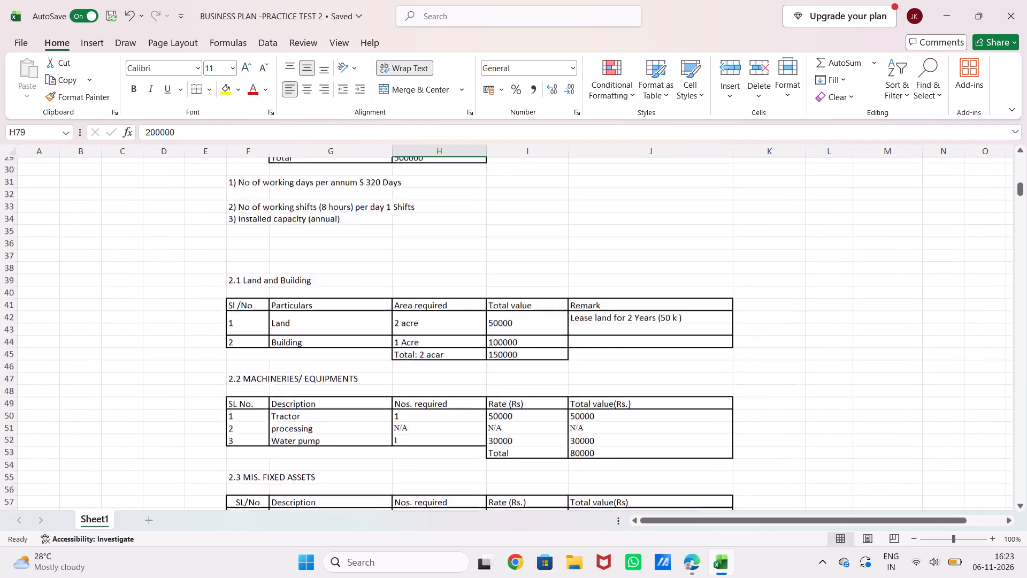
pyautogui.scroll(3, 459, 314)
pyautogui.click(443, 195)
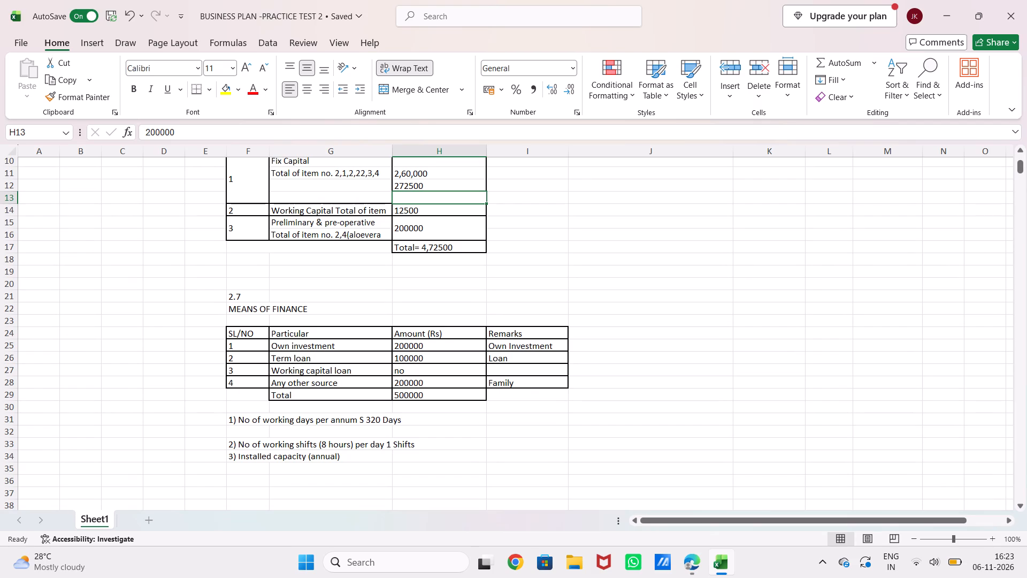
pyautogui.click(435, 184)
pyautogui.press('BackSpace')
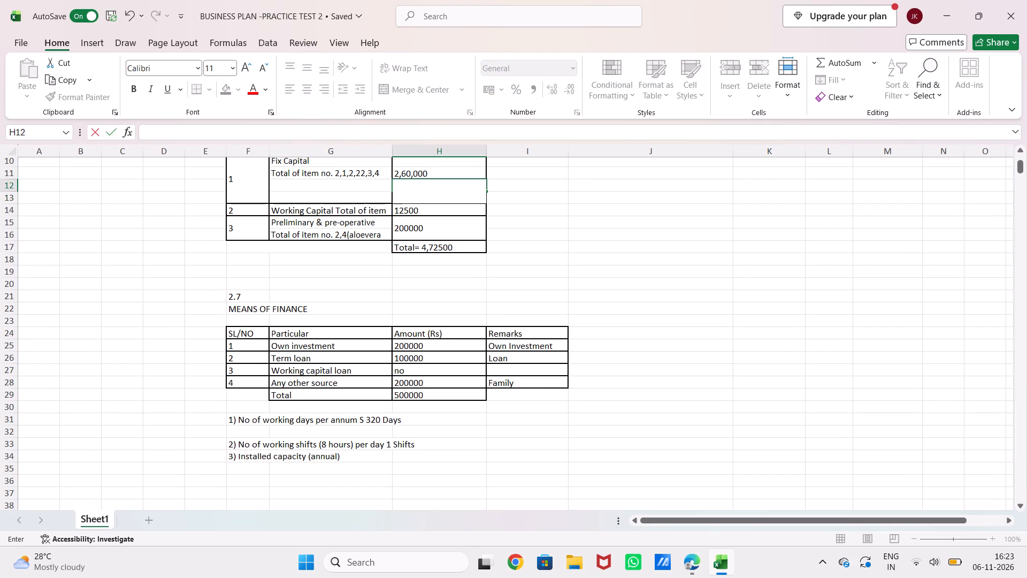
pyautogui.scroll(-2, 435, 184)
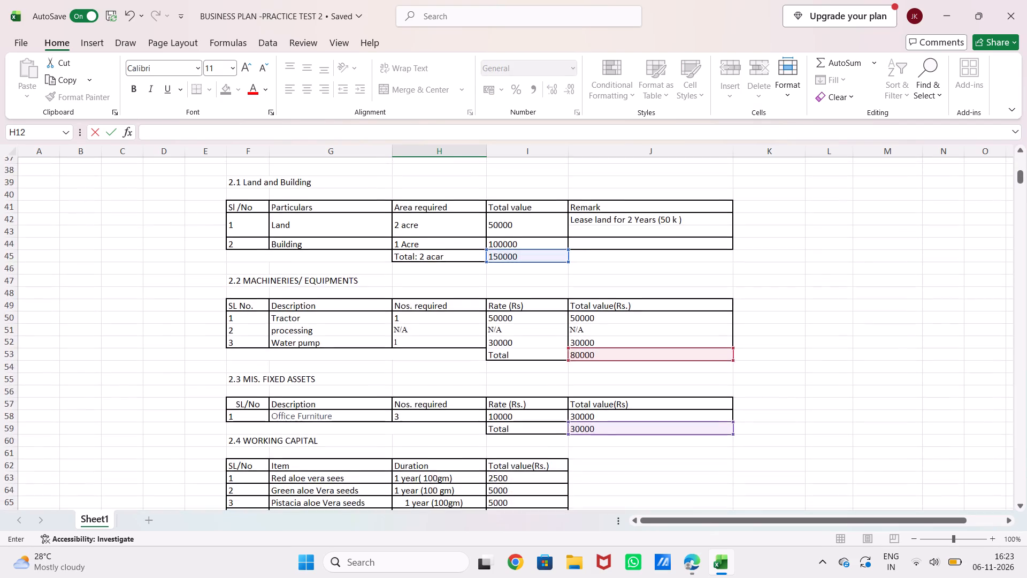
pyautogui.scroll(-2, 435, 184)
pyautogui.click(783, 307)
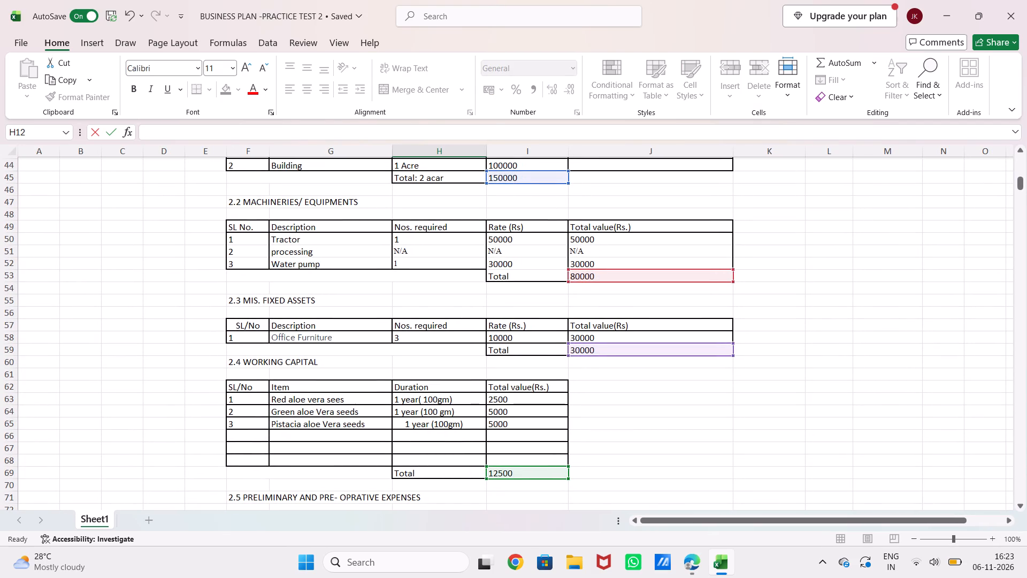
# Review the plan's cost, revenue and expense tables through to the year-one figures in 6.0 PROFITABILITY PROJECTIONS.
pyautogui.scroll(-2, 745, 288)
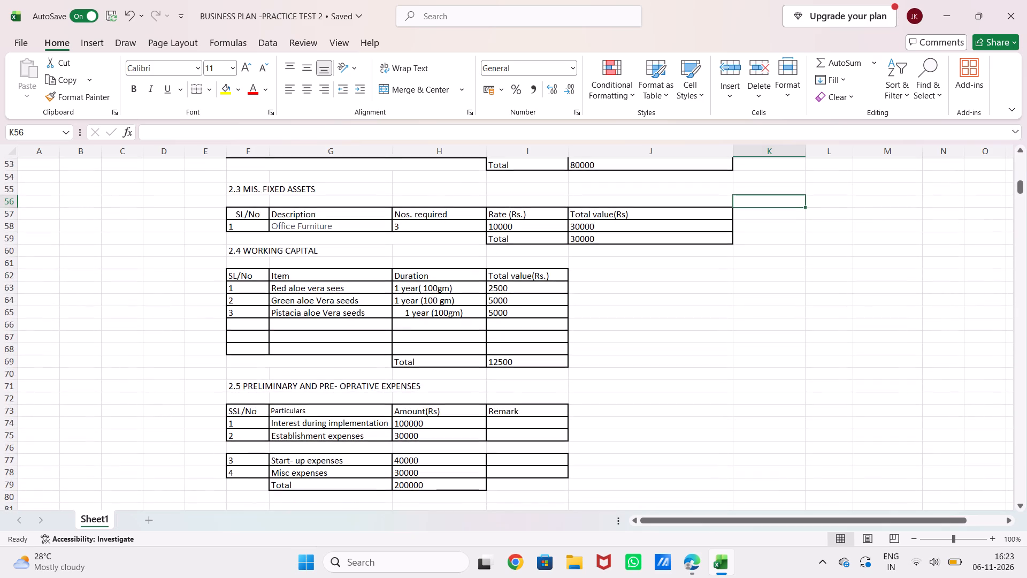
pyautogui.scroll(-2, 745, 288)
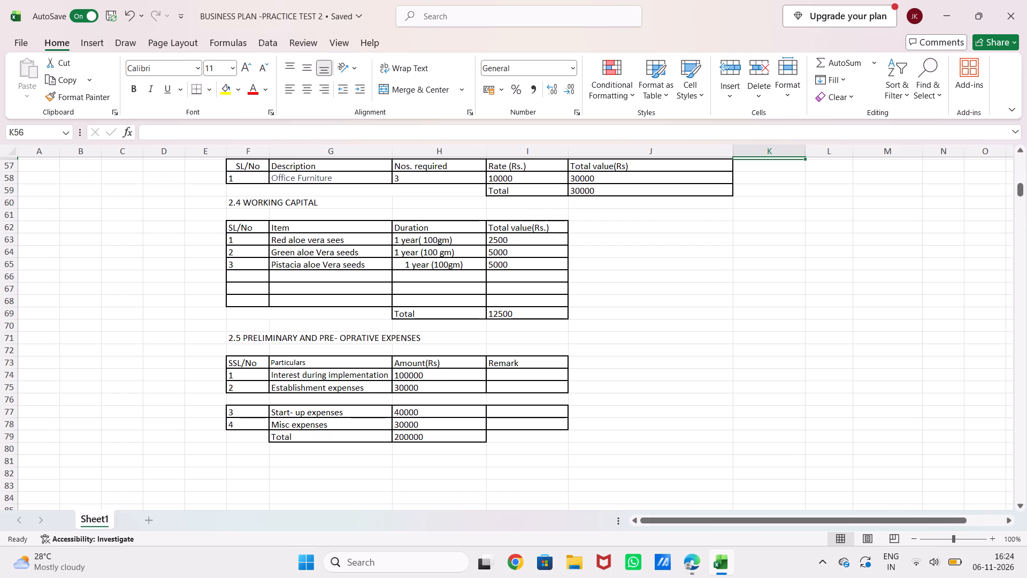
pyautogui.scroll(5, 553, 324)
pyautogui.scroll(-1, 553, 324)
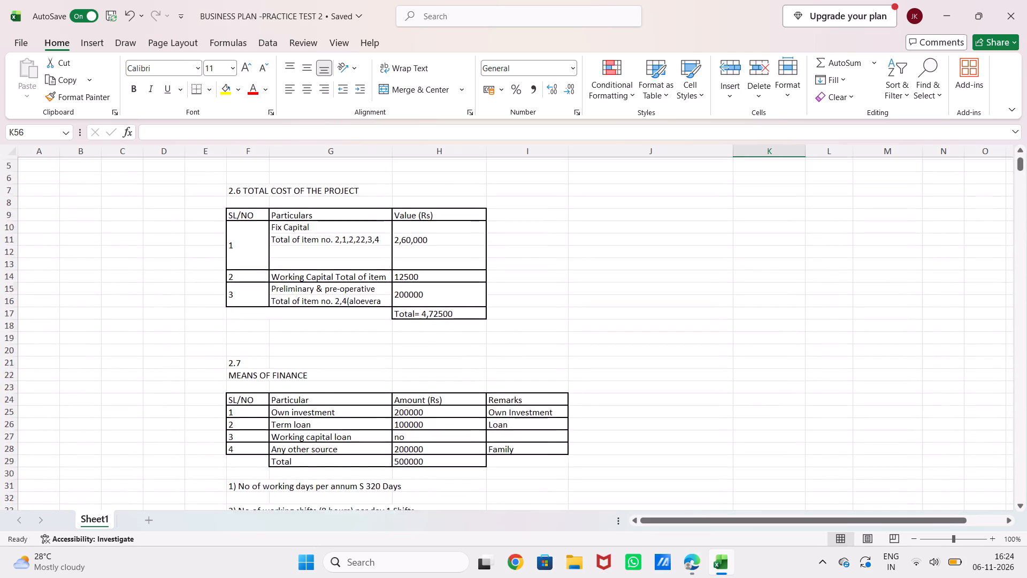
pyautogui.scroll(-6, 553, 324)
pyautogui.scroll(1, 553, 324)
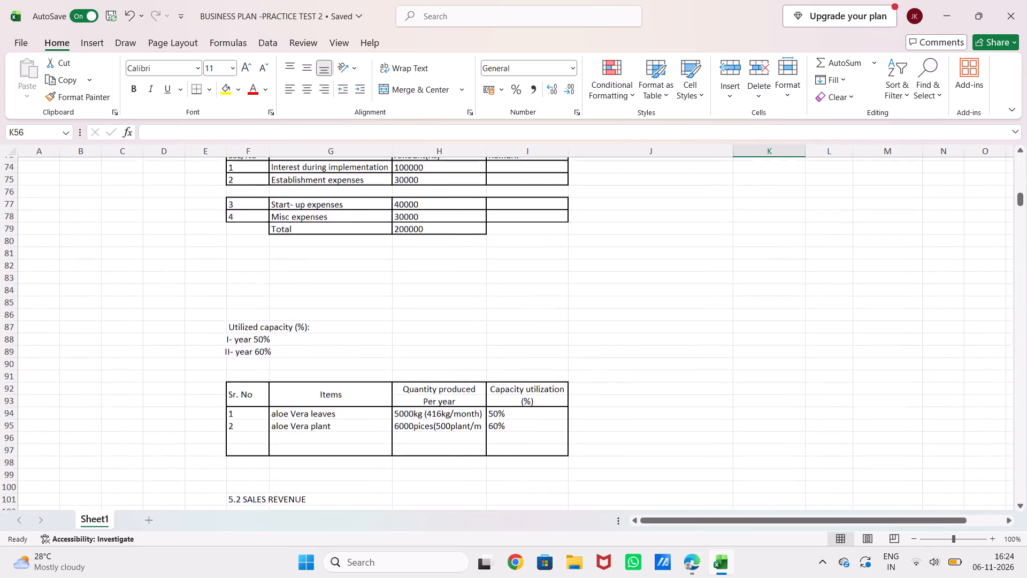
pyautogui.scroll(2, 553, 324)
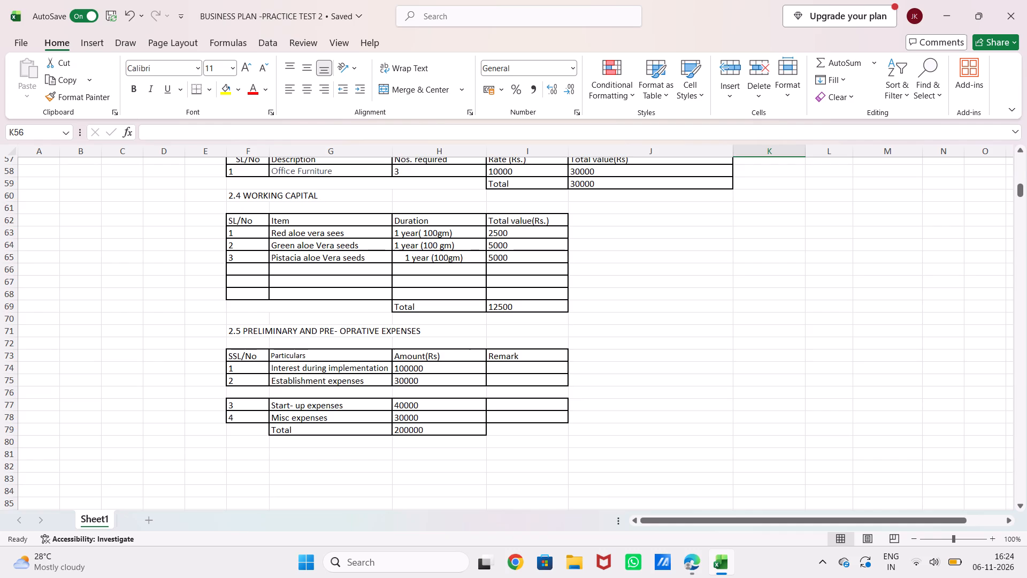
pyautogui.scroll(-7, 553, 324)
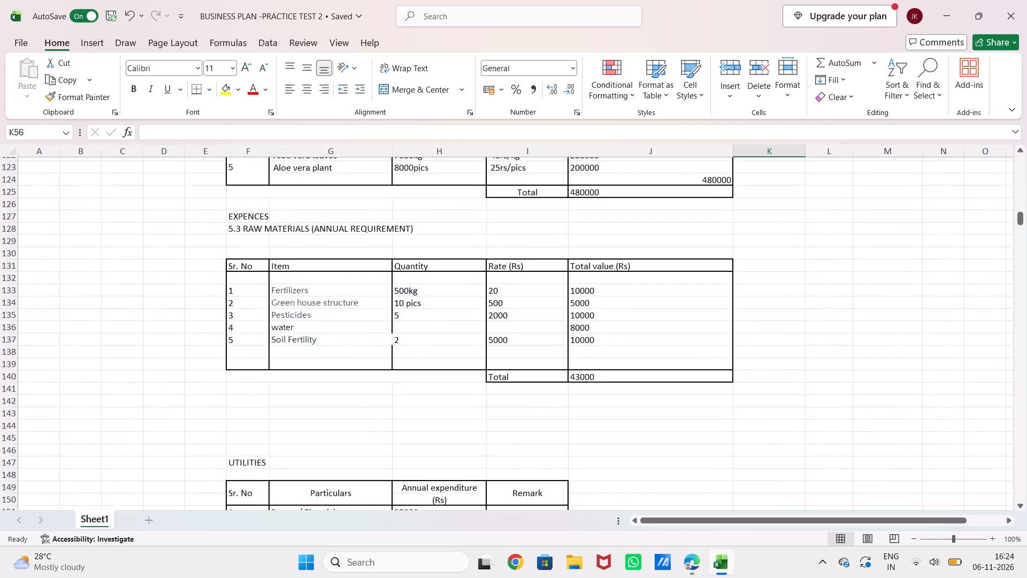
pyautogui.scroll(-8, 553, 324)
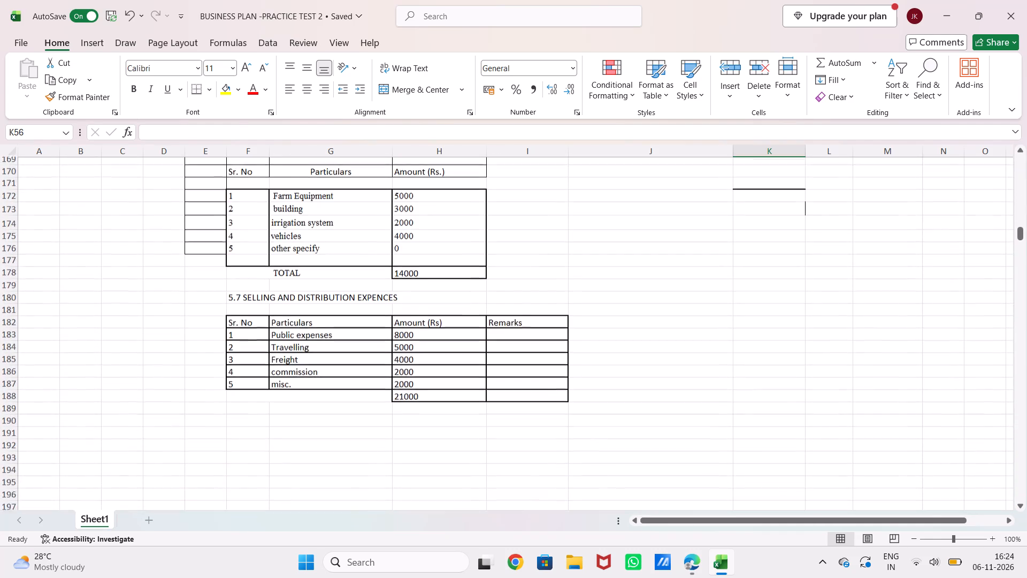
pyautogui.scroll(-6, 553, 324)
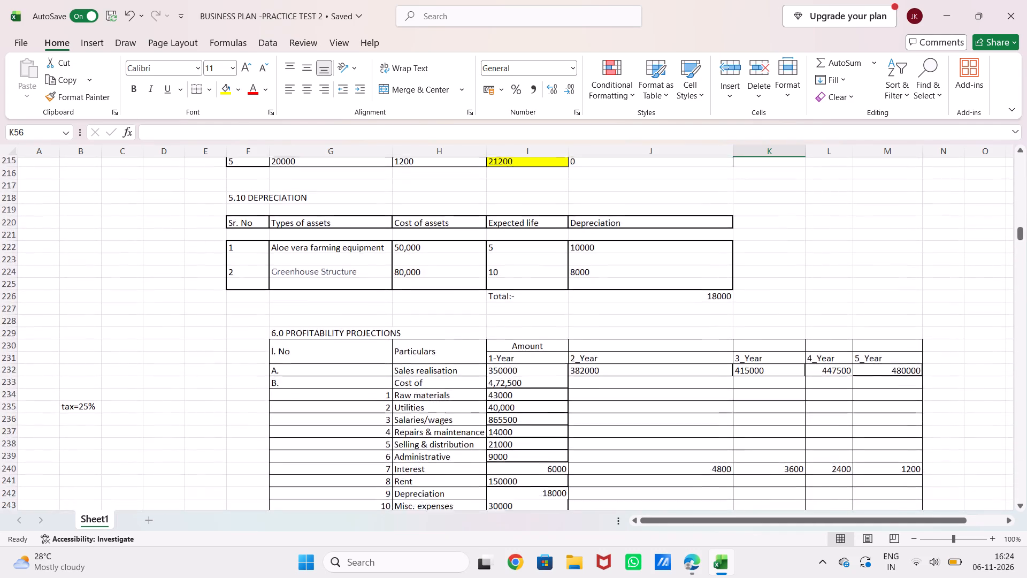
pyautogui.scroll(-3, 553, 324)
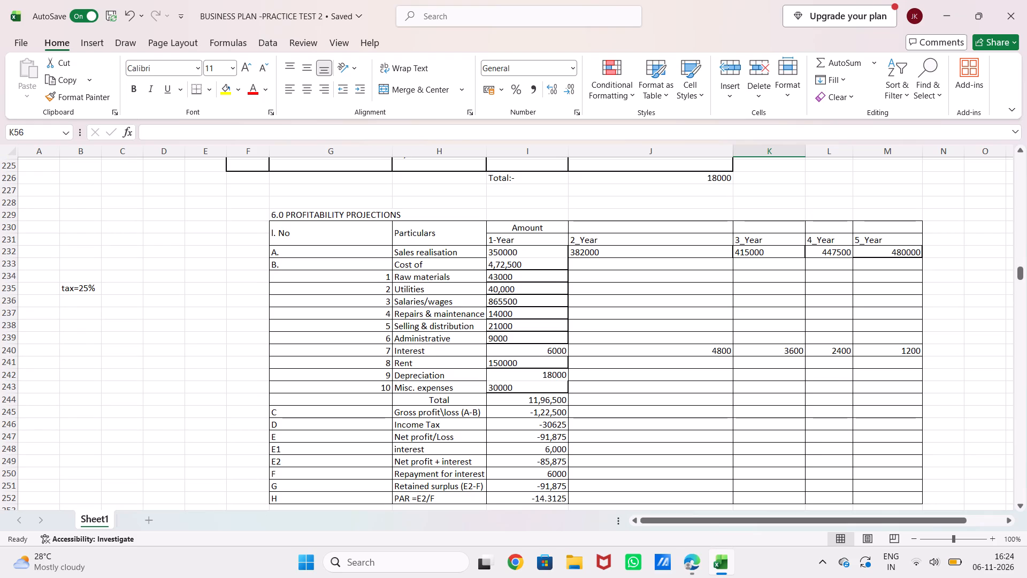
pyautogui.scroll(-1, 579, 300)
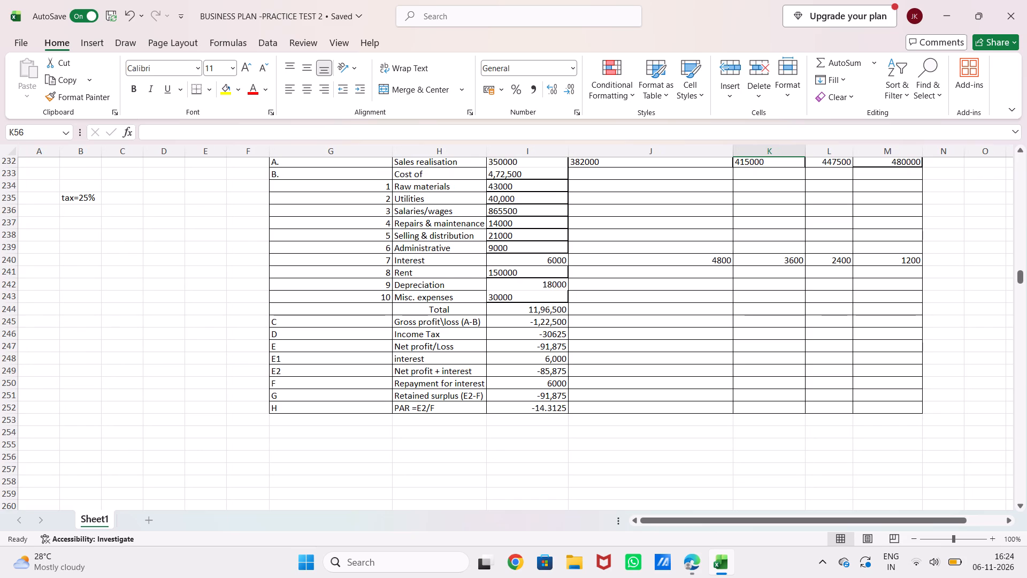
# Compare the 2.6 TOTAL COST OF THE PROJECT table with the supporting tables 2.1 to 2.5.
pyautogui.scroll(10, 579, 300)
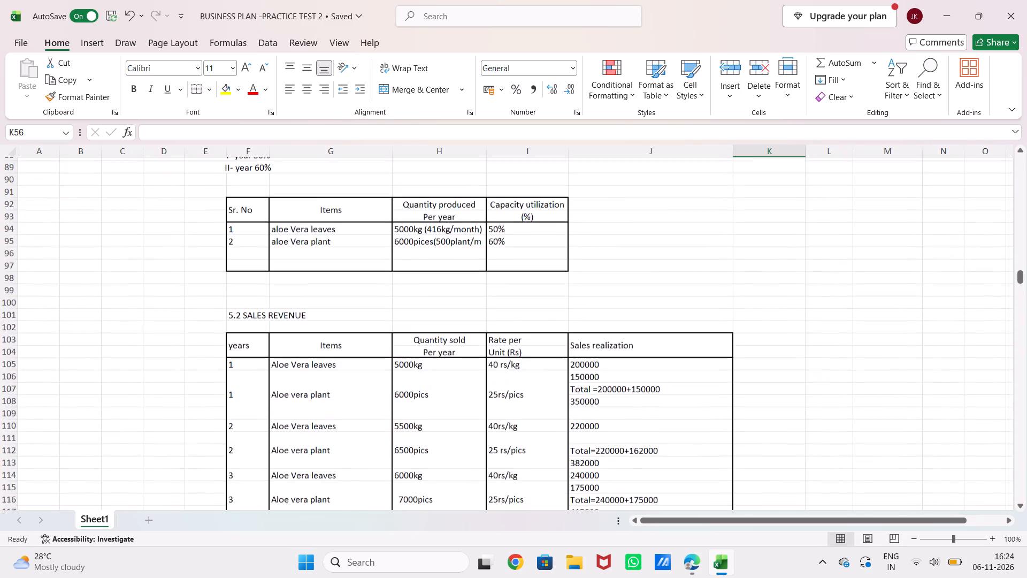
pyautogui.scroll(13, 579, 300)
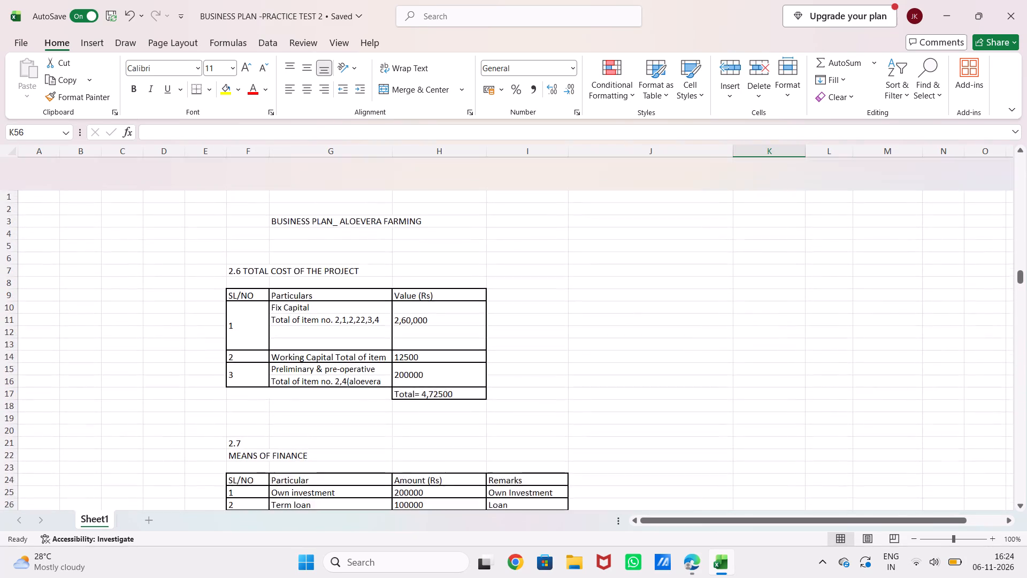
pyautogui.scroll(-5, 579, 300)
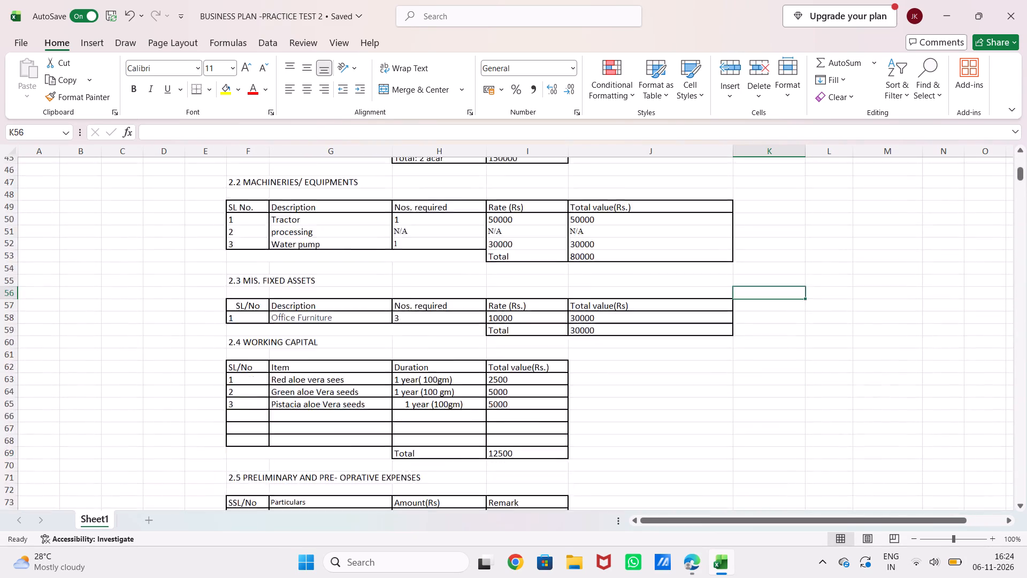
pyautogui.scroll(-4, 579, 300)
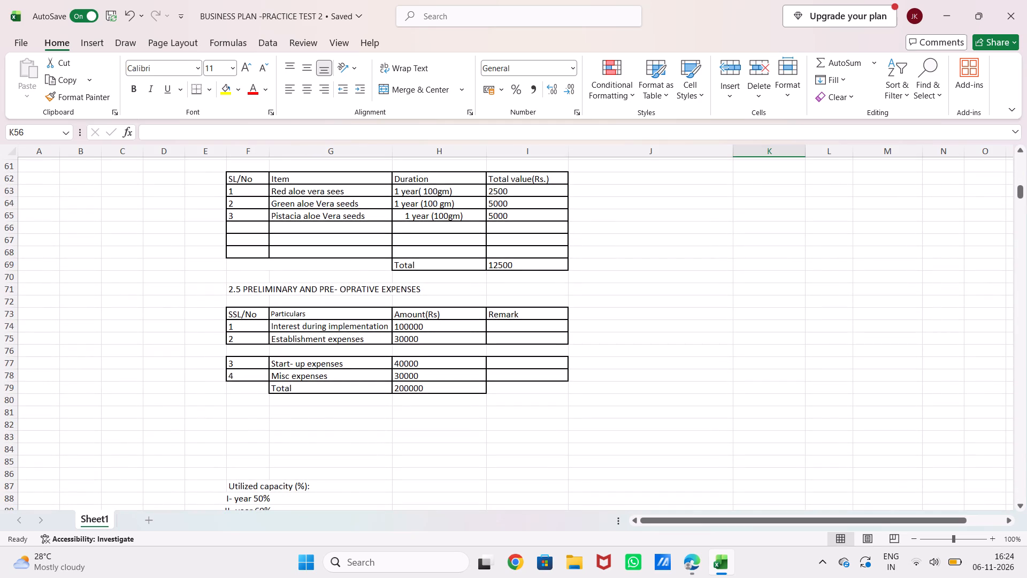
pyautogui.scroll(3, 579, 300)
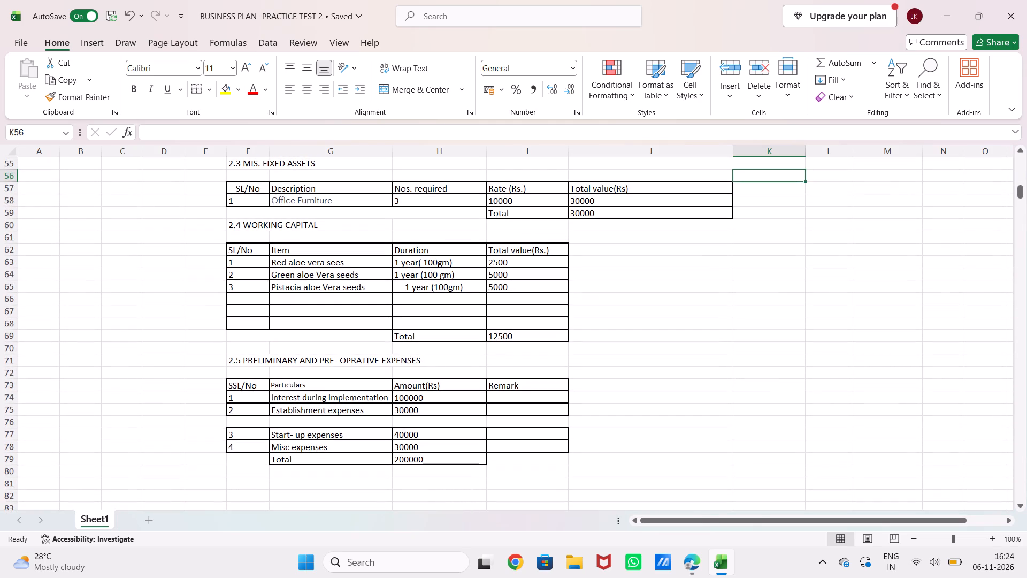
pyautogui.scroll(1, 579, 300)
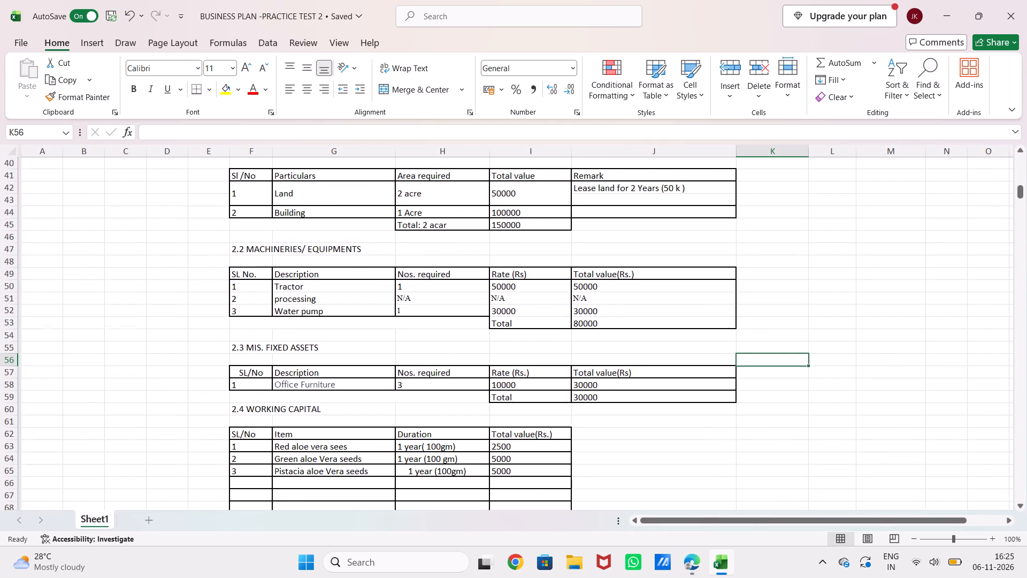
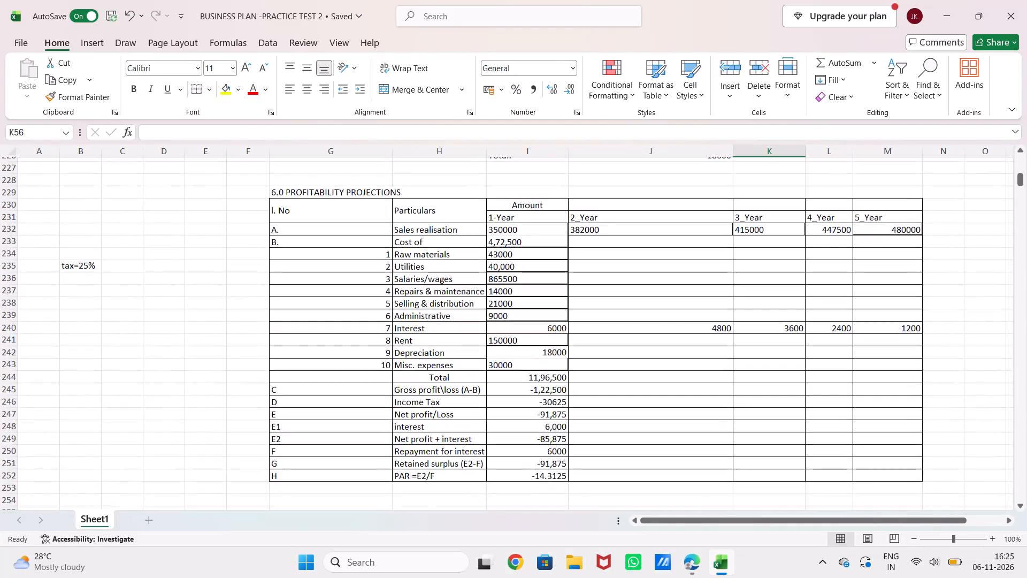
# Copy the first-year Cost of amount 4,72,500 across to years 2 through 5 in the 6.0 PROFITABILITY PROJECTIONS table.
pyautogui.click(600, 247)
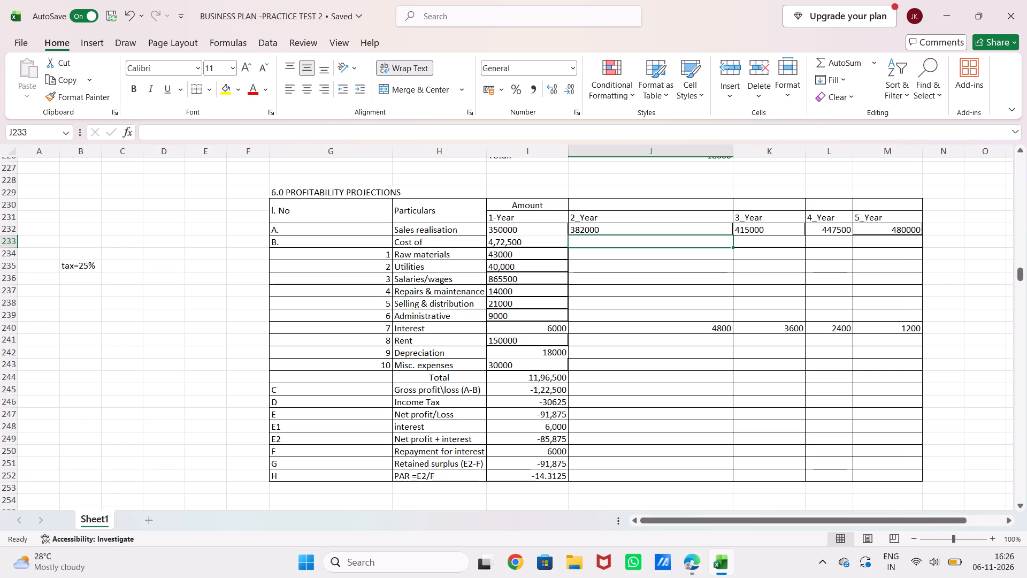
pyautogui.click(608, 244)
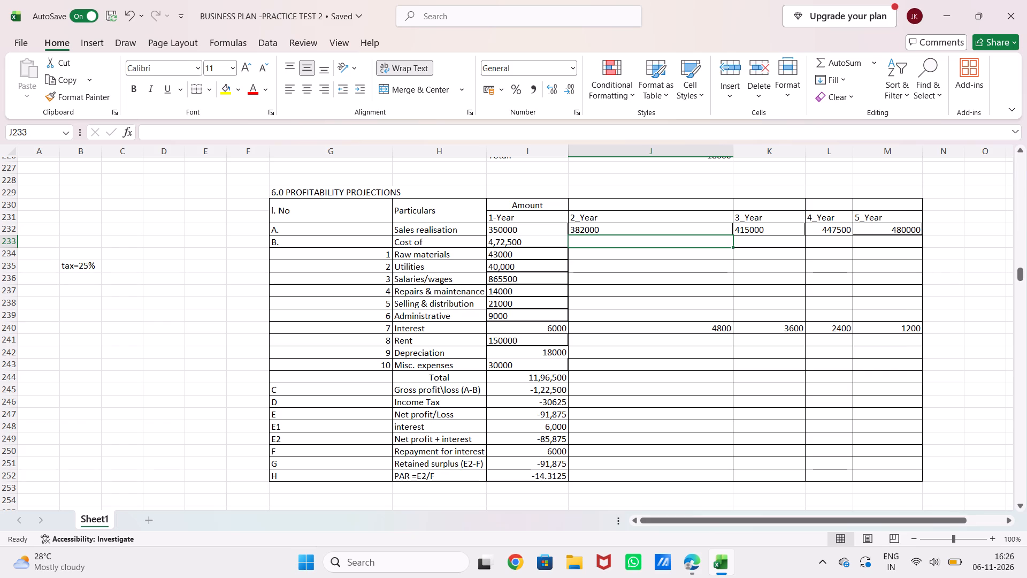
pyautogui.click(548, 242)
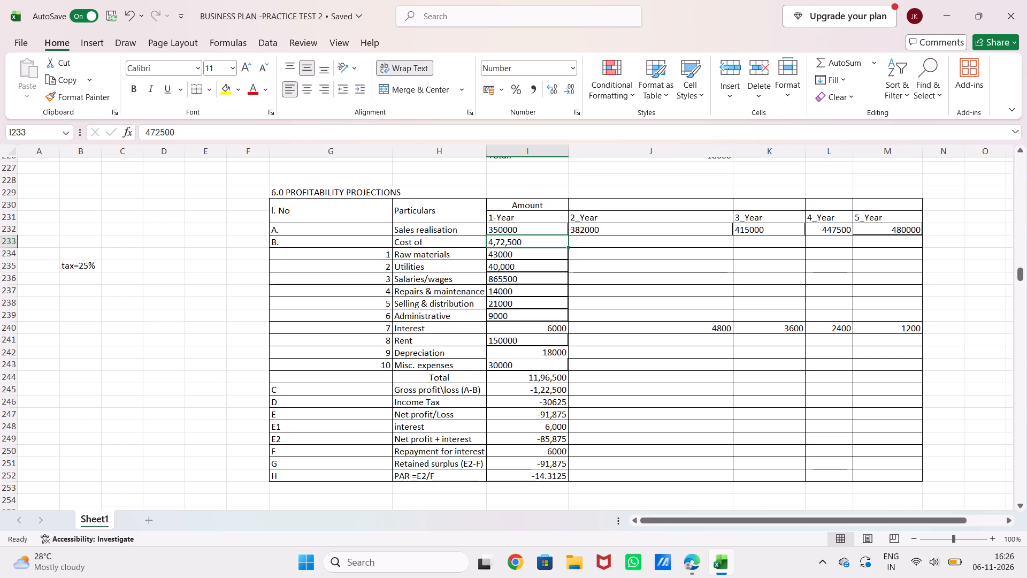
pyautogui.hotkey('ctrl', 'c')
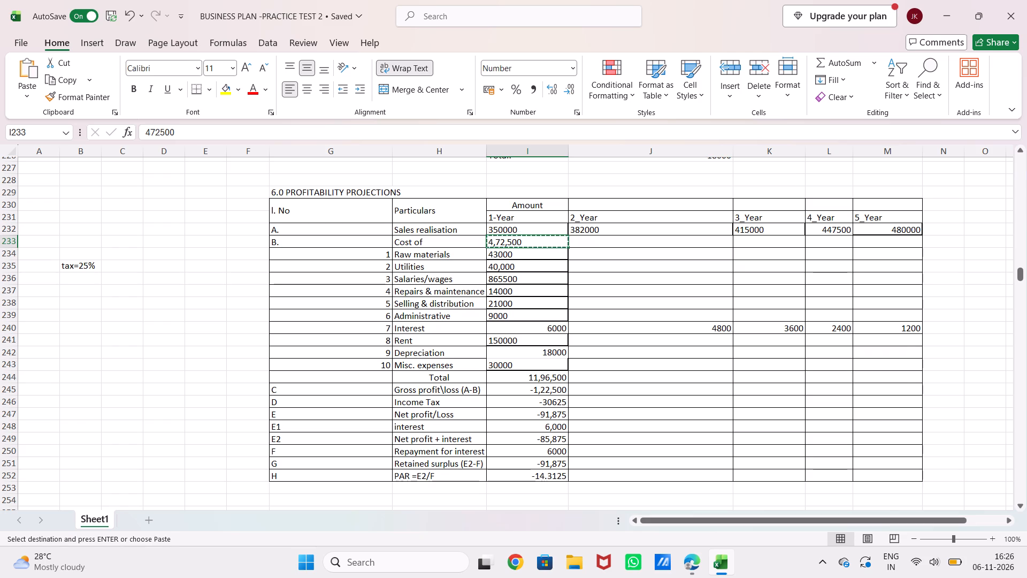
pyautogui.click(593, 245)
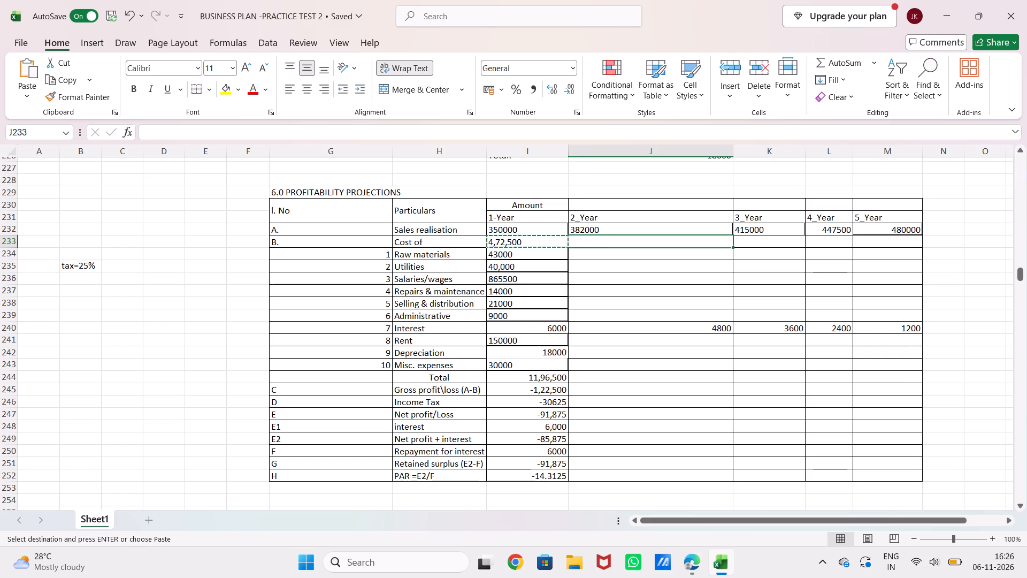
pyautogui.hotkey('ctrl', 'v')
pyautogui.click(765, 246)
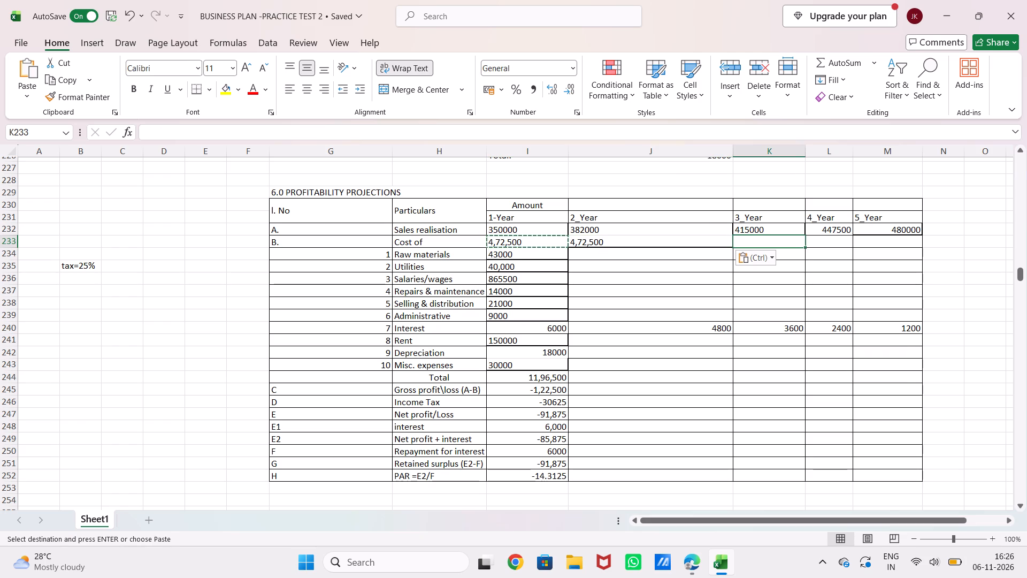
pyautogui.hotkey('ctrl', 'v')
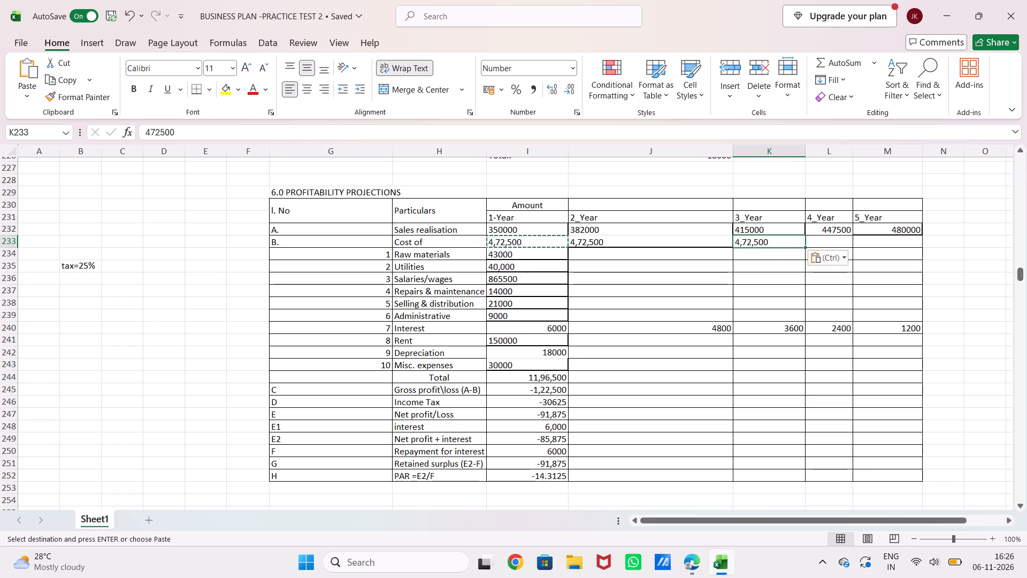
pyautogui.click(836, 239)
pyautogui.hotkey('ctrl', 'v')
pyautogui.click(878, 241)
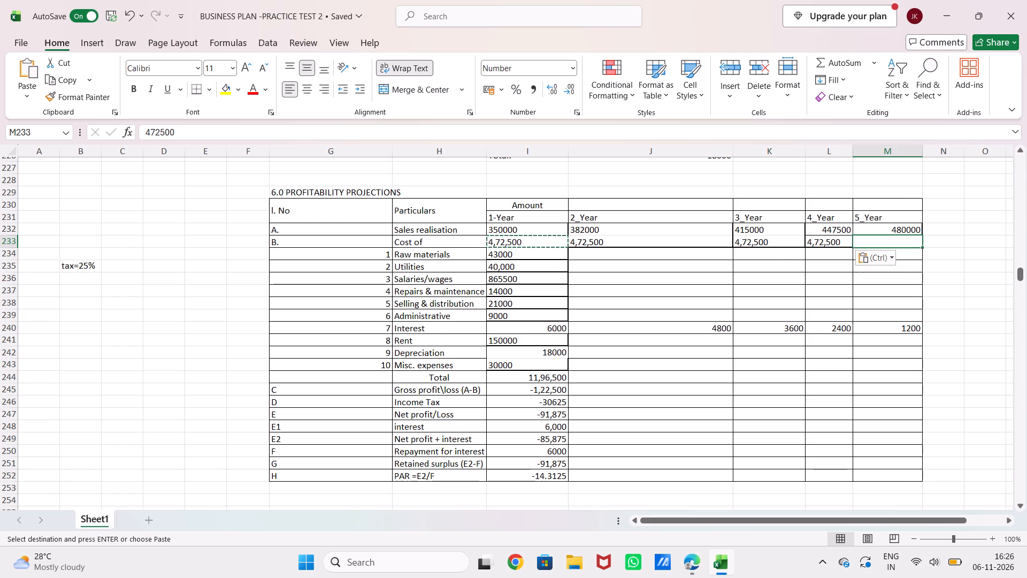
pyautogui.hotkey('ctrl', 'v')
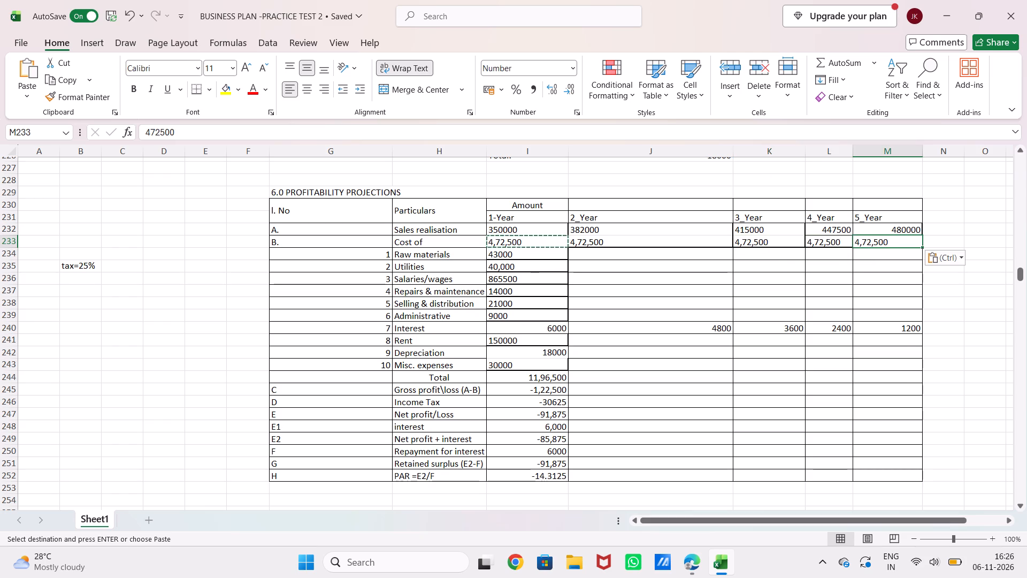
pyautogui.click(665, 251)
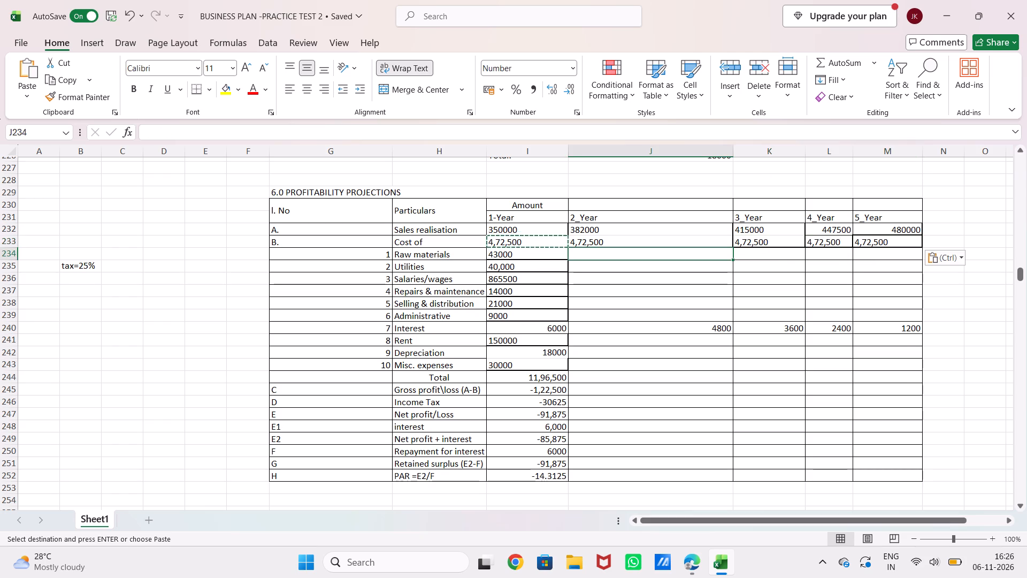
pyautogui.press('Escape')
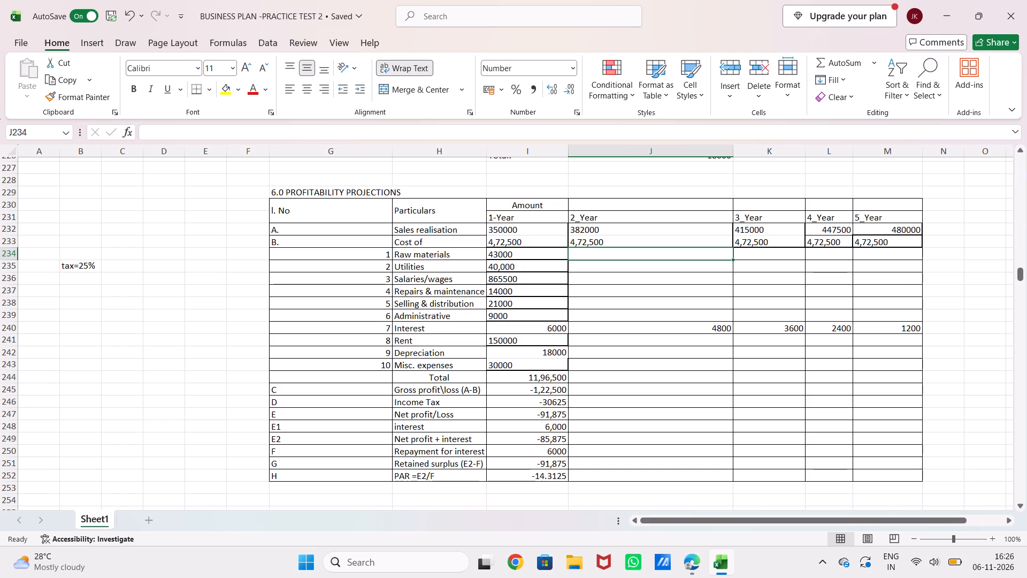
# Review the 5.2 SALES REVENUE table and the expense tables that feed the raw materials row of the profitability projections.
pyautogui.scroll(5, 619, 293)
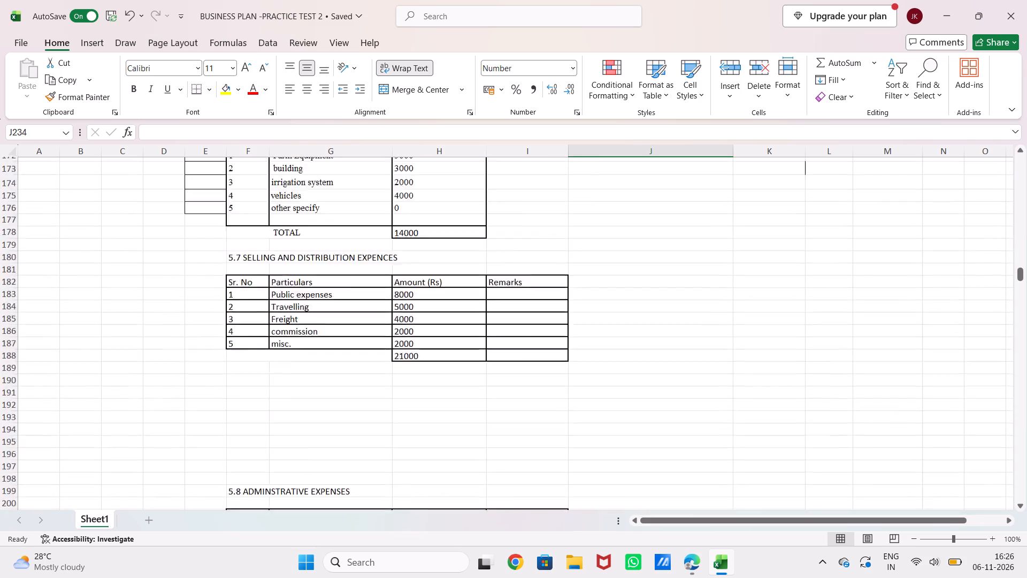
pyautogui.scroll(8, 619, 293)
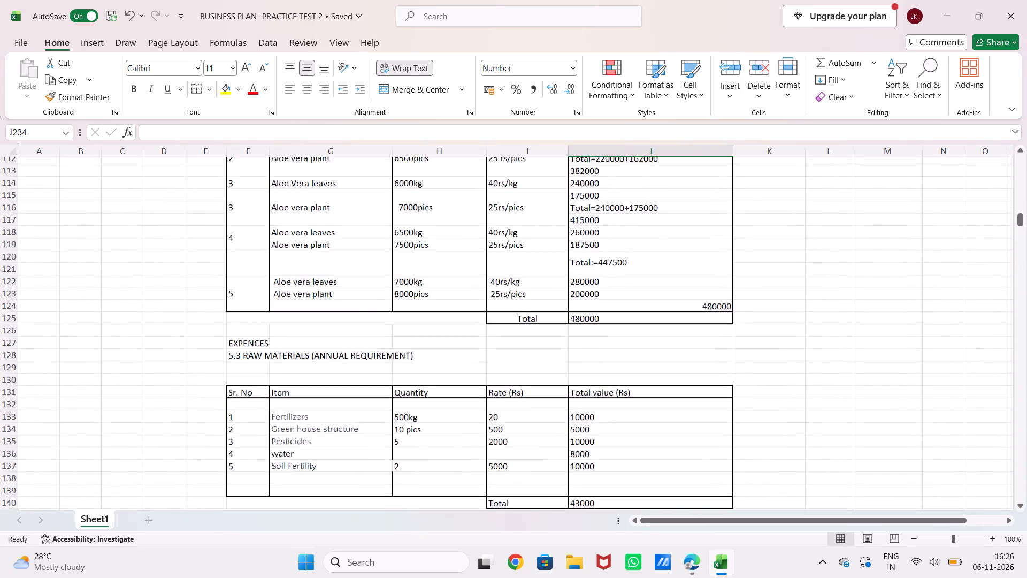
pyautogui.scroll(3, 619, 293)
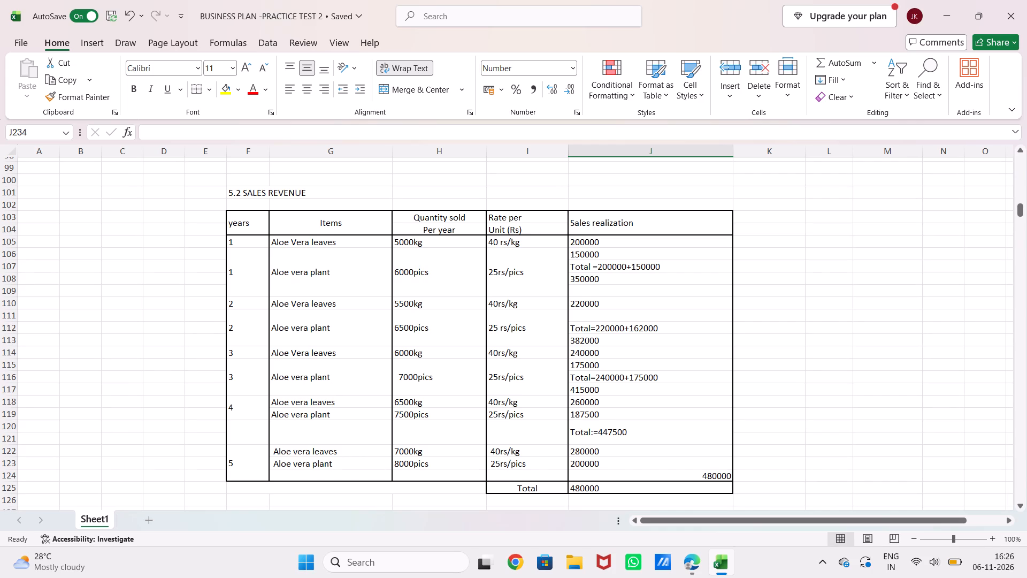
pyautogui.scroll(-2, 619, 293)
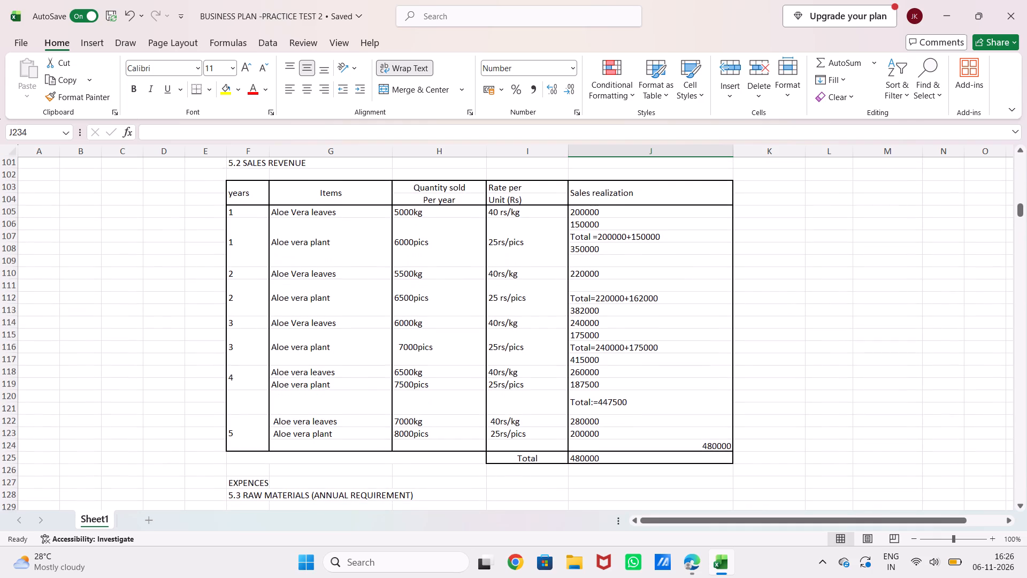
pyautogui.scroll(-7, 619, 293)
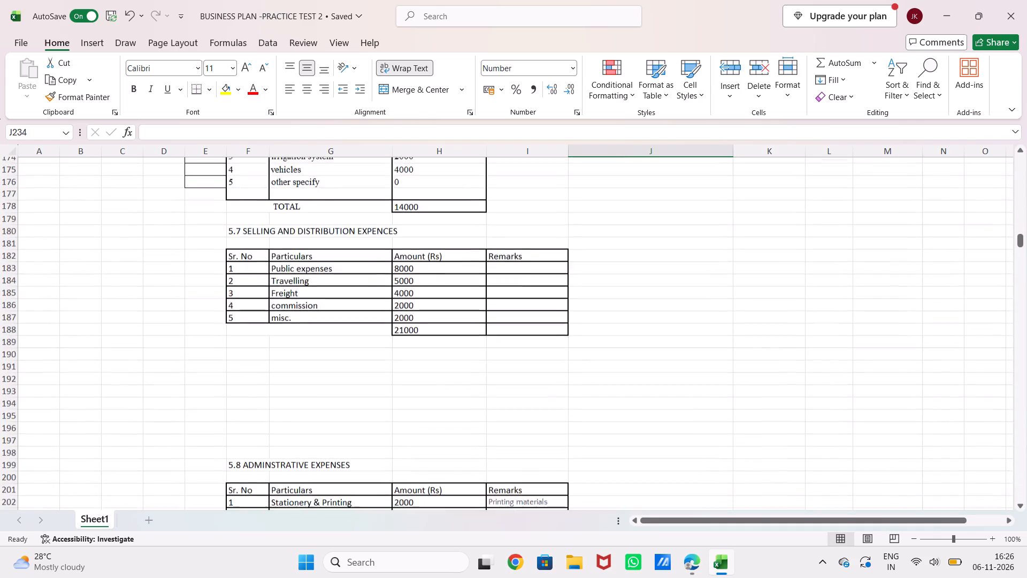
pyautogui.scroll(-7, 619, 293)
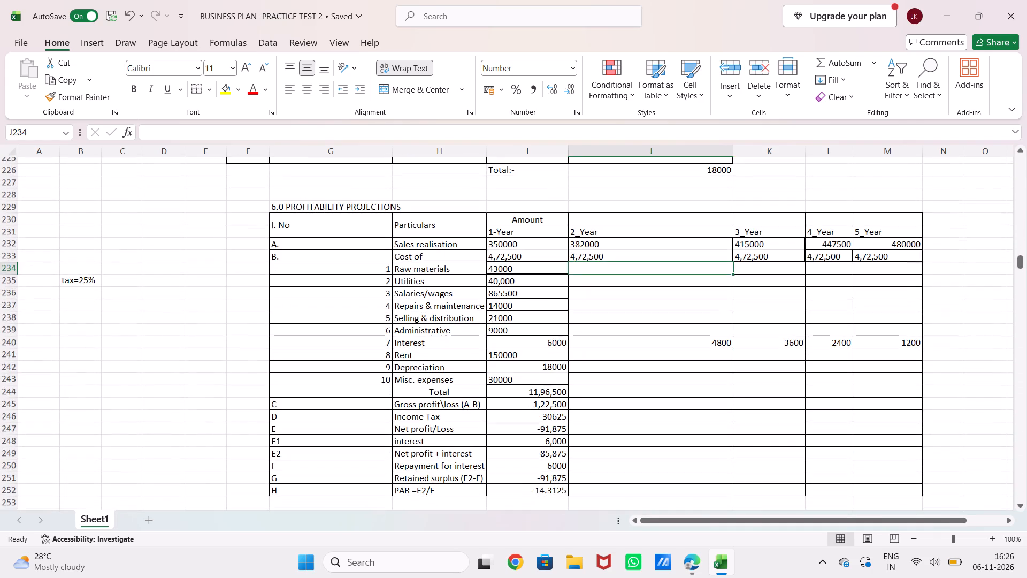
pyautogui.scroll(-1, 619, 293)
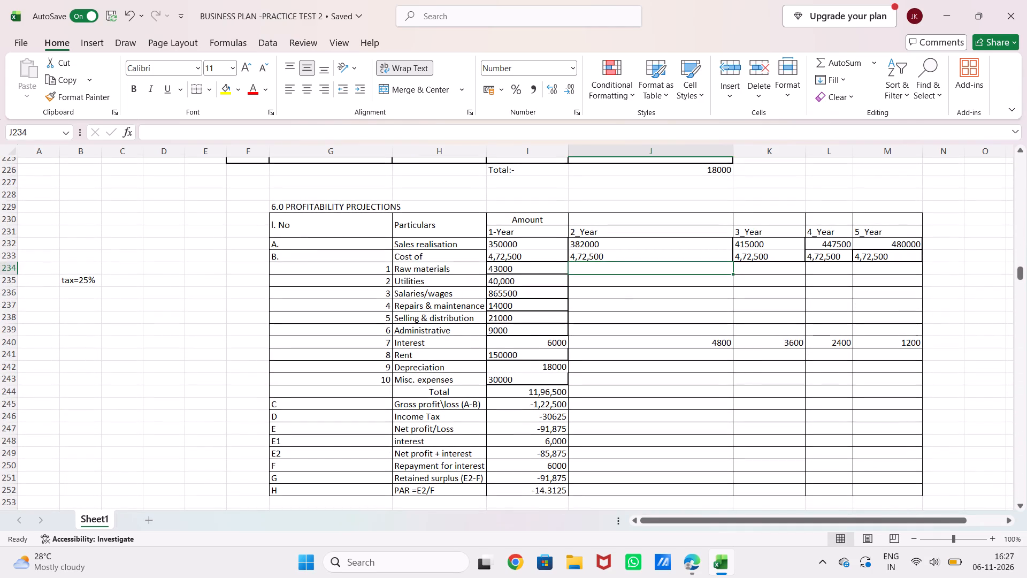
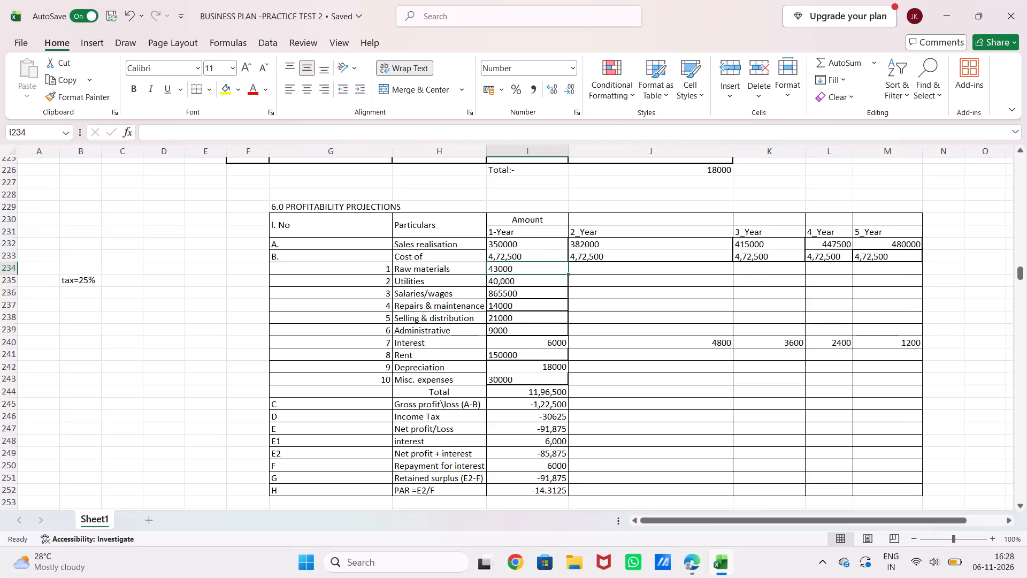
# Copy the first-year Raw materials amount 43000 into years 2 through 5 of the 6.0 PROFITABILITY PROJECTIONS table.
pyautogui.hotkey('ctrl', 'c')
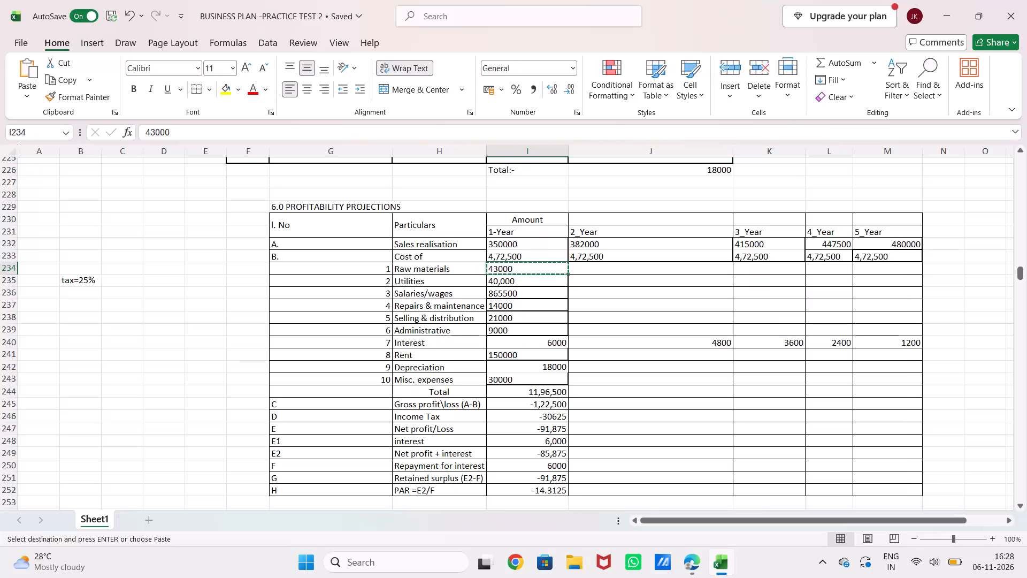
pyautogui.press('Right')
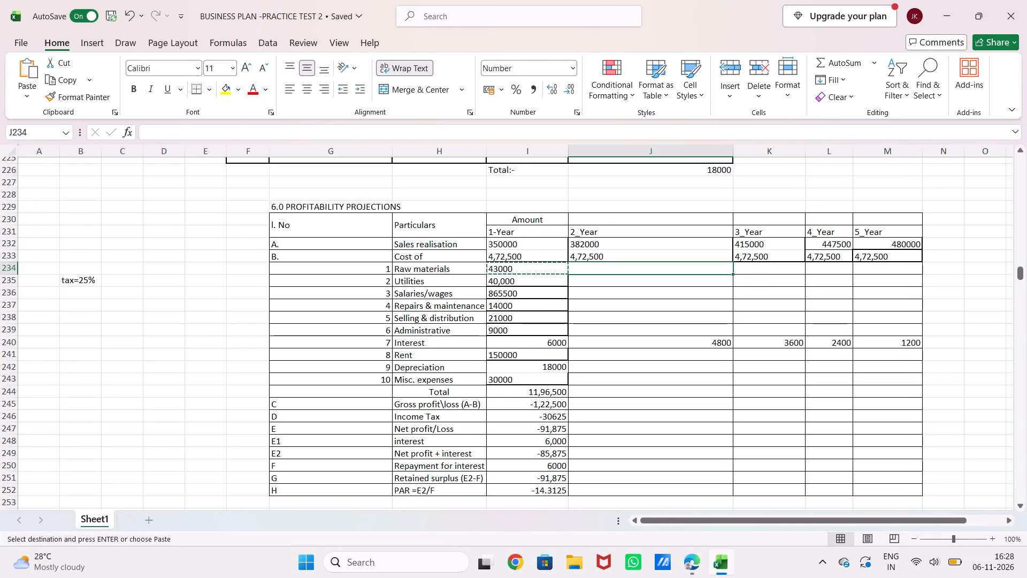
pyautogui.hotkey('ctrl', 'v')
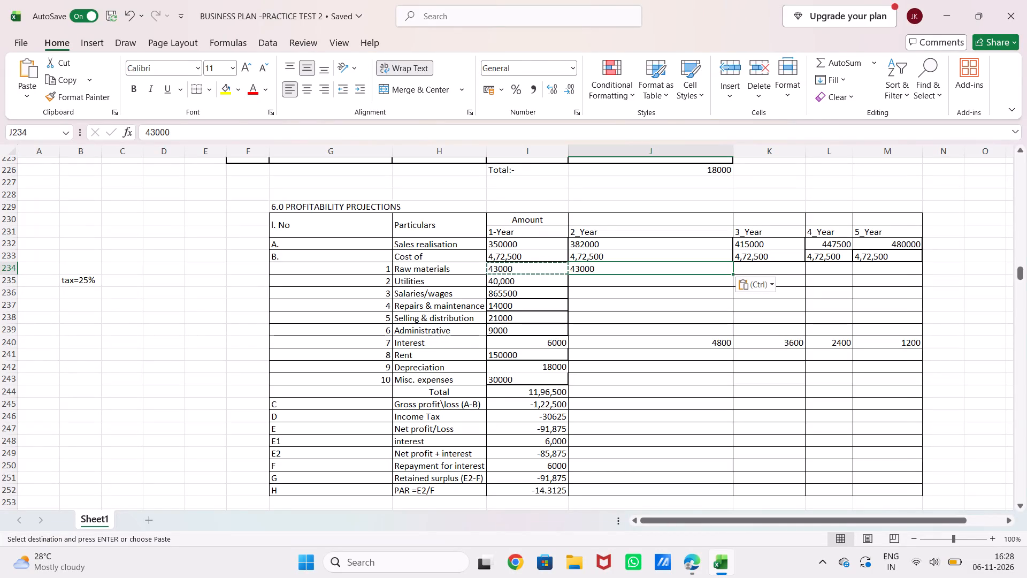
pyautogui.press('Right')
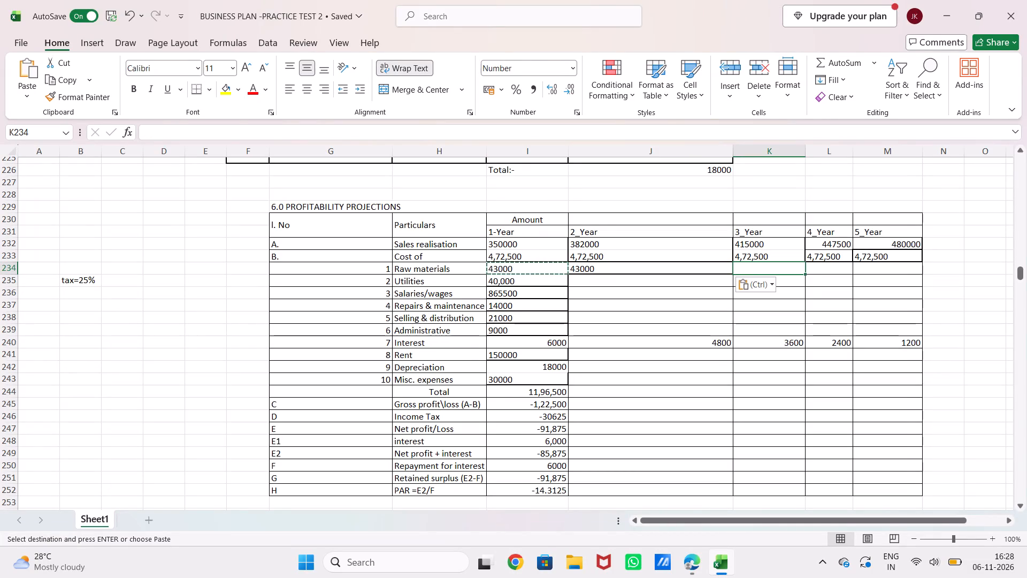
pyautogui.hotkey('ctrl', 'v')
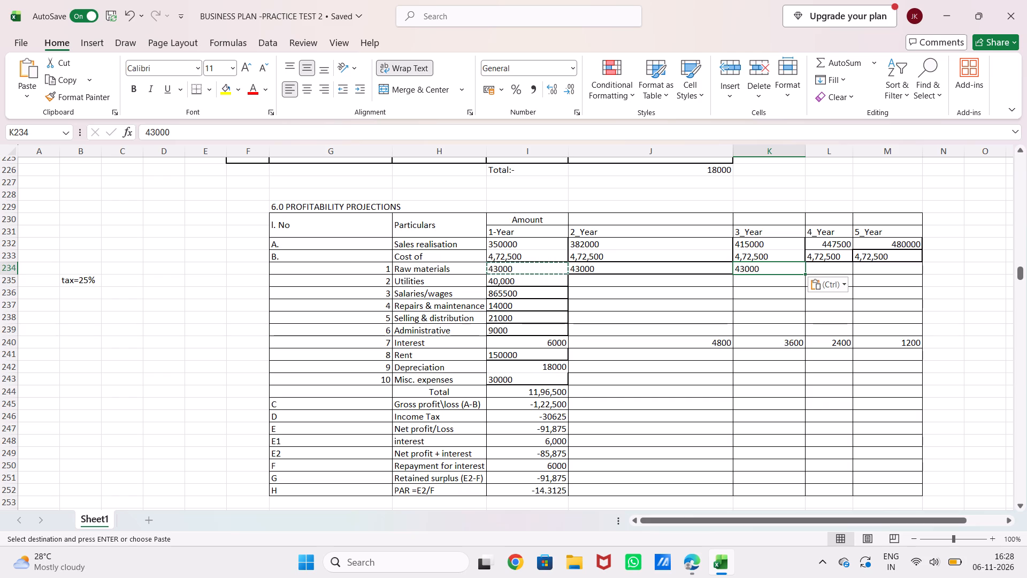
pyautogui.press('Right')
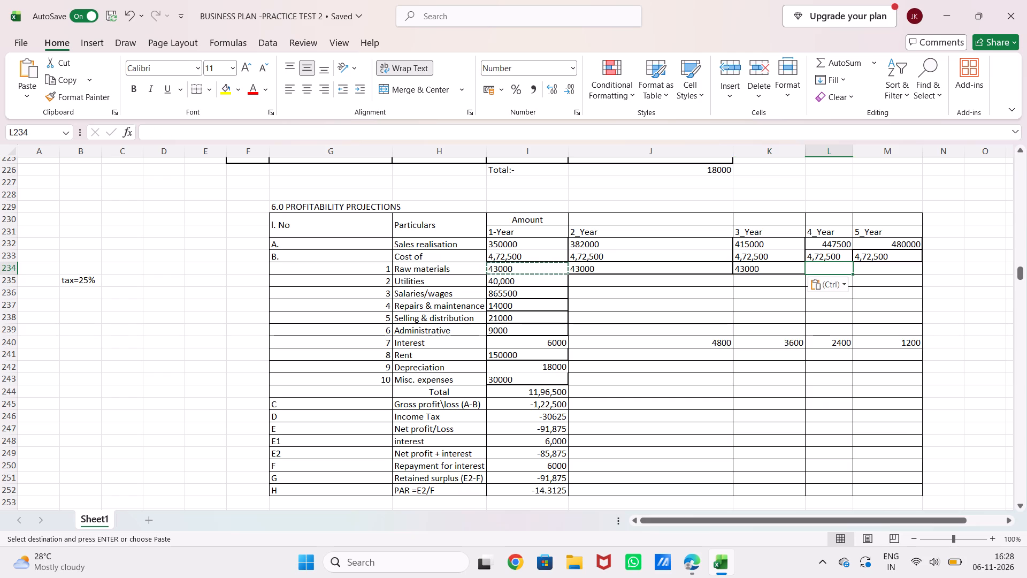
pyautogui.hotkey('ctrl', 'v')
pyautogui.press('Right')
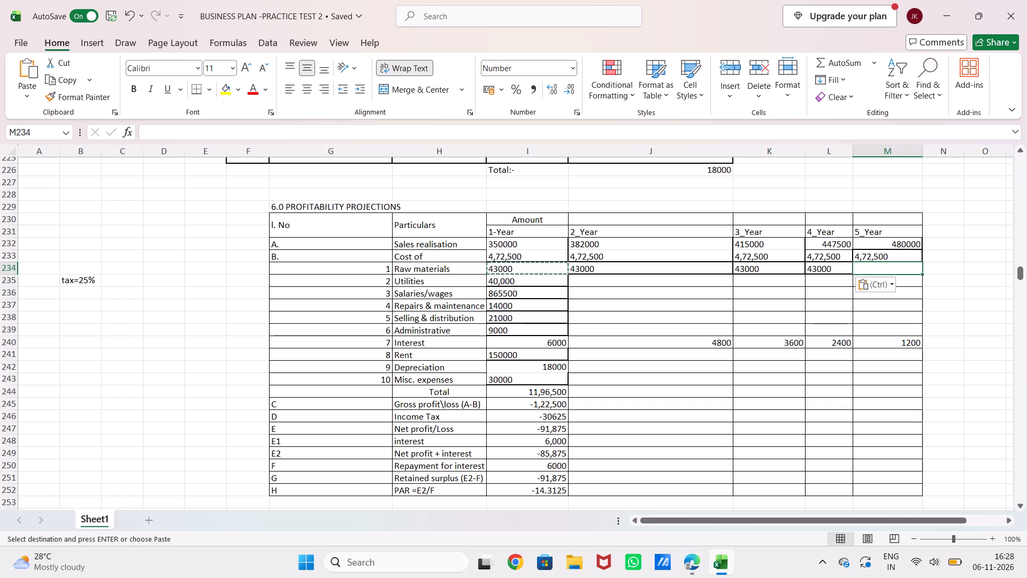
pyautogui.hotkey('ctrl', 'v')
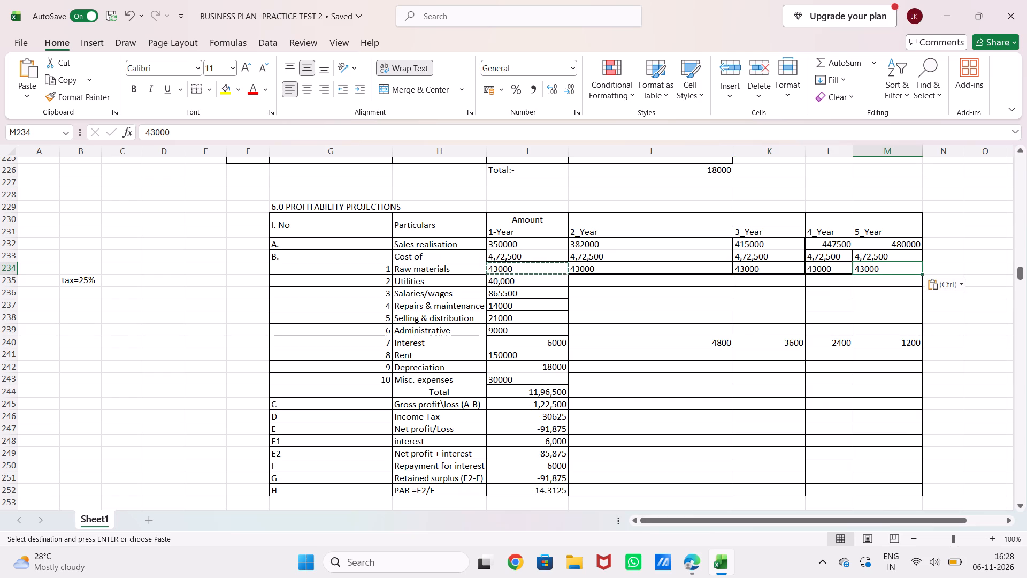
pyautogui.click(548, 280)
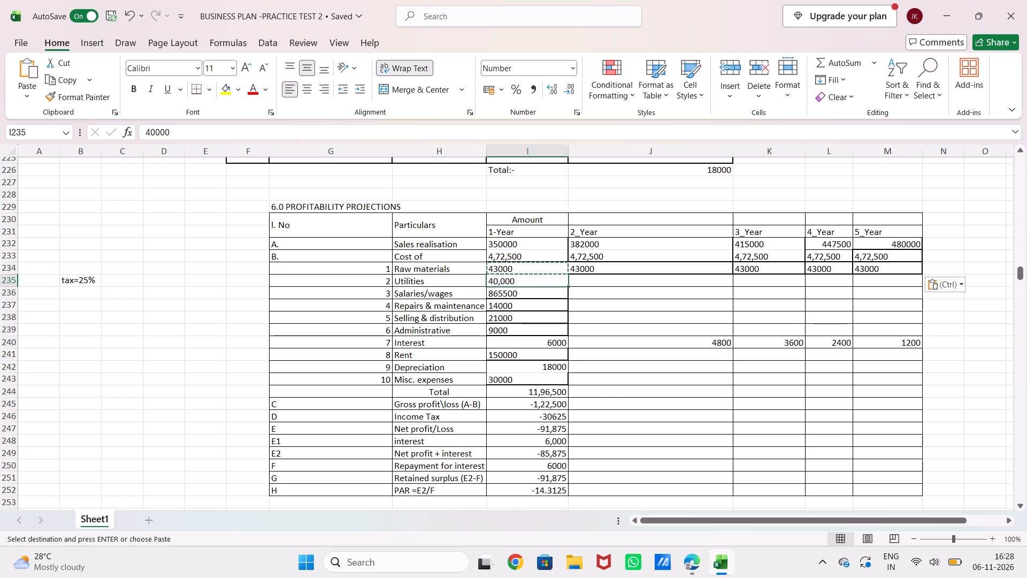
pyautogui.click(101, 208)
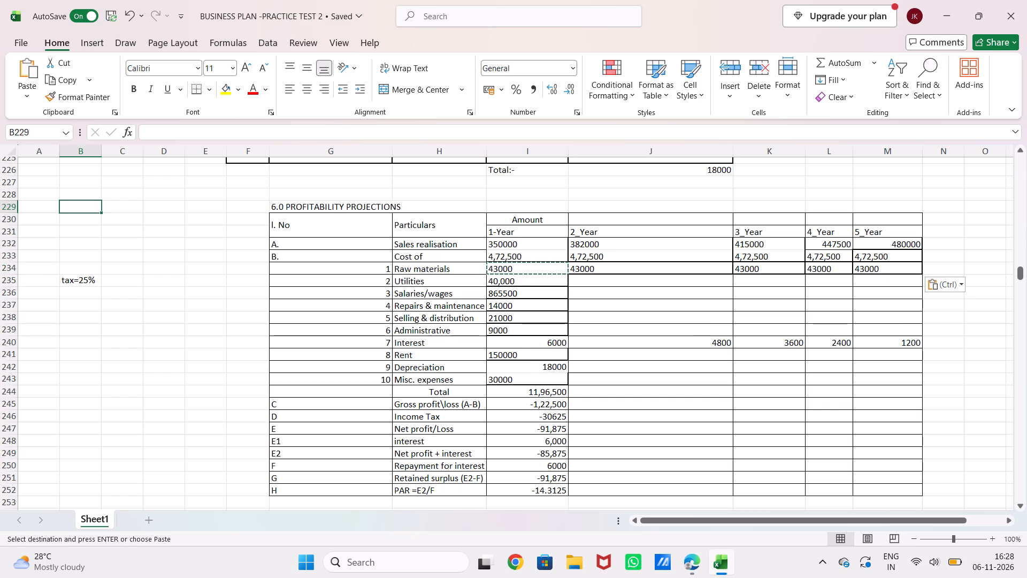
pyautogui.press('Escape')
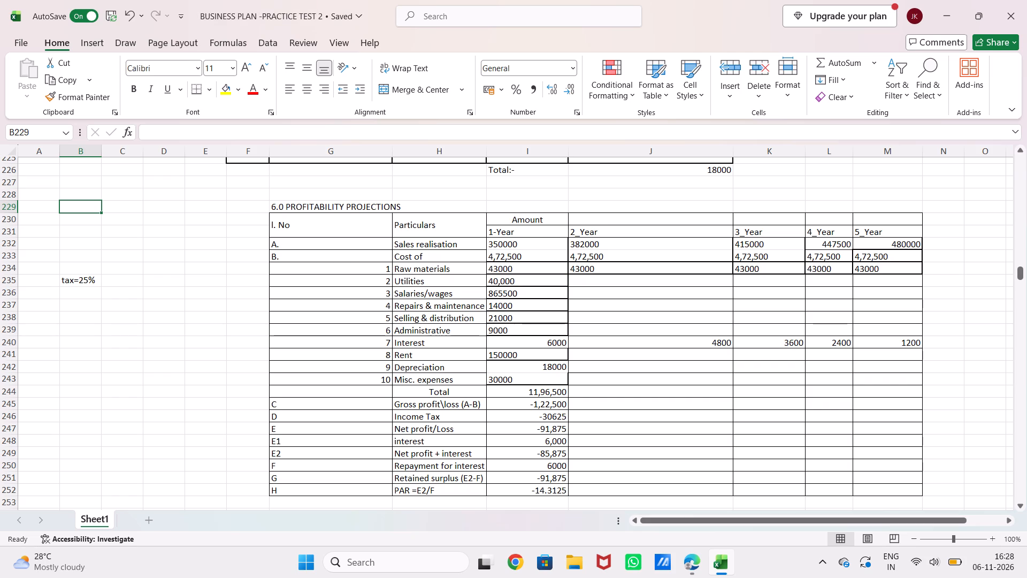
# Fill the first-year Utilities amount 40,000 across years 2 through 5 of the profitability projections.
pyautogui.click(562, 285)
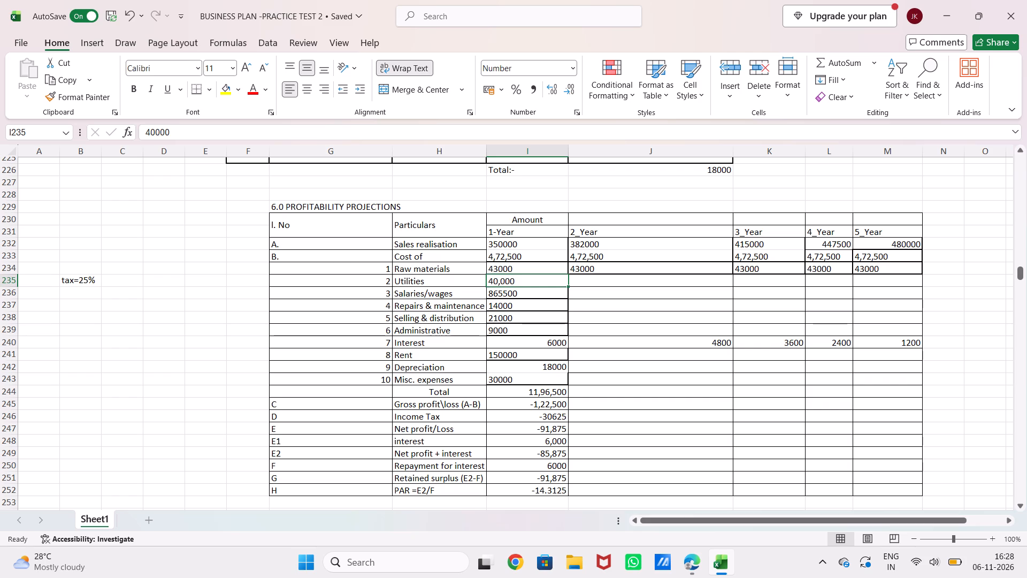
pyautogui.click(569, 286)
pyautogui.moveTo(569, 286); pyautogui.dragTo(688, 284)
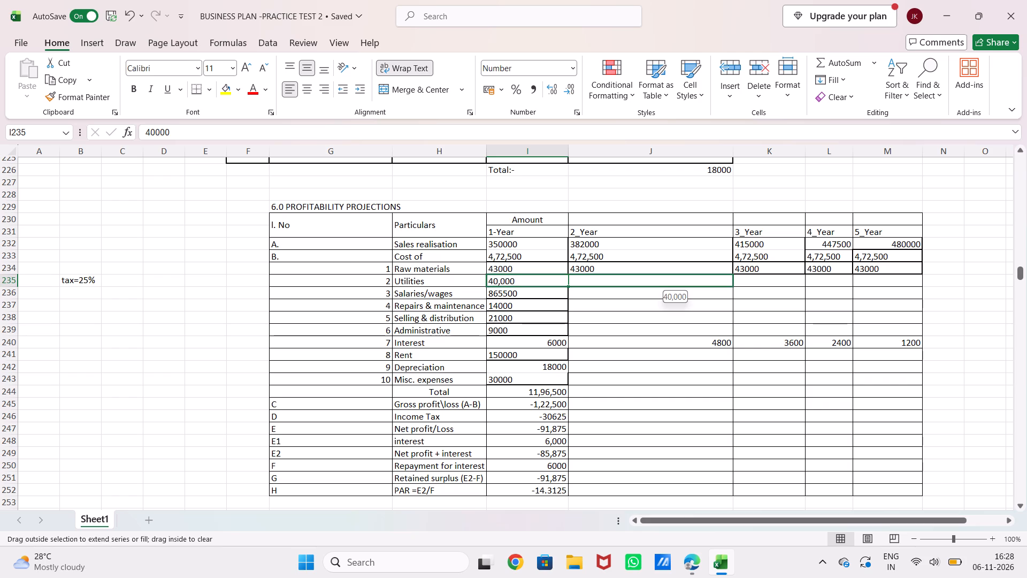
pyautogui.moveTo(688, 284); pyautogui.dragTo(866, 286)
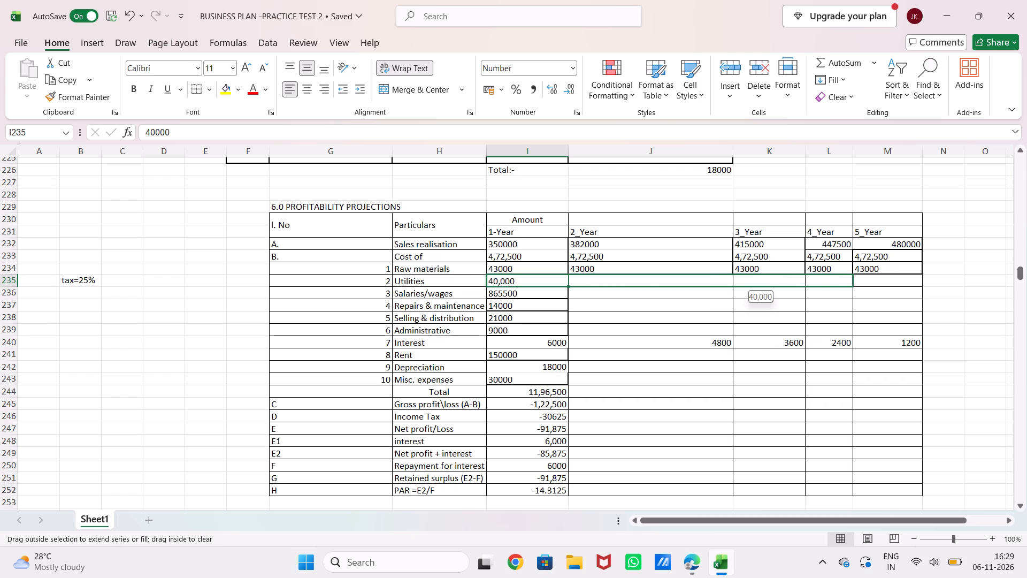
pyautogui.moveTo(866, 286); pyautogui.dragTo(894, 286)
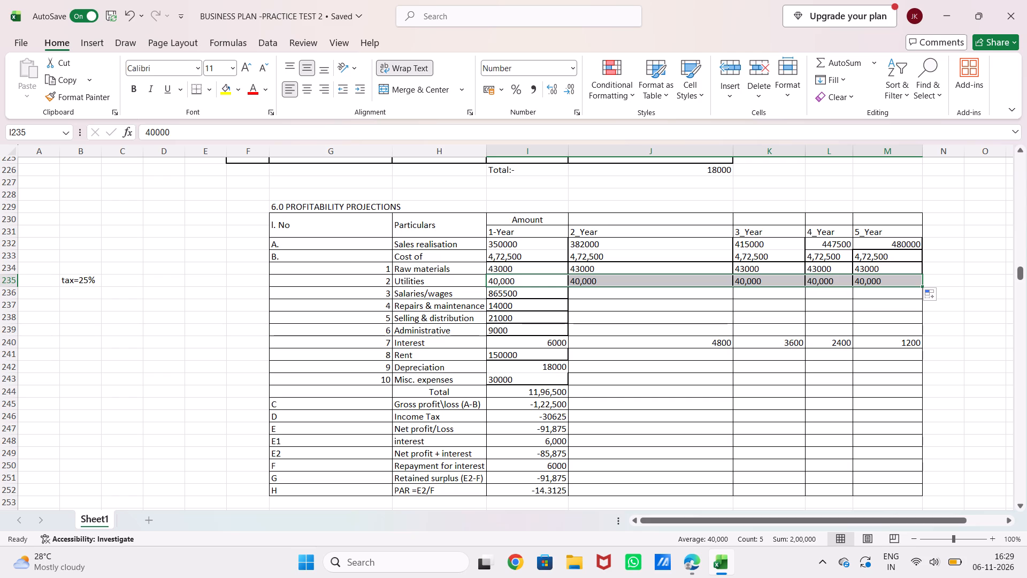
# Fill the first-year Salaries/wages SUM formula across years 2 through 5 of the profitability projections.
pyautogui.click(554, 291)
pyautogui.moveTo(566, 298); pyautogui.dragTo(809, 300)
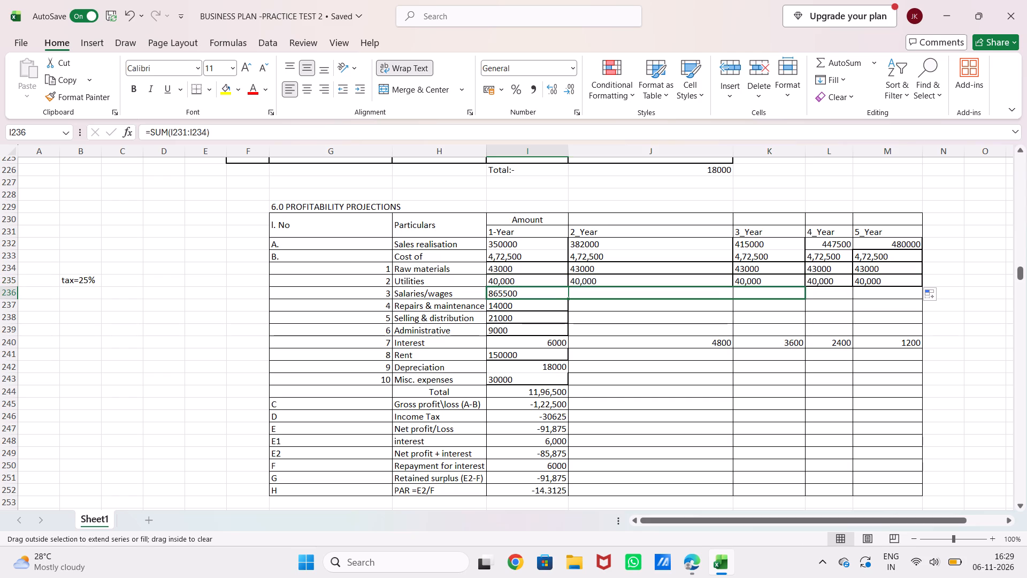
pyautogui.moveTo(809, 300); pyautogui.dragTo(888, 299)
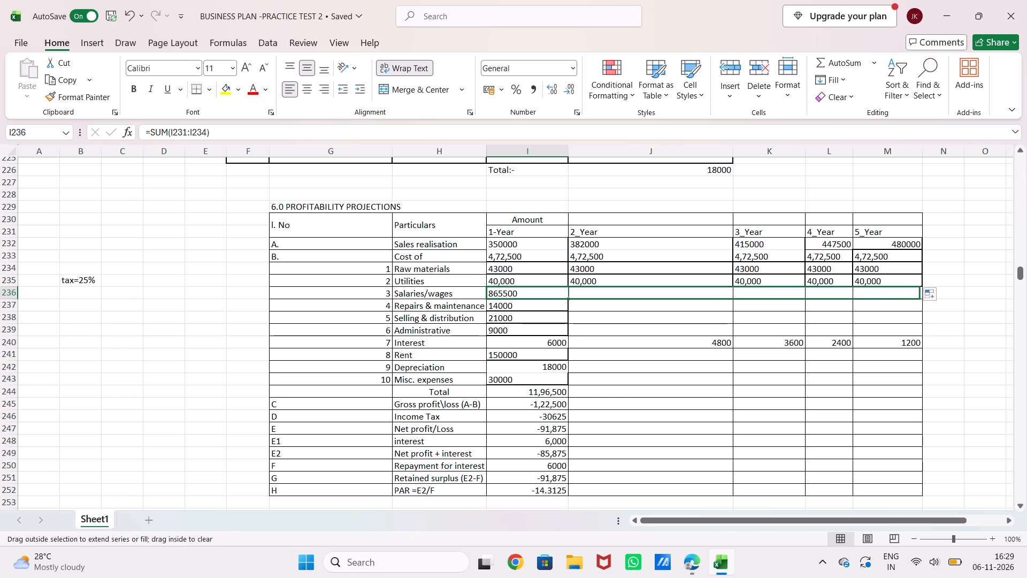
pyautogui.moveTo(888, 299); pyautogui.dragTo(888, 298)
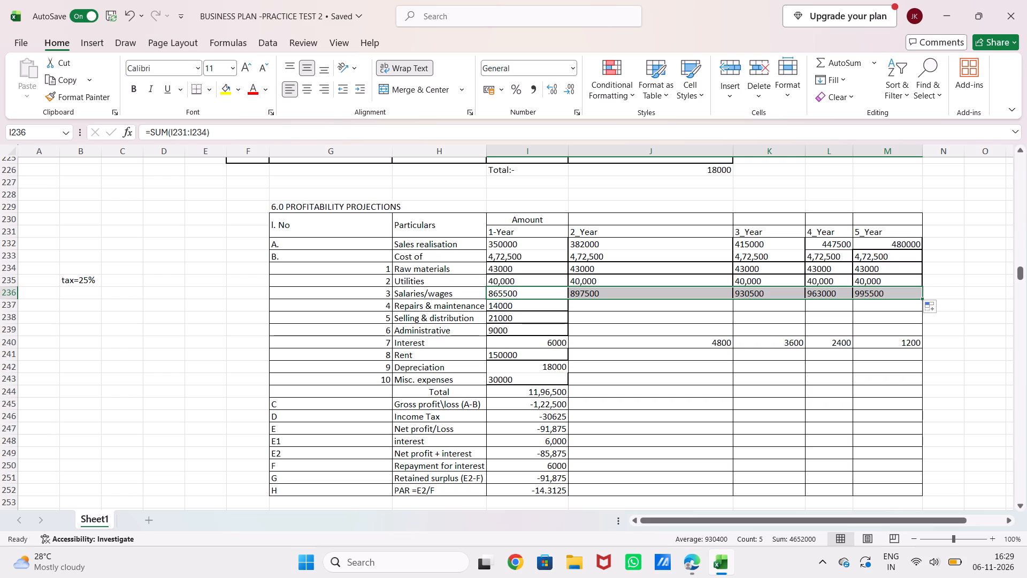
# Fill the first-year Repairs & maintenance amount 14000 across years 2 through 5 of the profitability projections.
pyautogui.click(540, 308)
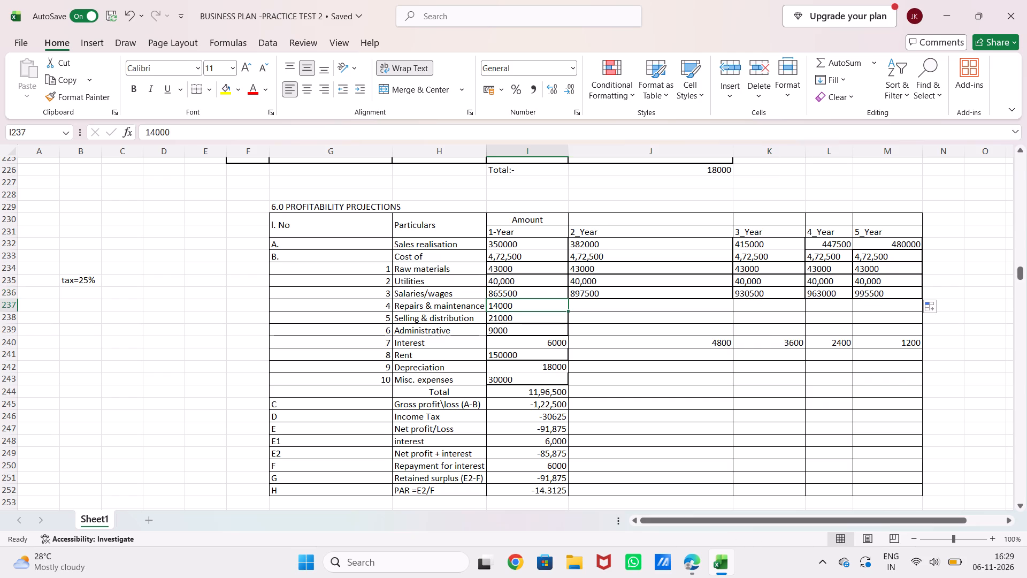
pyautogui.moveTo(567, 310); pyautogui.dragTo(640, 311)
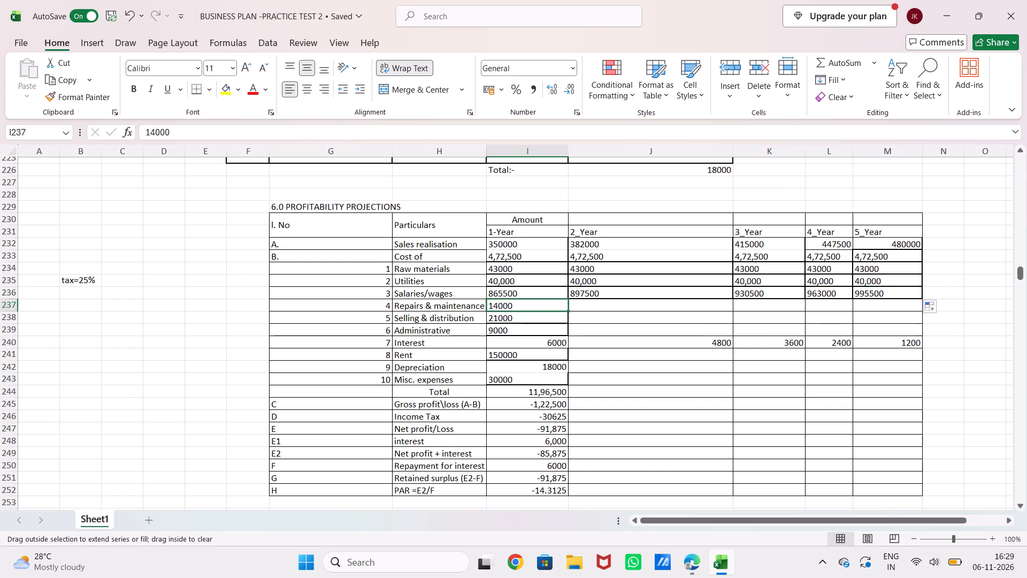
pyautogui.moveTo(640, 311); pyautogui.dragTo(844, 312)
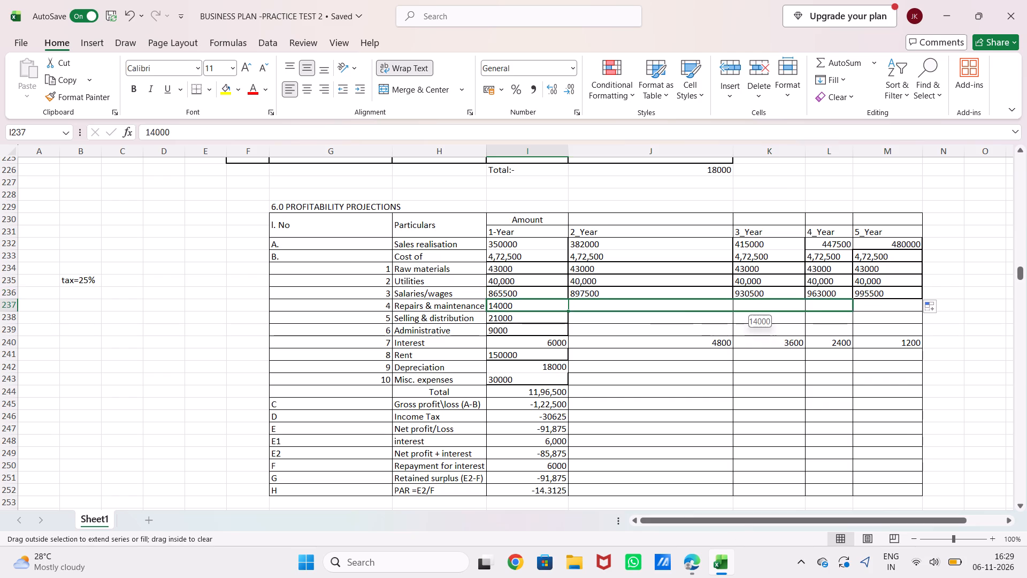
pyautogui.moveTo(844, 312); pyautogui.dragTo(898, 305)
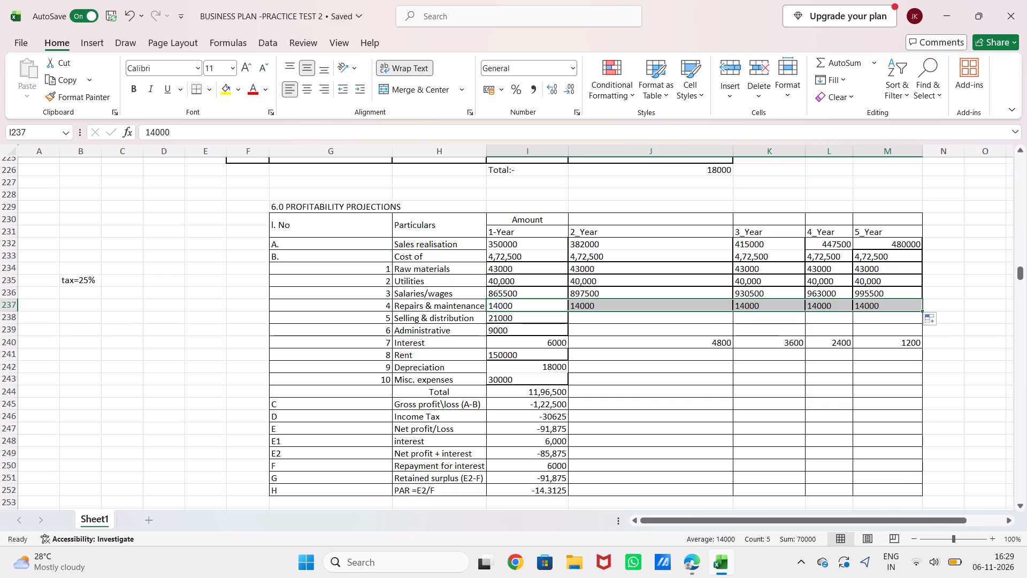
# Fill the first-year Selling & distribution amount 21000 across years 2 through 5 of the profitability projections.
pyautogui.click(552, 323)
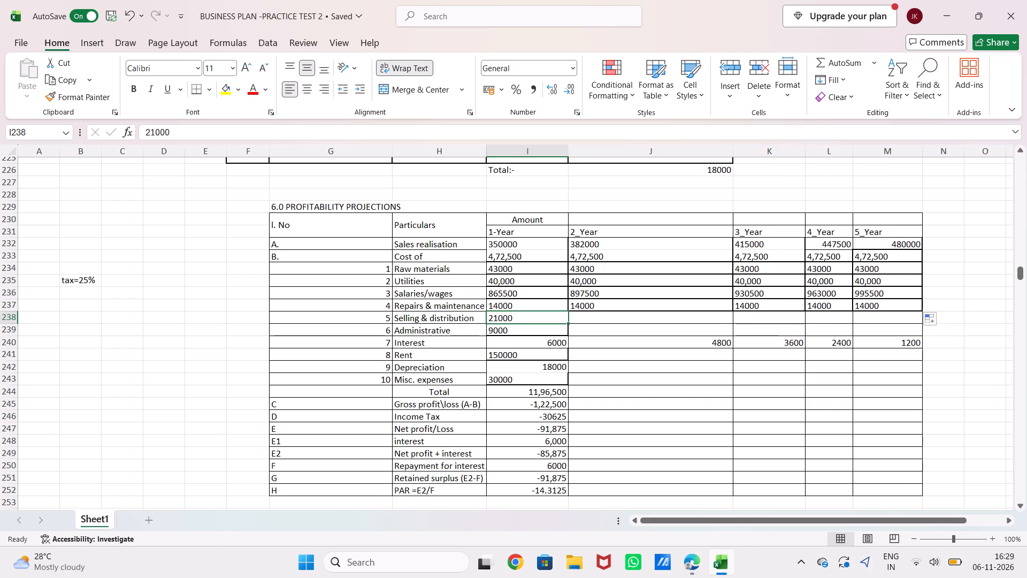
pyautogui.moveTo(568, 323); pyautogui.dragTo(665, 325)
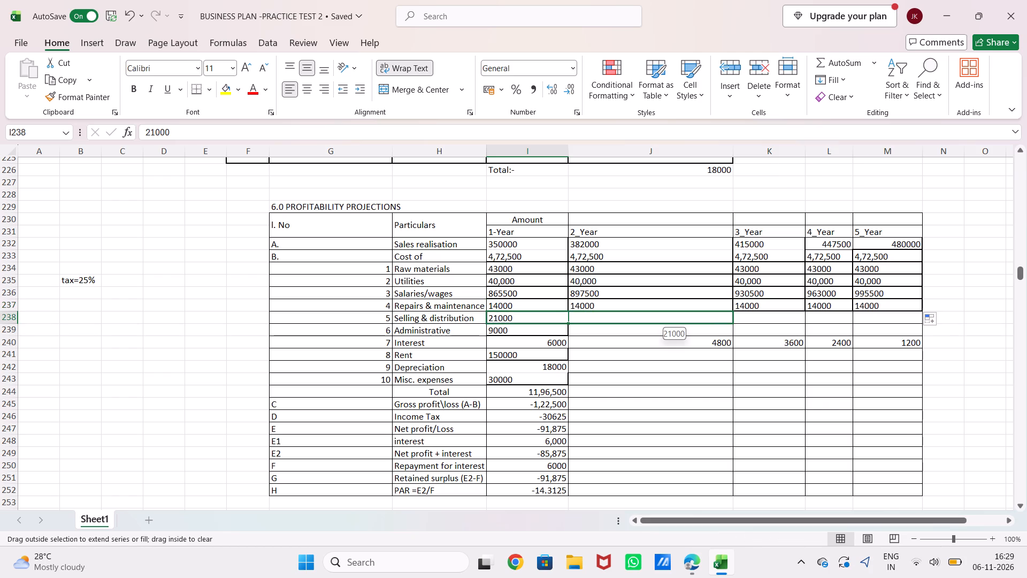
pyautogui.moveTo(665, 325); pyautogui.dragTo(872, 316)
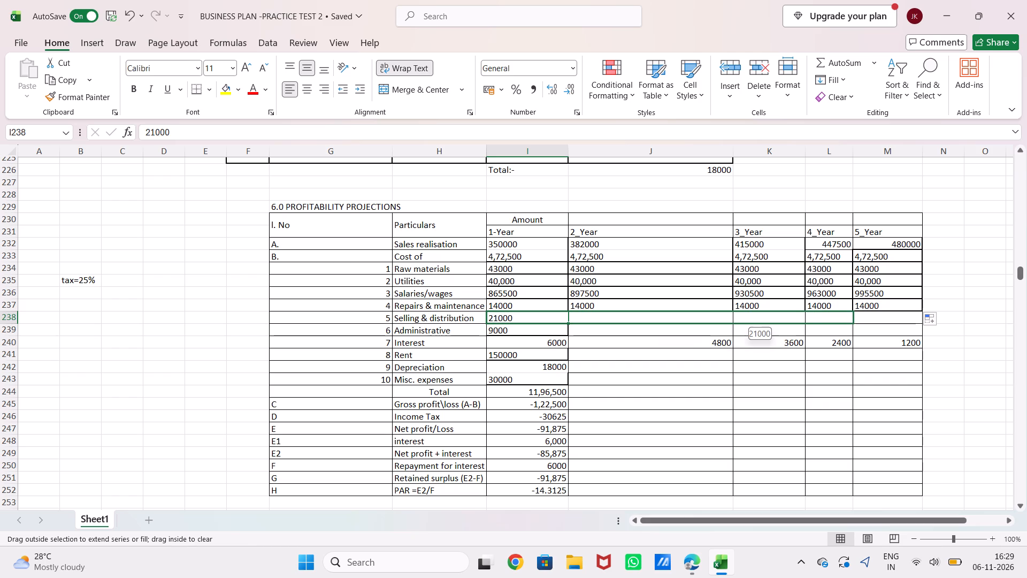
pyautogui.moveTo(872, 316); pyautogui.dragTo(908, 313)
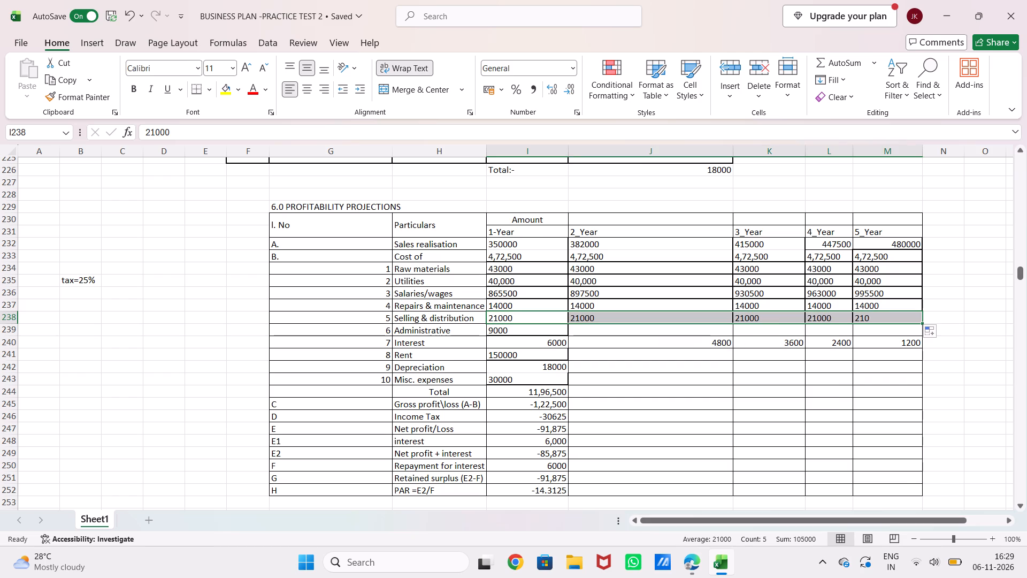
# Fill the first-year Administrative amount 9000 across years 2 through 5 of the profitability projections.
pyautogui.click(506, 334)
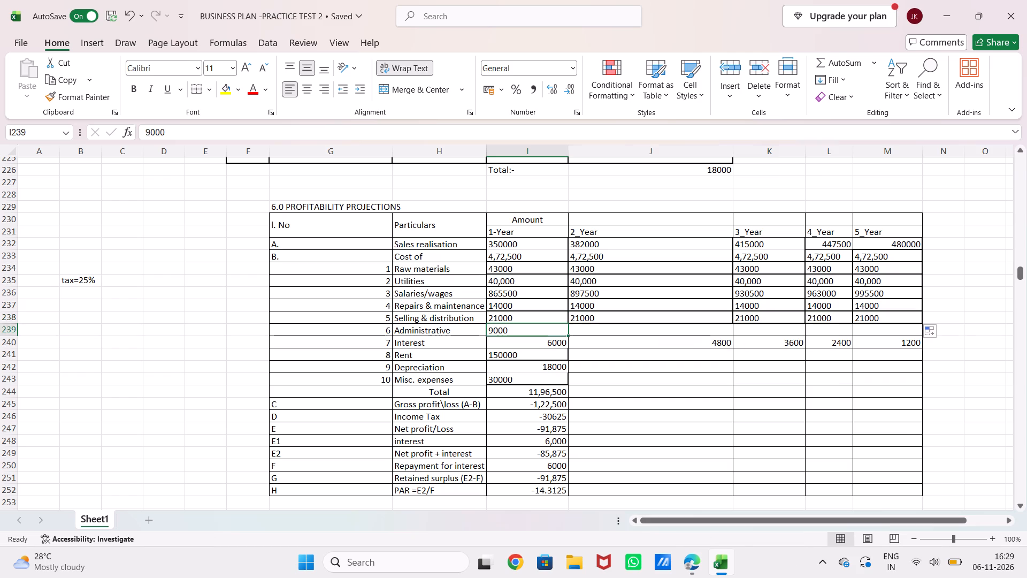
pyautogui.moveTo(566, 336); pyautogui.dragTo(744, 329)
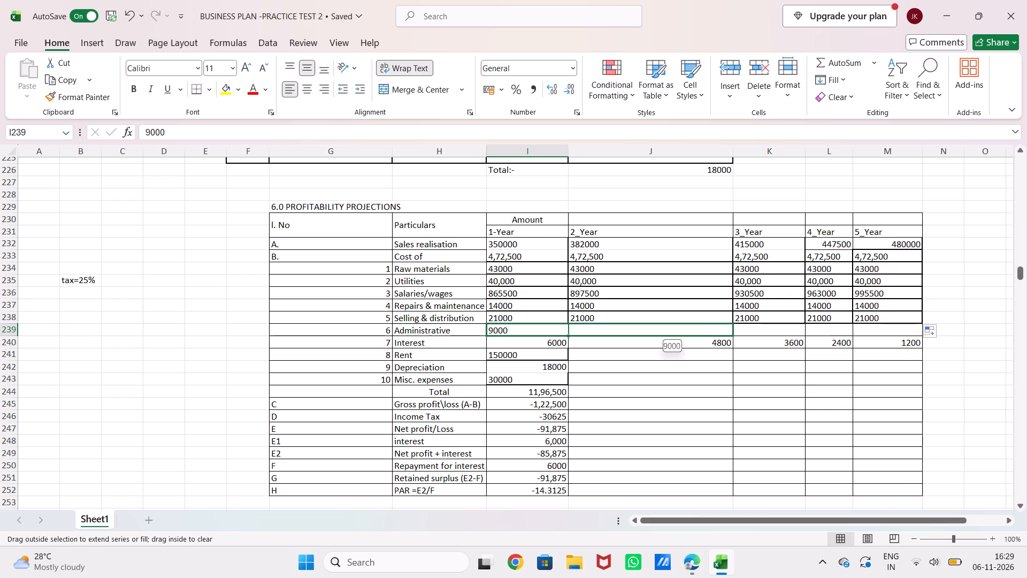
pyautogui.moveTo(744, 329); pyautogui.dragTo(874, 334)
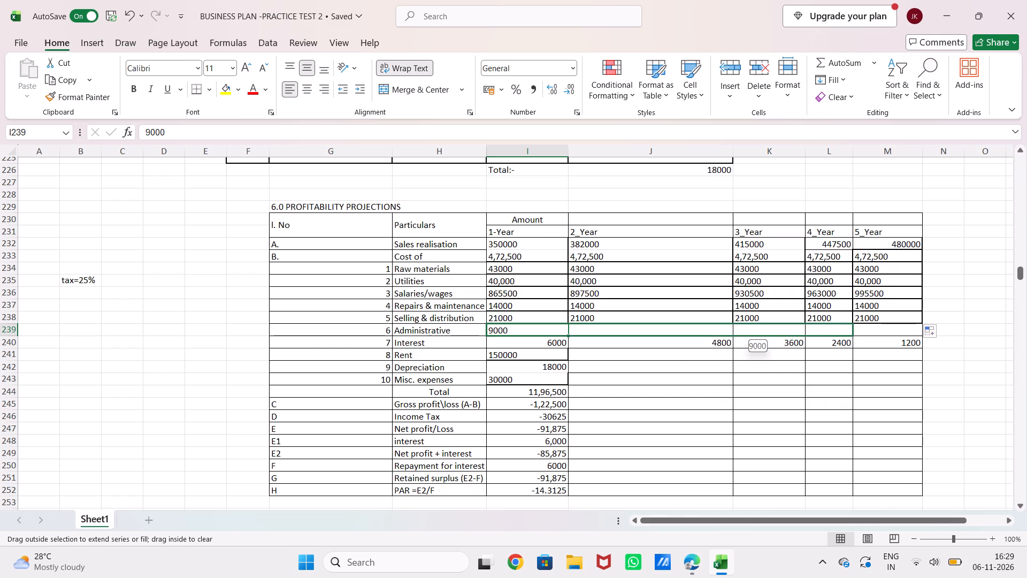
pyautogui.moveTo(874, 334); pyautogui.dragTo(893, 332)
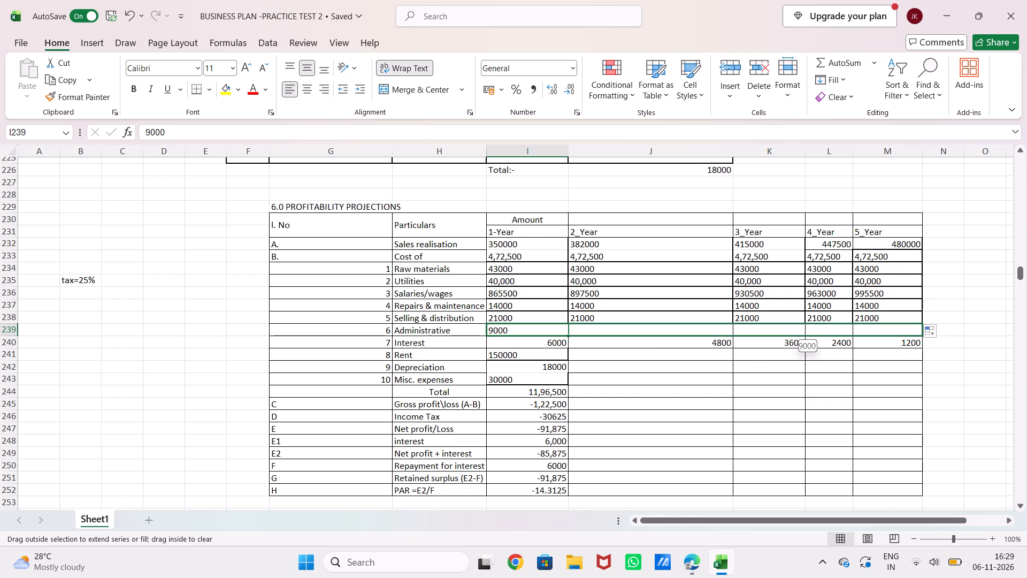
pyautogui.moveTo(893, 332); pyautogui.dragTo(895, 332)
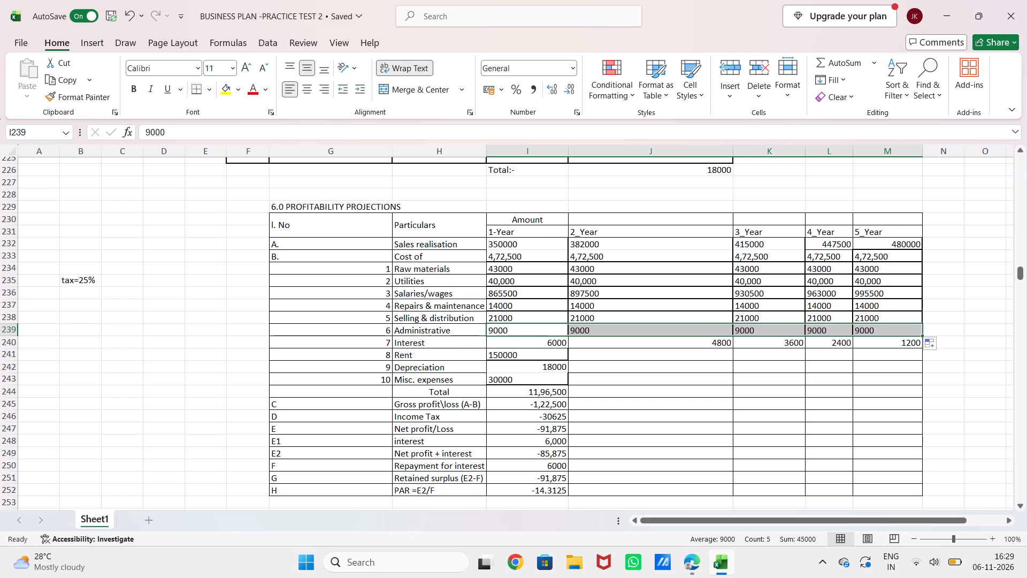
# Fill the first-year Rent amount 150000 across years 2 through 5 of the profitability projections.
pyautogui.click(542, 359)
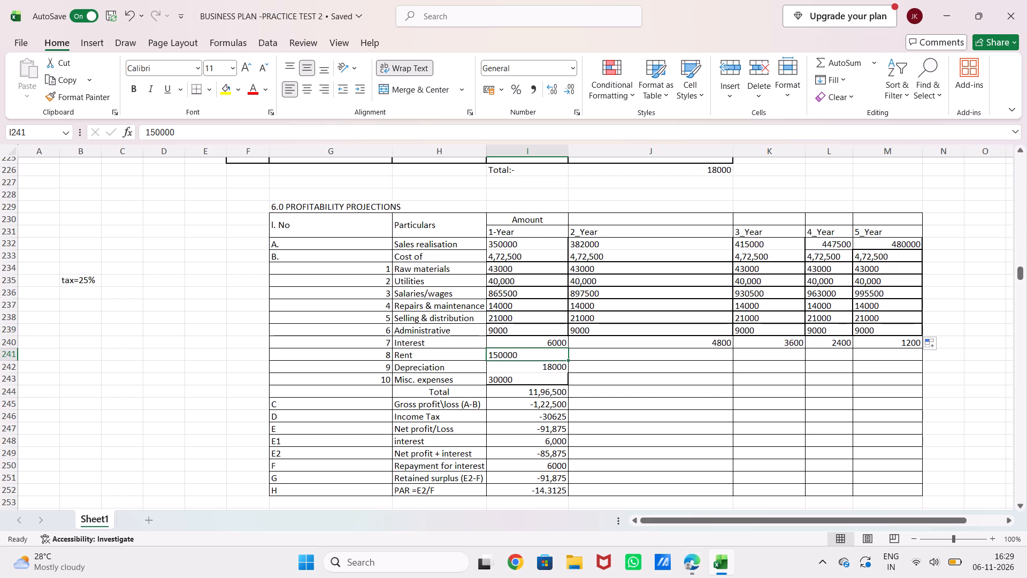
pyautogui.click(566, 358)
pyautogui.moveTo(568, 359); pyautogui.dragTo(608, 362)
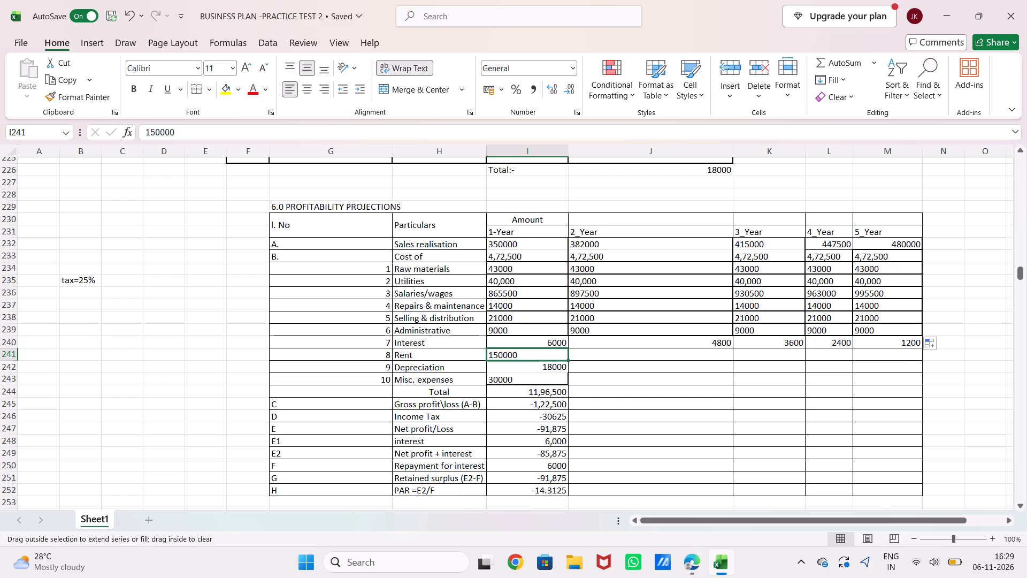
pyautogui.moveTo(608, 362); pyautogui.dragTo(626, 362)
pyautogui.click(568, 363)
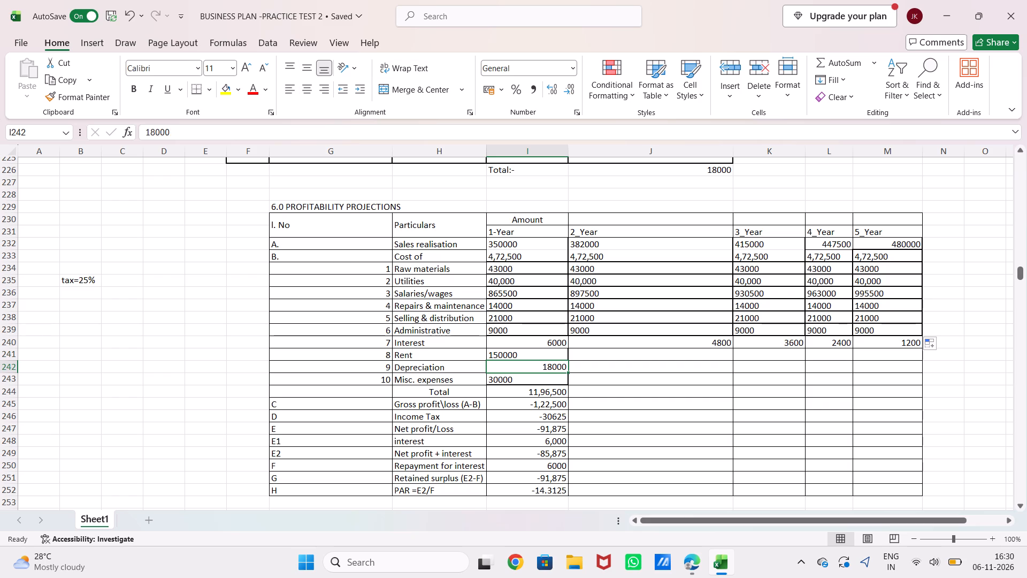
pyautogui.click(563, 358)
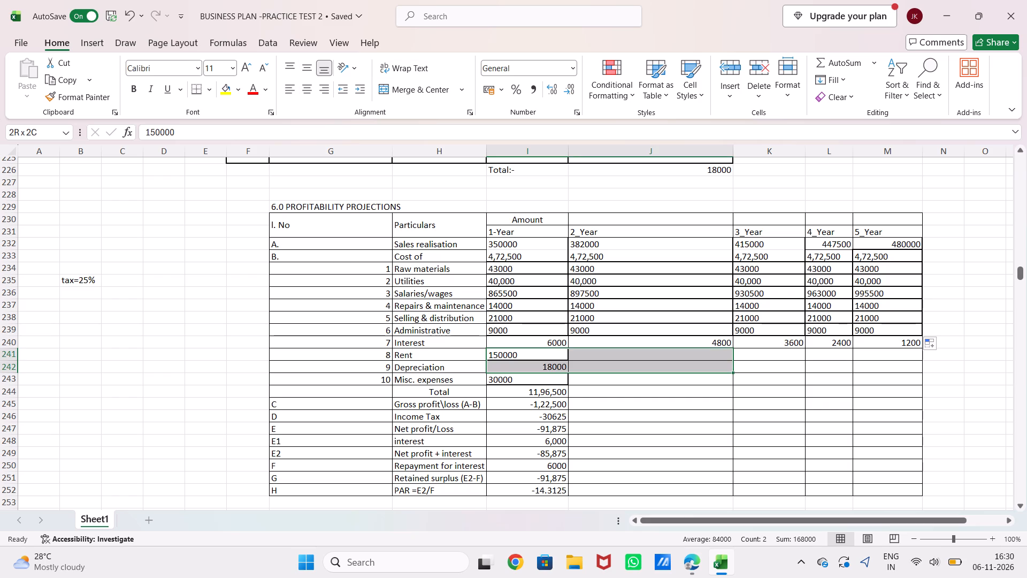
pyautogui.click(567, 359)
pyautogui.moveTo(567, 359); pyautogui.dragTo(648, 359)
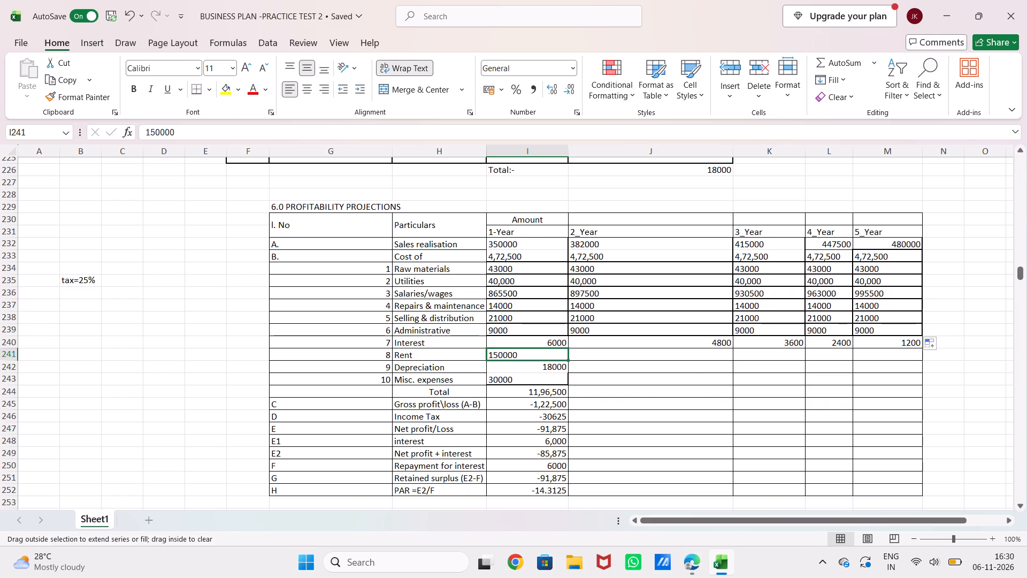
pyautogui.moveTo(648, 359); pyautogui.dragTo(790, 359)
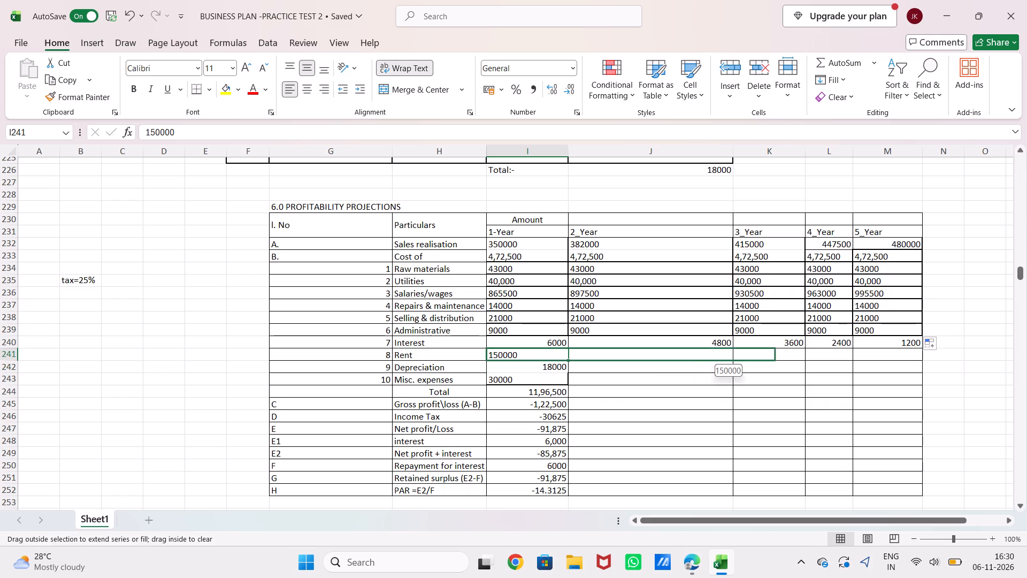
pyautogui.moveTo(790, 359); pyautogui.dragTo(905, 353)
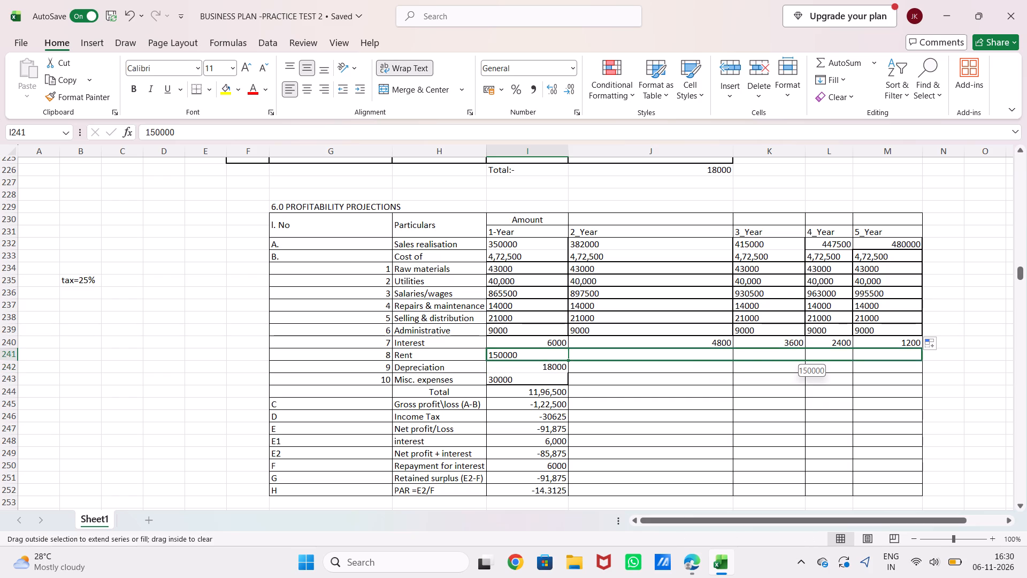
pyautogui.moveTo(905, 353); pyautogui.dragTo(903, 353)
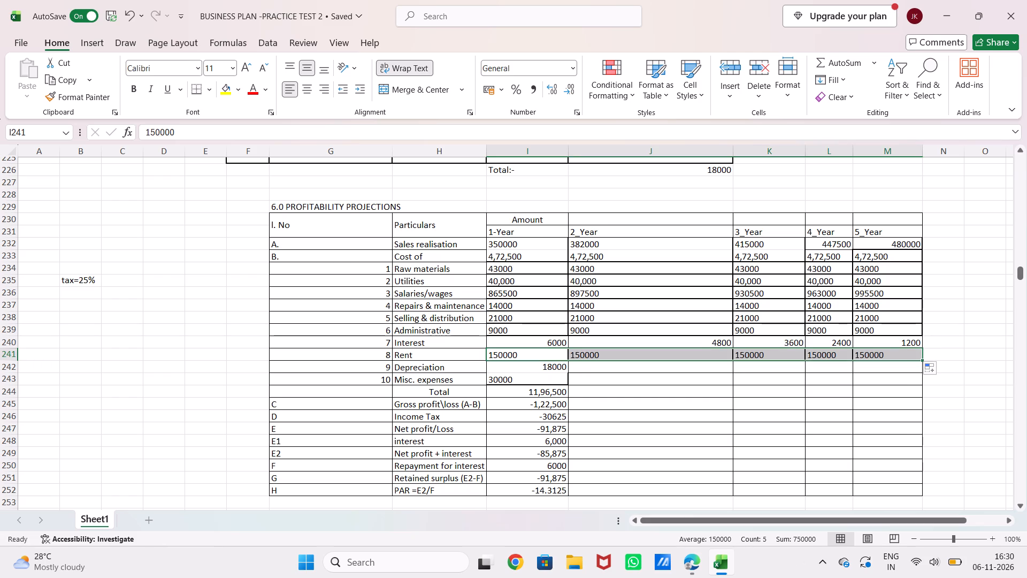
# Inspect the formula in the first-year Salaries/wages cell of the profitability projections.
pyautogui.click(535, 295)
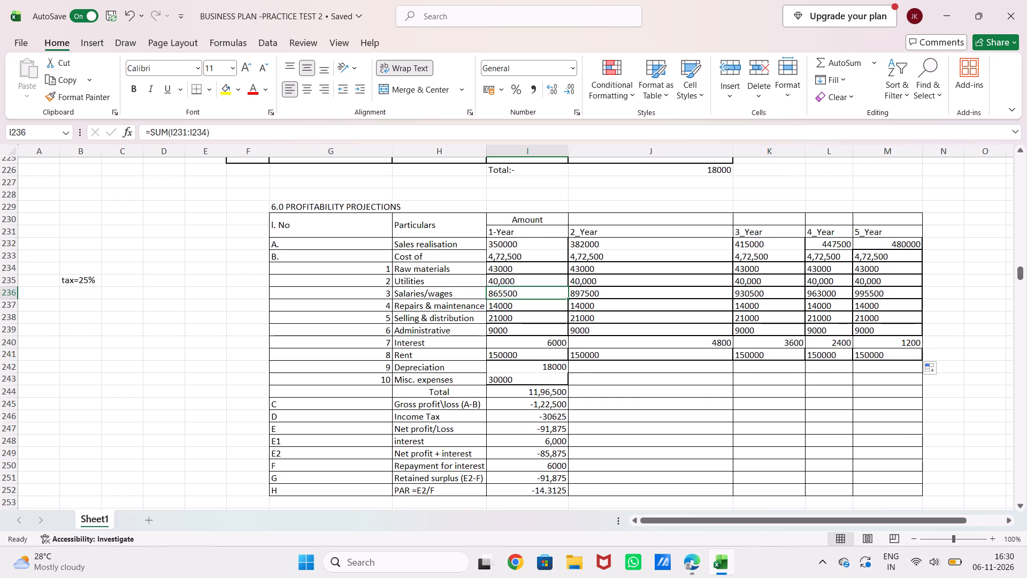
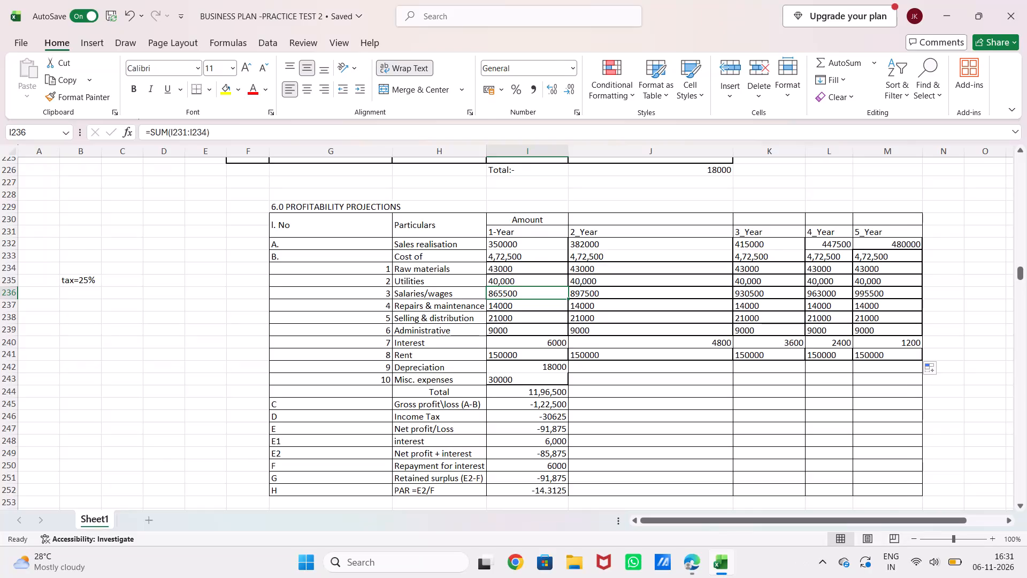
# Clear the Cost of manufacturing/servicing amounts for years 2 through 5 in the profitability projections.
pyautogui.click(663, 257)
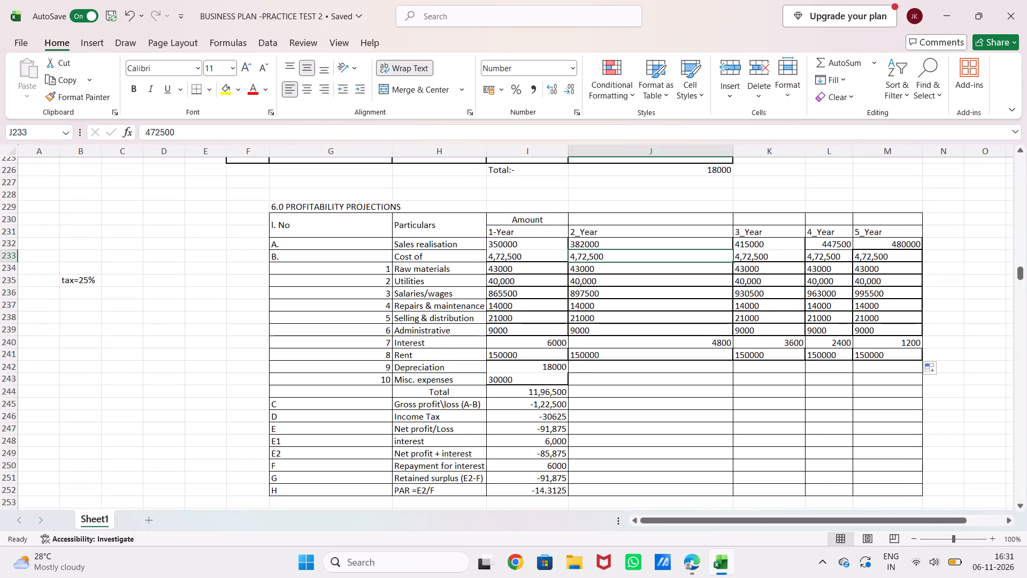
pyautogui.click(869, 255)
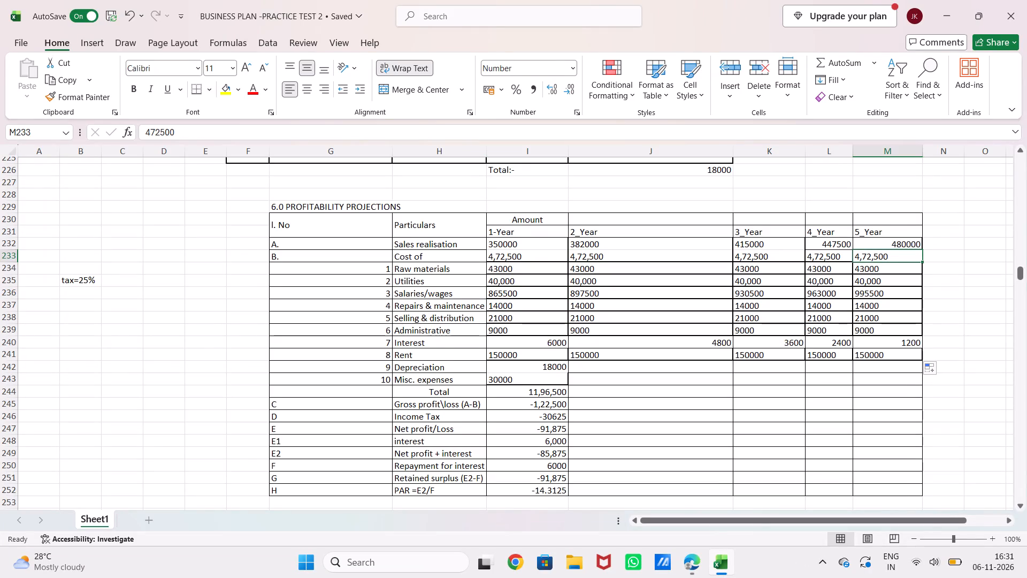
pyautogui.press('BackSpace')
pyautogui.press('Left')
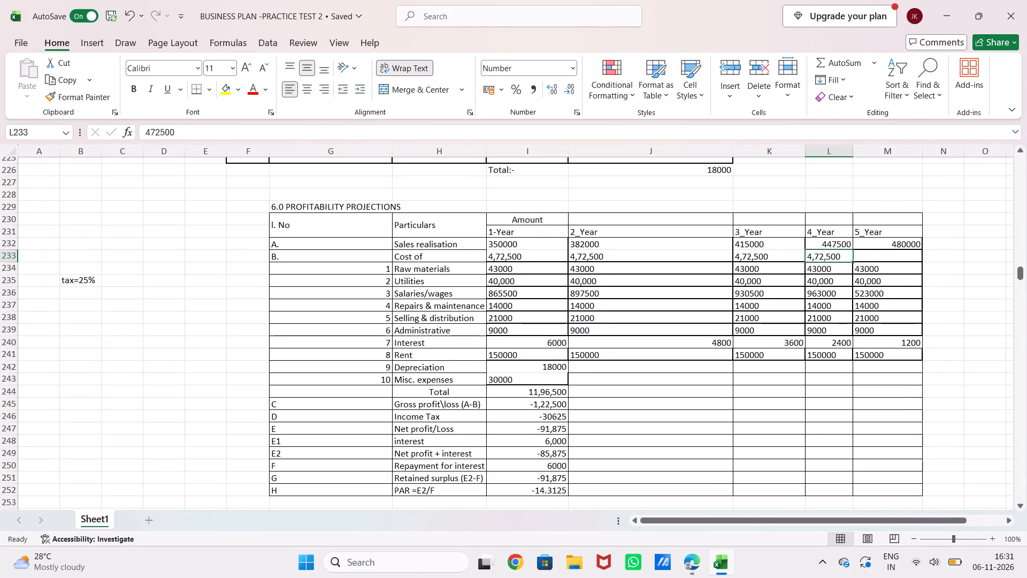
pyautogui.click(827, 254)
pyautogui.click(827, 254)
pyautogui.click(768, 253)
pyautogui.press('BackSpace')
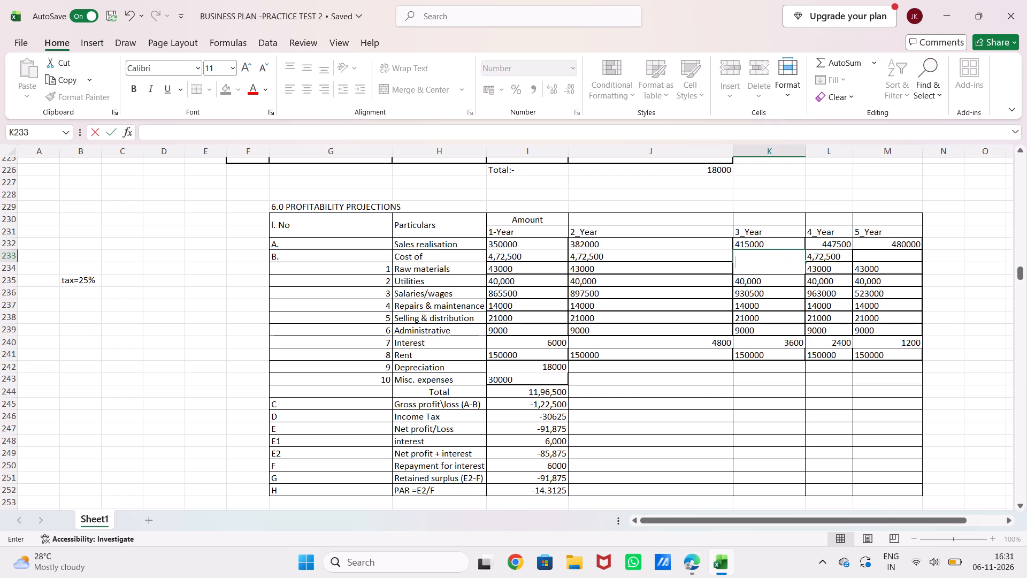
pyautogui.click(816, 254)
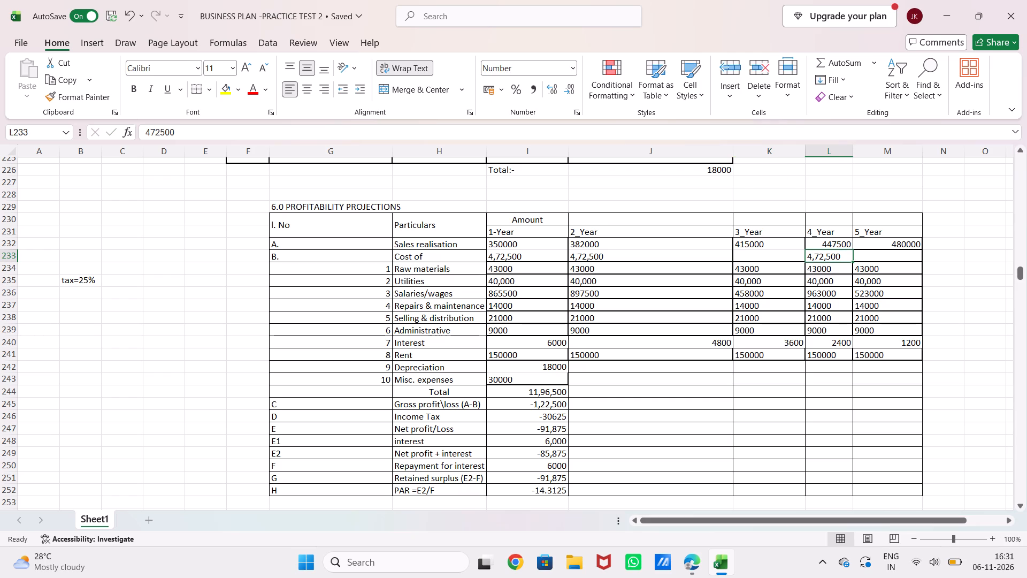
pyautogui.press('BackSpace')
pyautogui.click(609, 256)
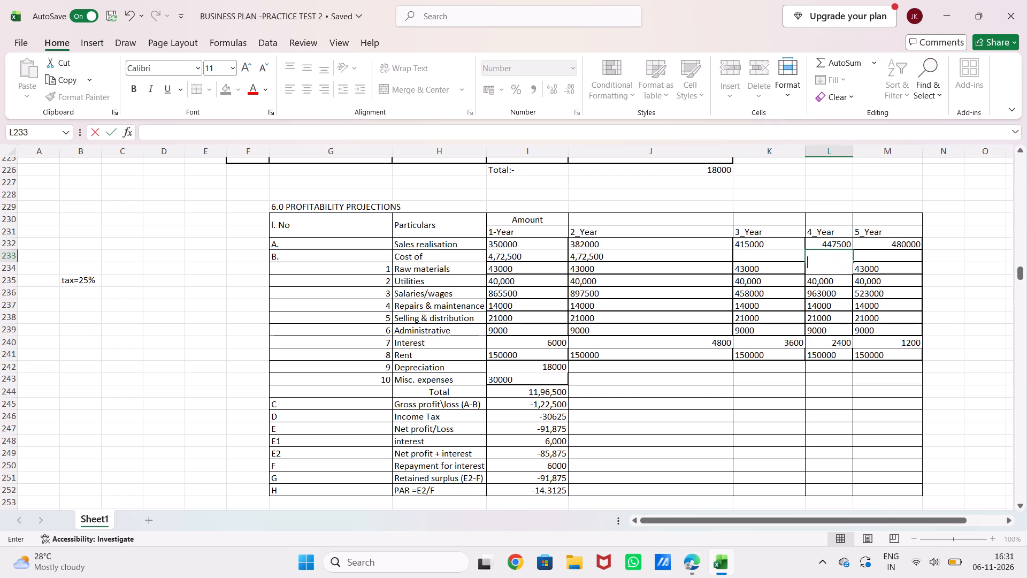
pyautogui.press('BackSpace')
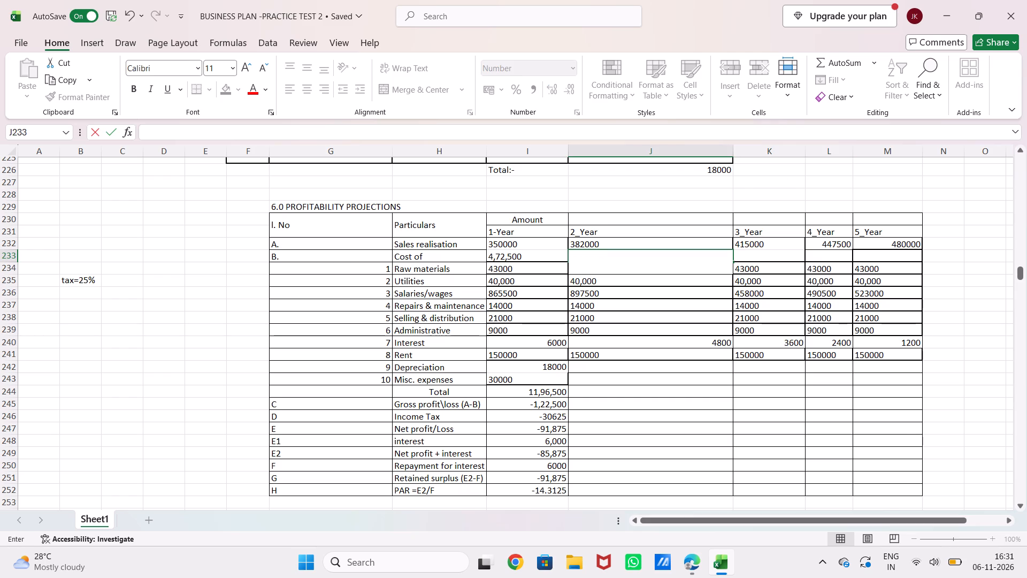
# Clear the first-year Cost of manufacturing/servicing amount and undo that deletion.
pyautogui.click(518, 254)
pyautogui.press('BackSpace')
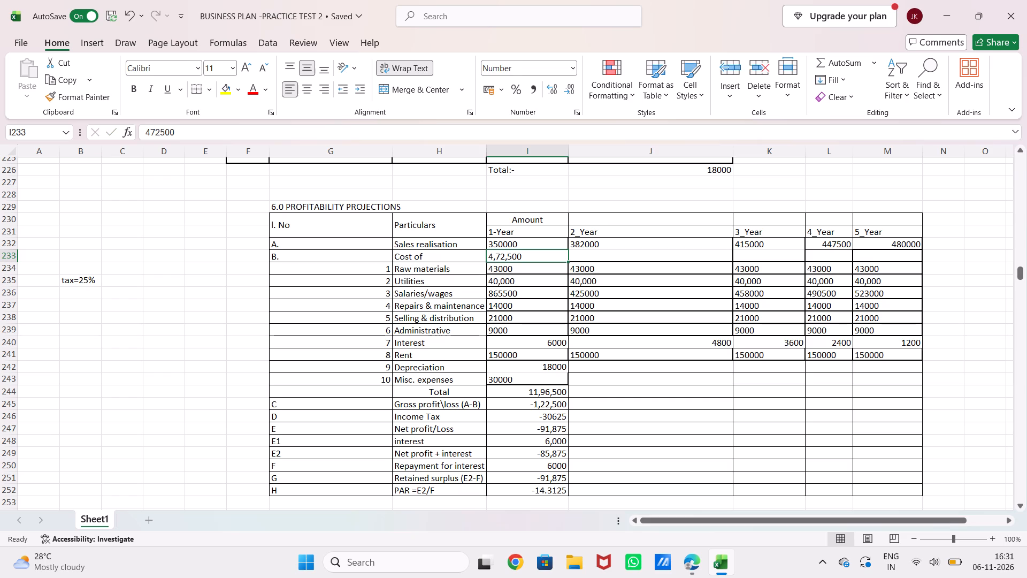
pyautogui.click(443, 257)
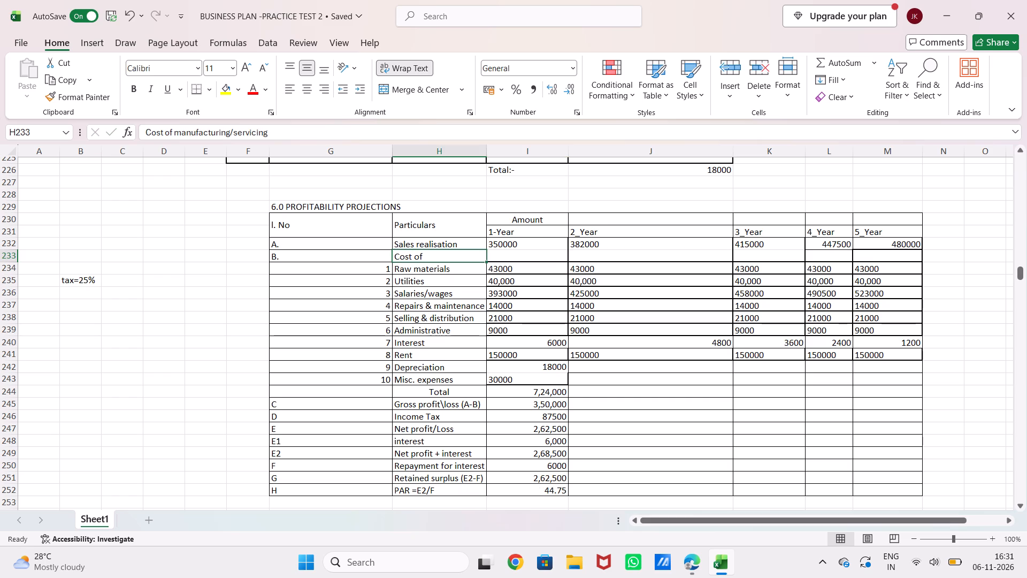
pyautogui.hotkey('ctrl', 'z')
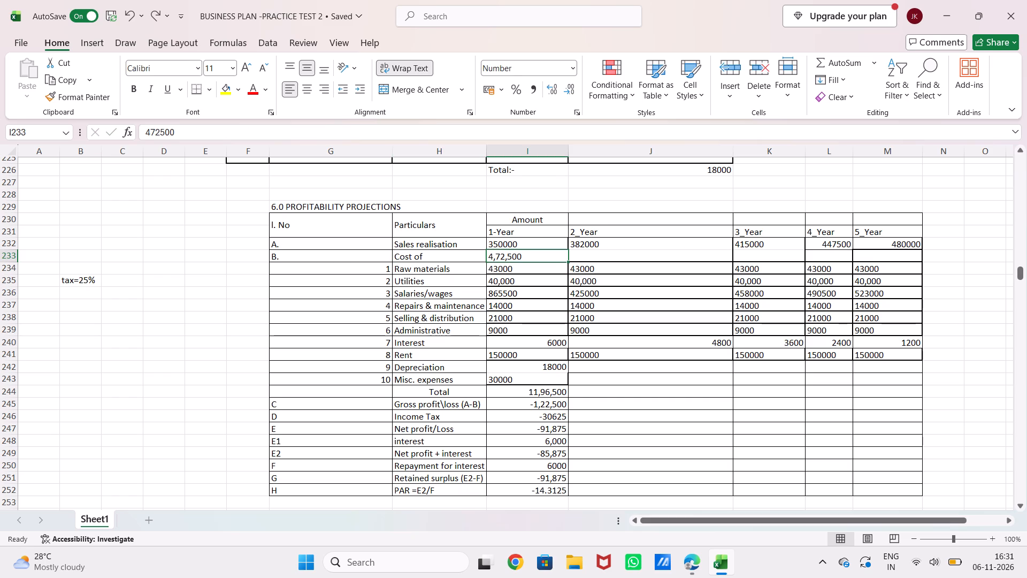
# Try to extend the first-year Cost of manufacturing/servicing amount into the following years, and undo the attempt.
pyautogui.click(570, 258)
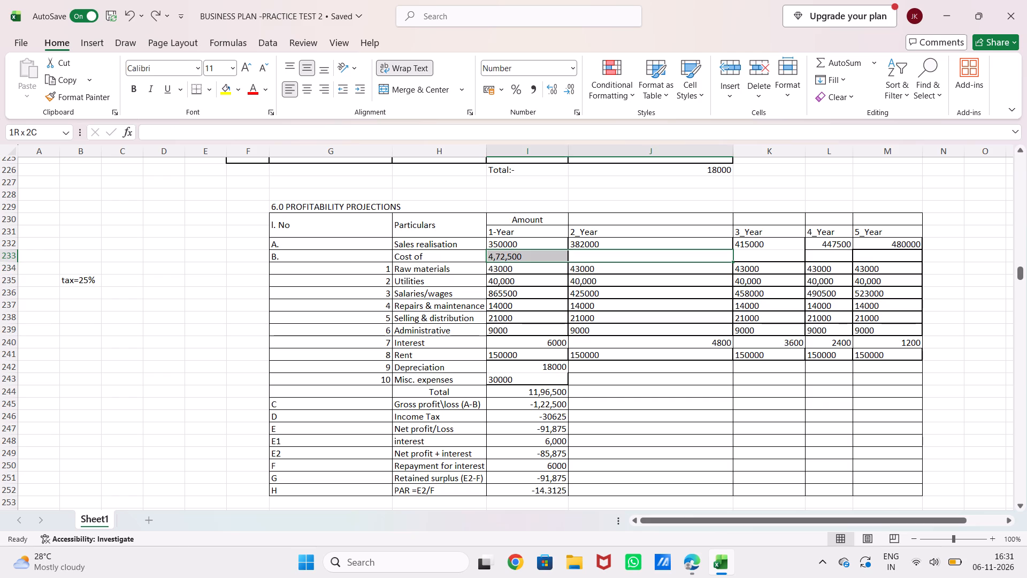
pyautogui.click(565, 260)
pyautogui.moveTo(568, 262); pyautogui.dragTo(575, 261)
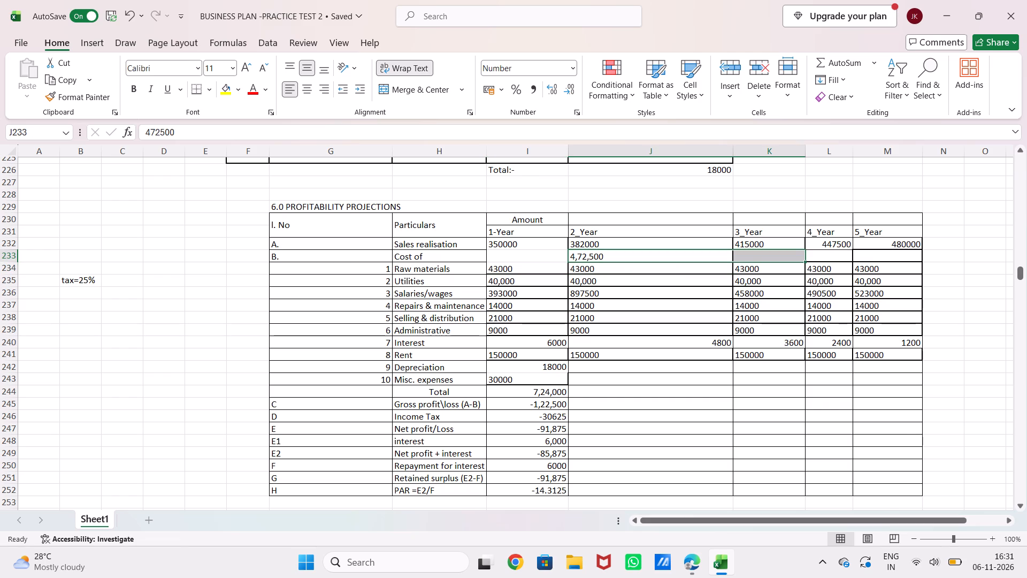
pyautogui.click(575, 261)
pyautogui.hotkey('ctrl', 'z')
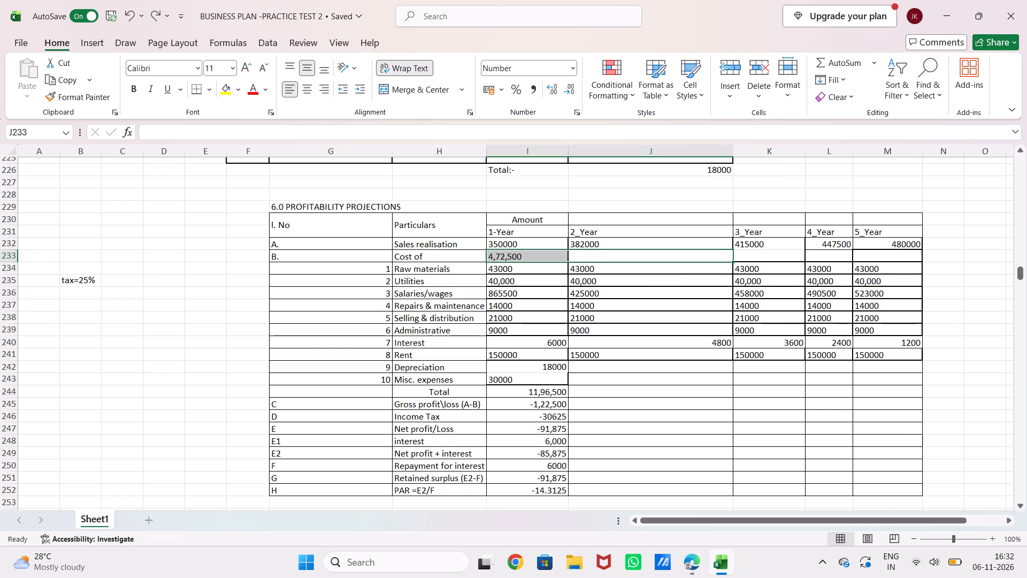
# Fill the first-year Cost of manufacturing/servicing amount 4,72,500 across years 2 through 5 of the profitability projections.
pyautogui.click(165, 284)
pyautogui.click(530, 259)
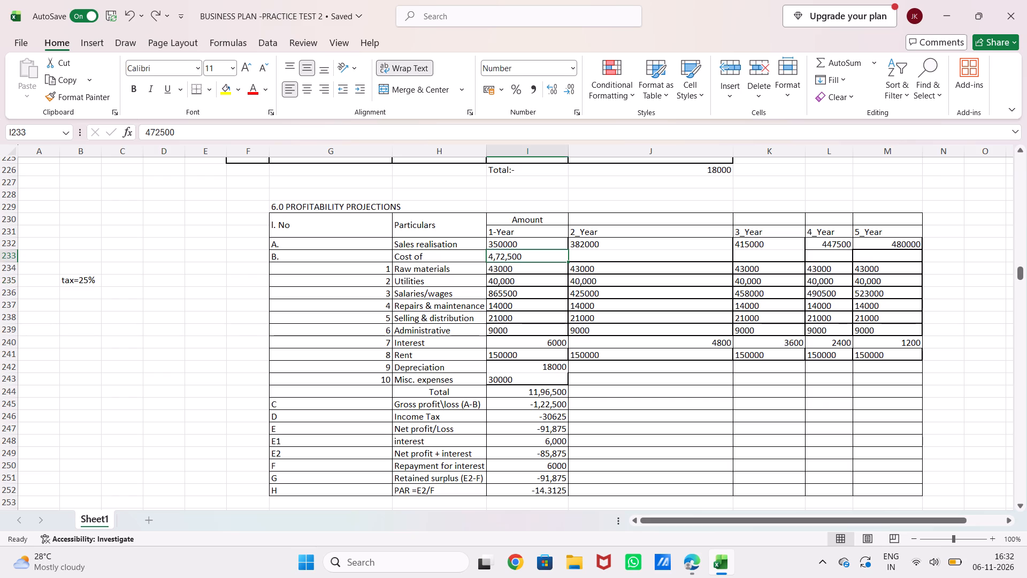
pyautogui.moveTo(566, 261); pyautogui.dragTo(692, 253)
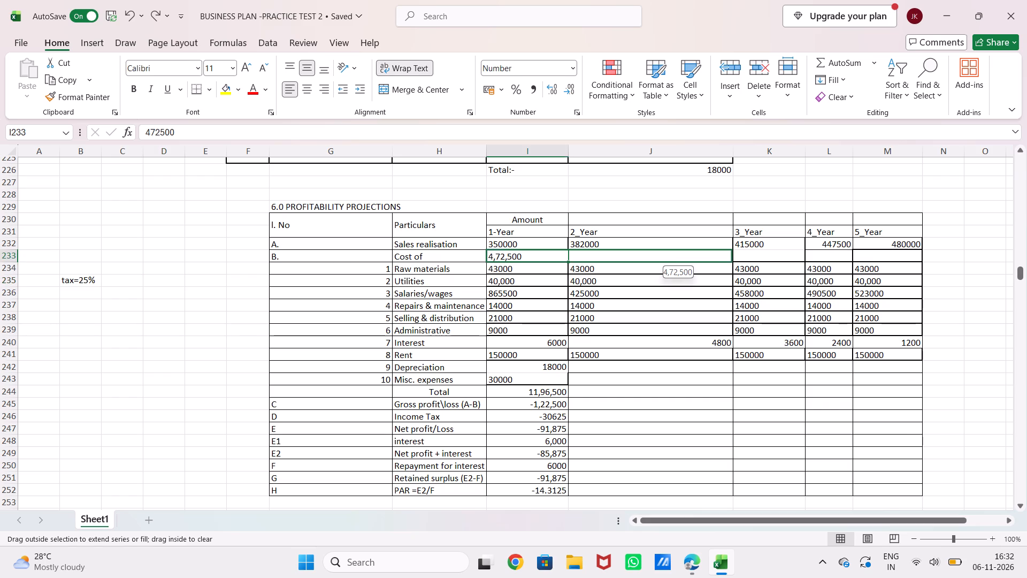
pyautogui.moveTo(692, 253); pyautogui.dragTo(930, 264)
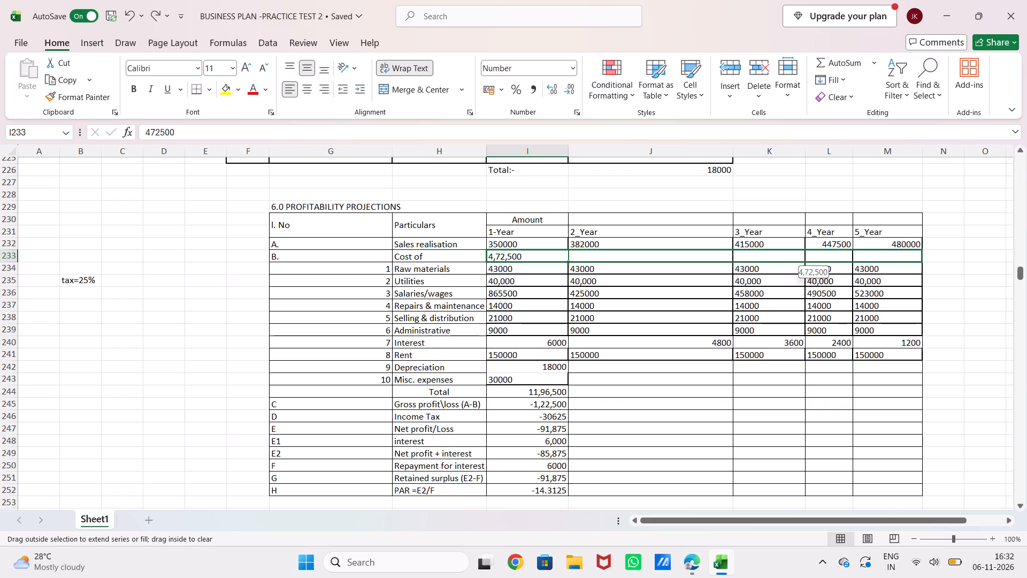
pyautogui.moveTo(930, 264); pyautogui.dragTo(899, 257)
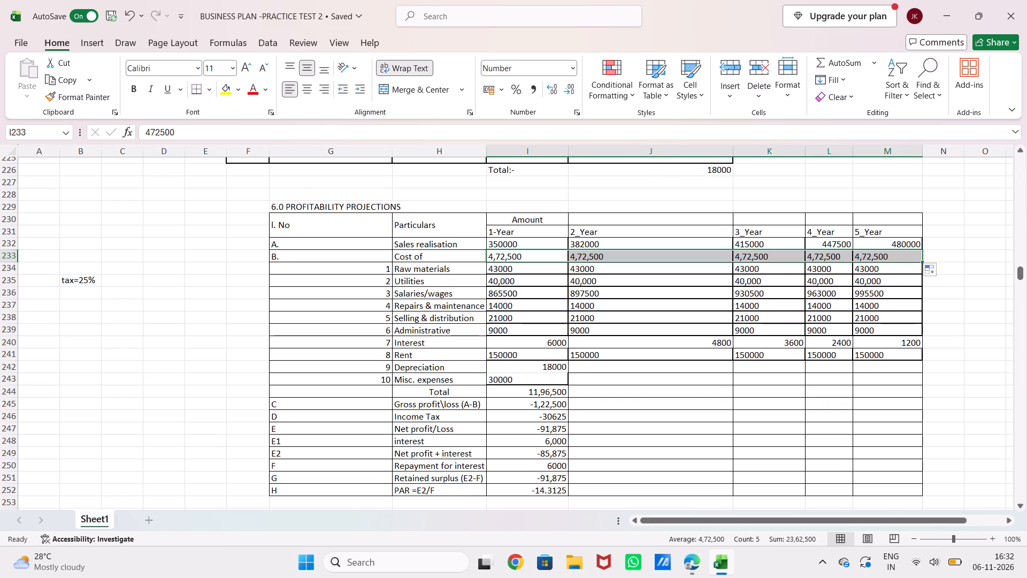
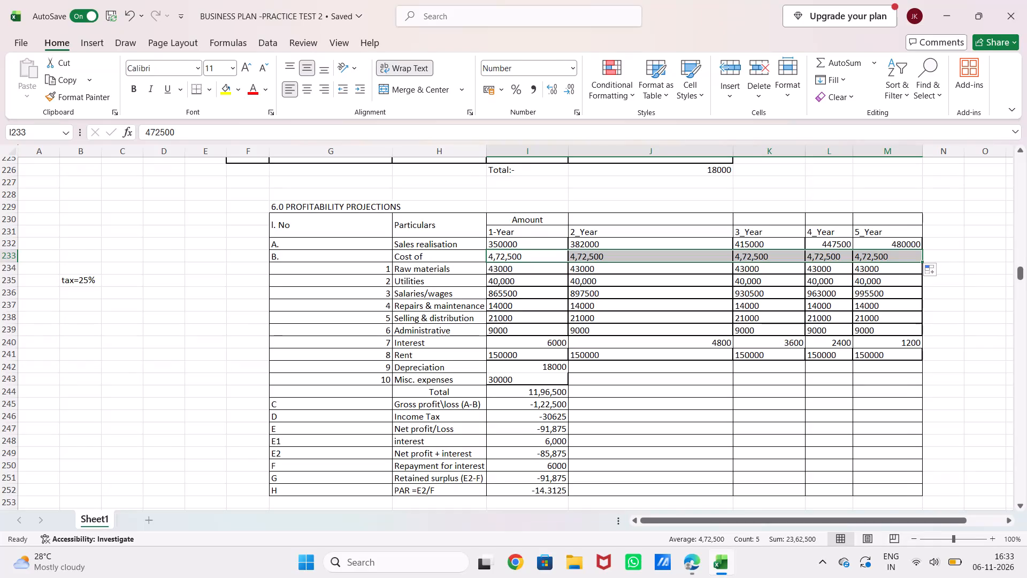
# Clear the Raw materials amounts for years 2 through 5 in the profitability projections.
pyautogui.click(710, 269)
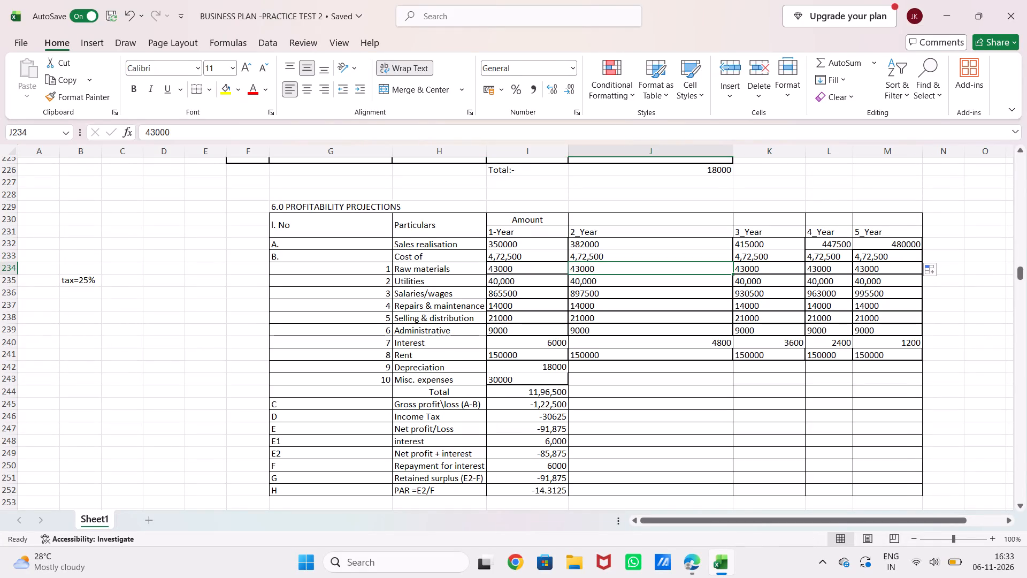
pyautogui.click(866, 273)
pyautogui.press('BackSpace')
pyautogui.press('Left')
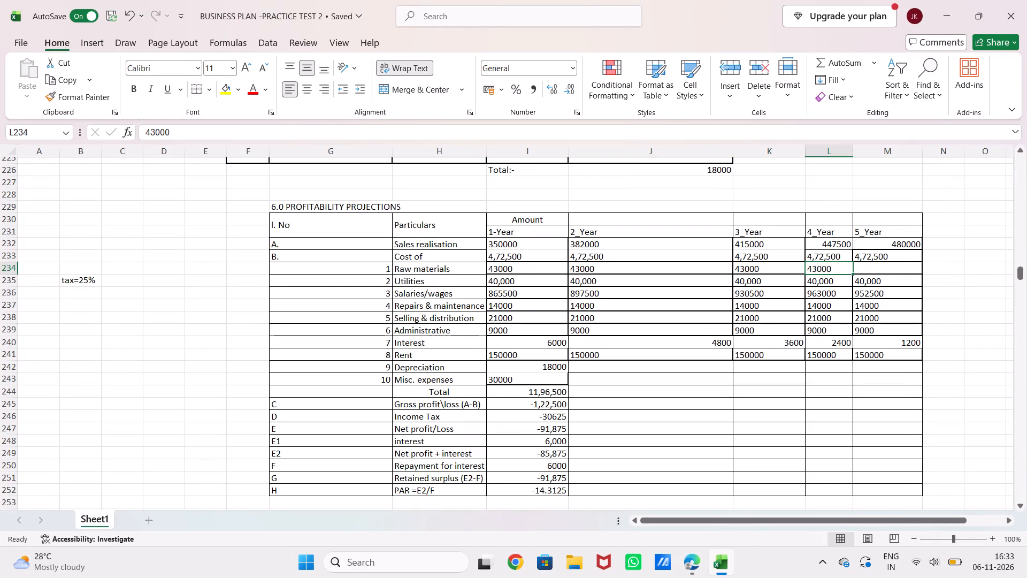
pyautogui.press('Escape')
pyautogui.click(830, 265)
pyautogui.click(830, 265)
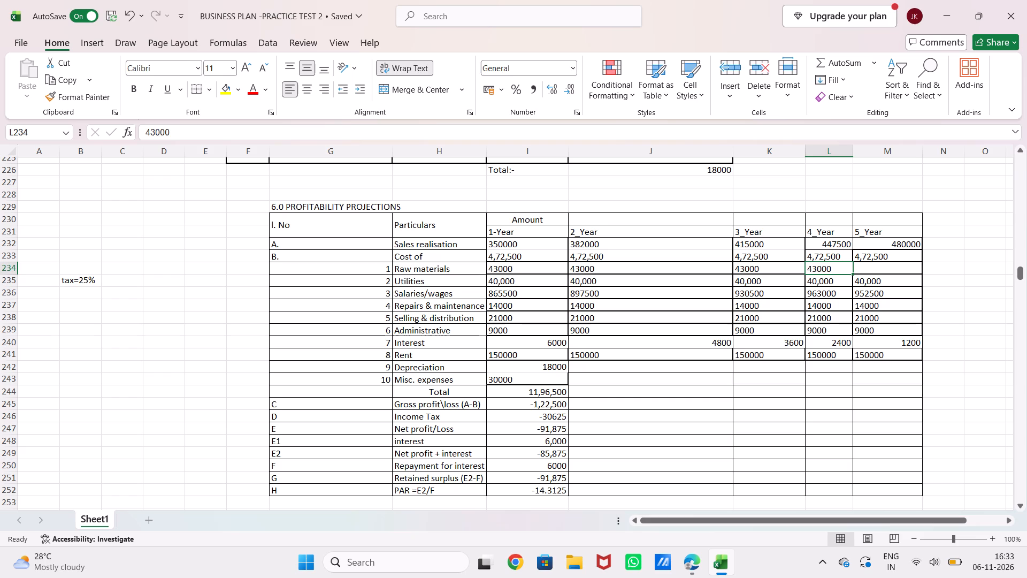
pyautogui.press('BackSpace')
pyautogui.click(767, 267)
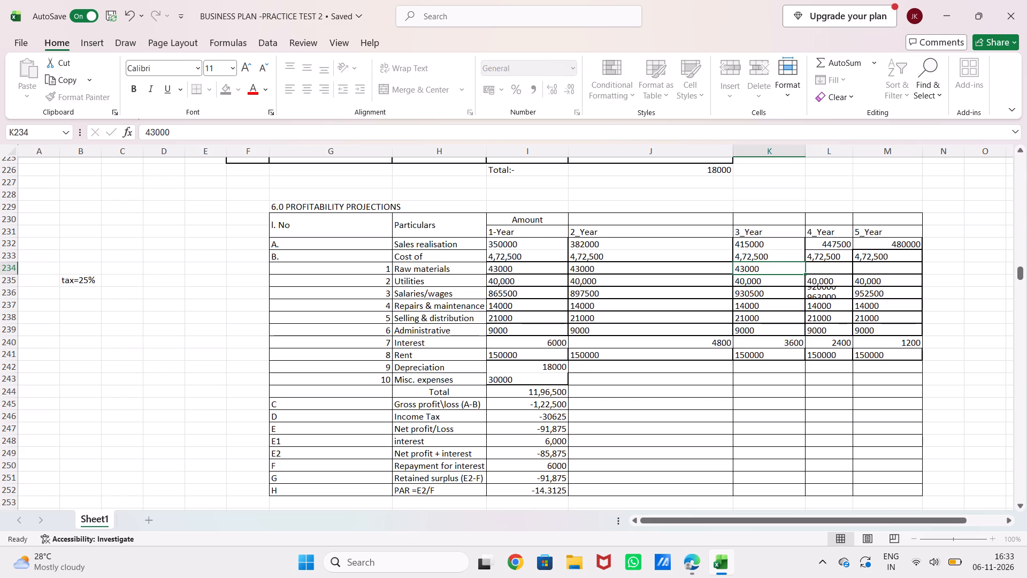
pyautogui.press('BackSpace')
pyautogui.click(708, 267)
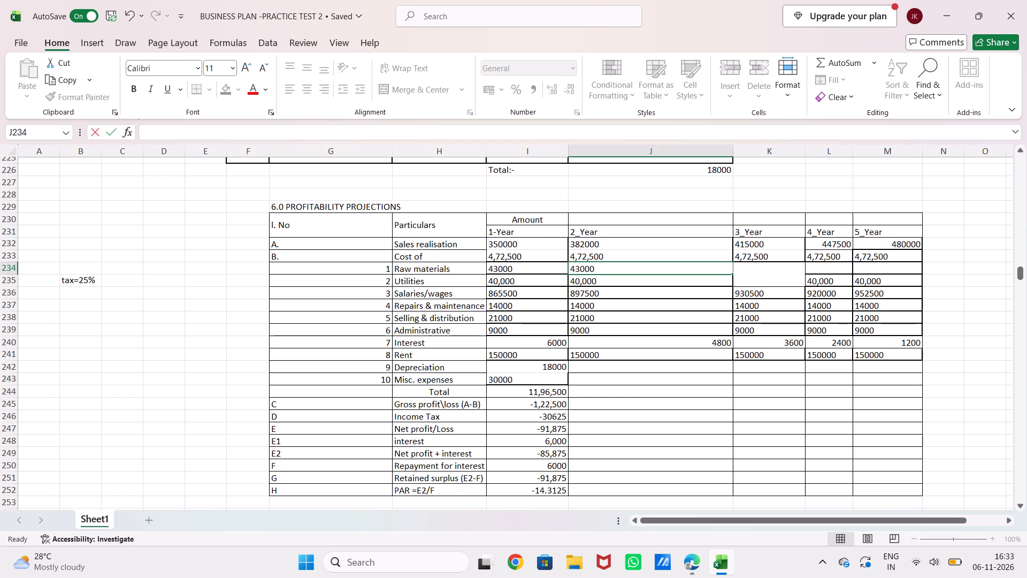
pyautogui.press('BackSpace')
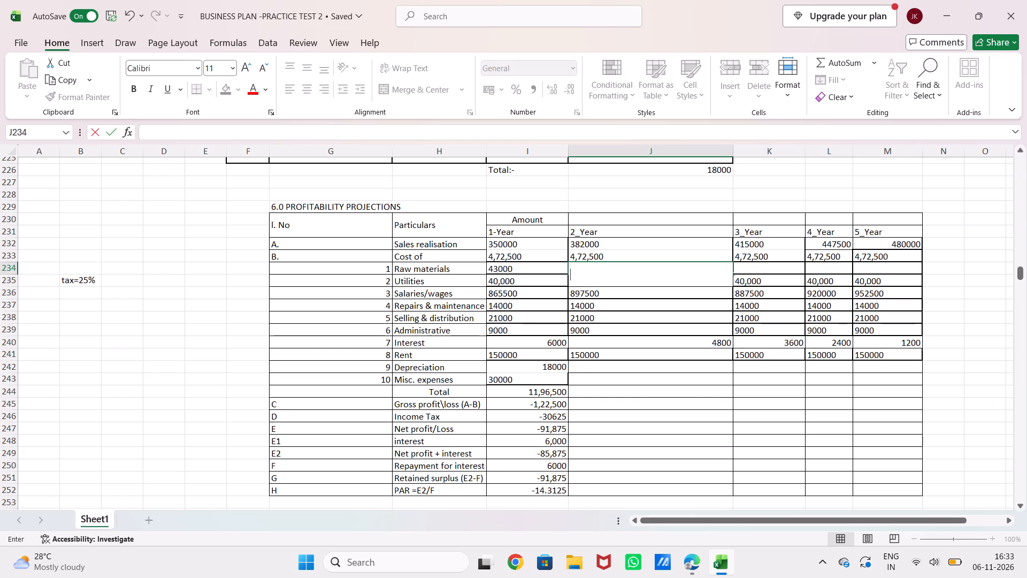
pyautogui.click(766, 283)
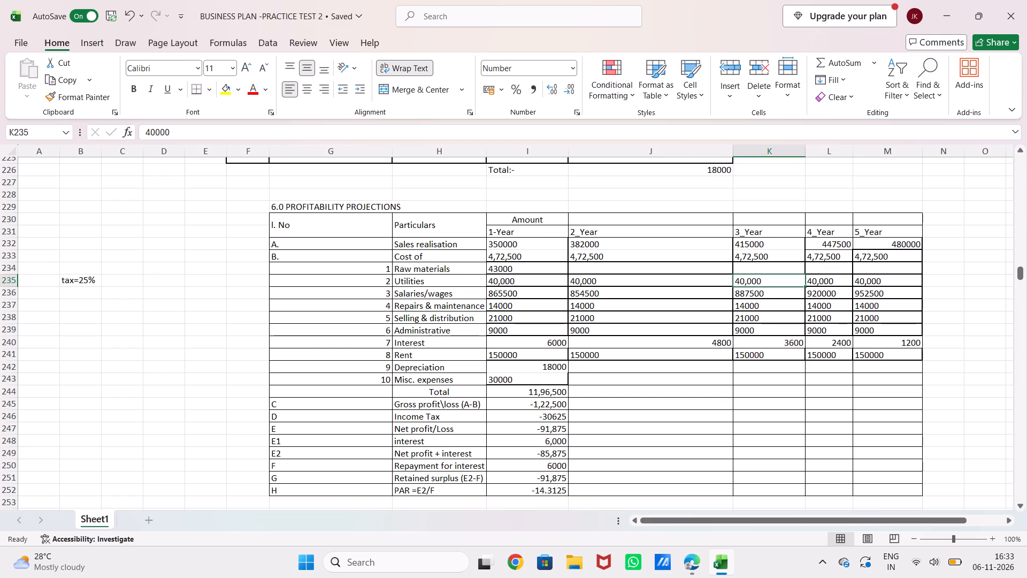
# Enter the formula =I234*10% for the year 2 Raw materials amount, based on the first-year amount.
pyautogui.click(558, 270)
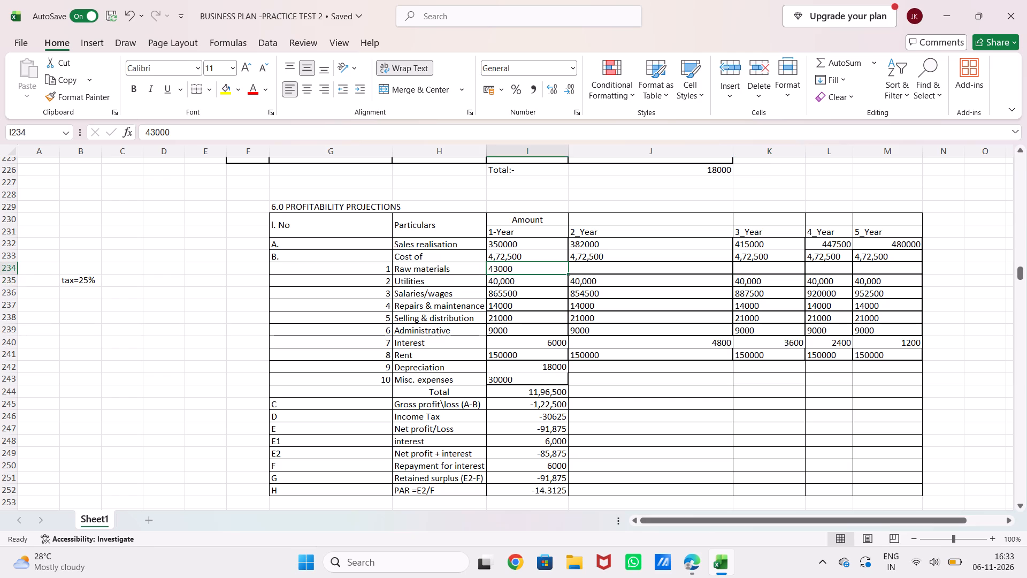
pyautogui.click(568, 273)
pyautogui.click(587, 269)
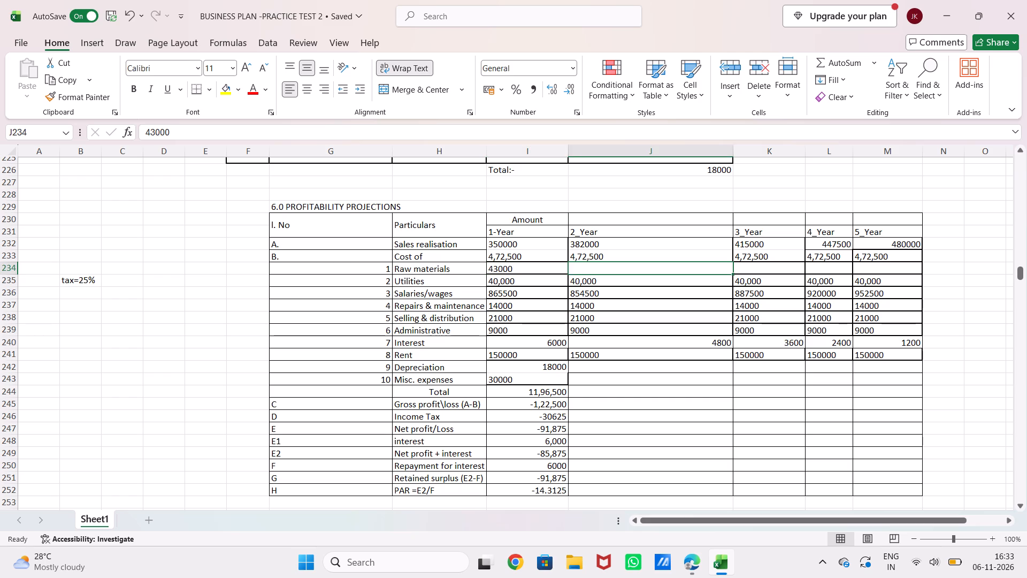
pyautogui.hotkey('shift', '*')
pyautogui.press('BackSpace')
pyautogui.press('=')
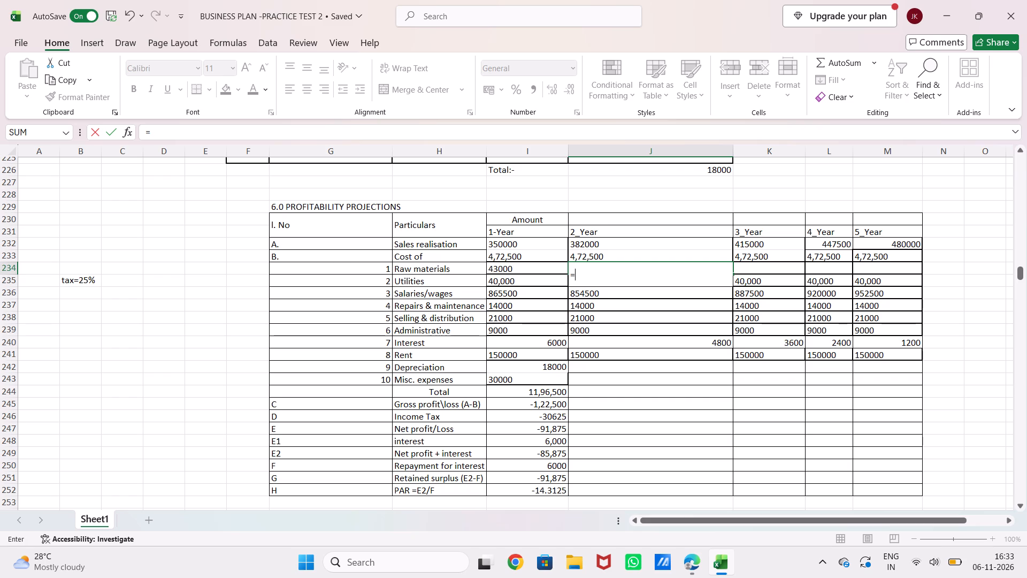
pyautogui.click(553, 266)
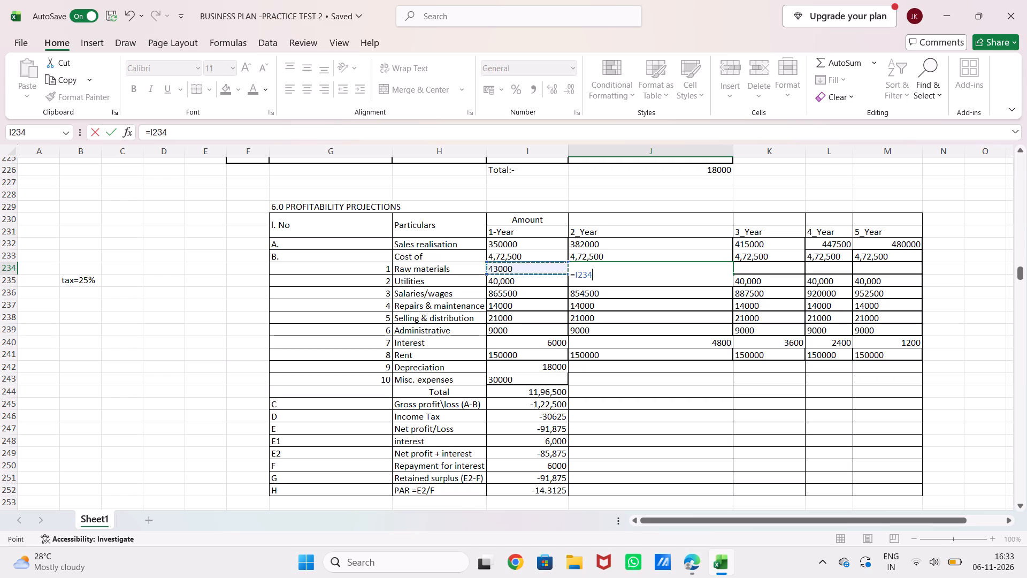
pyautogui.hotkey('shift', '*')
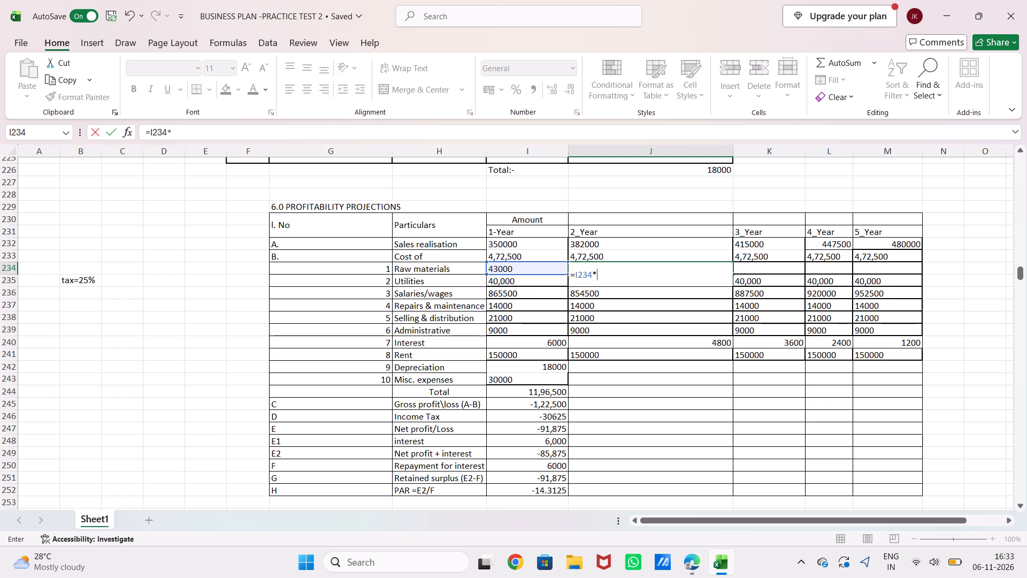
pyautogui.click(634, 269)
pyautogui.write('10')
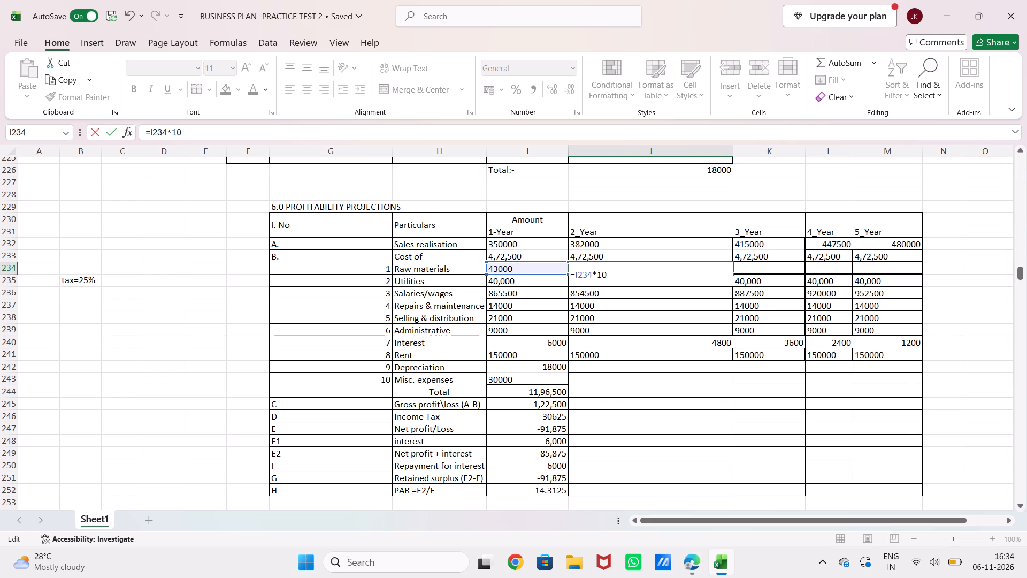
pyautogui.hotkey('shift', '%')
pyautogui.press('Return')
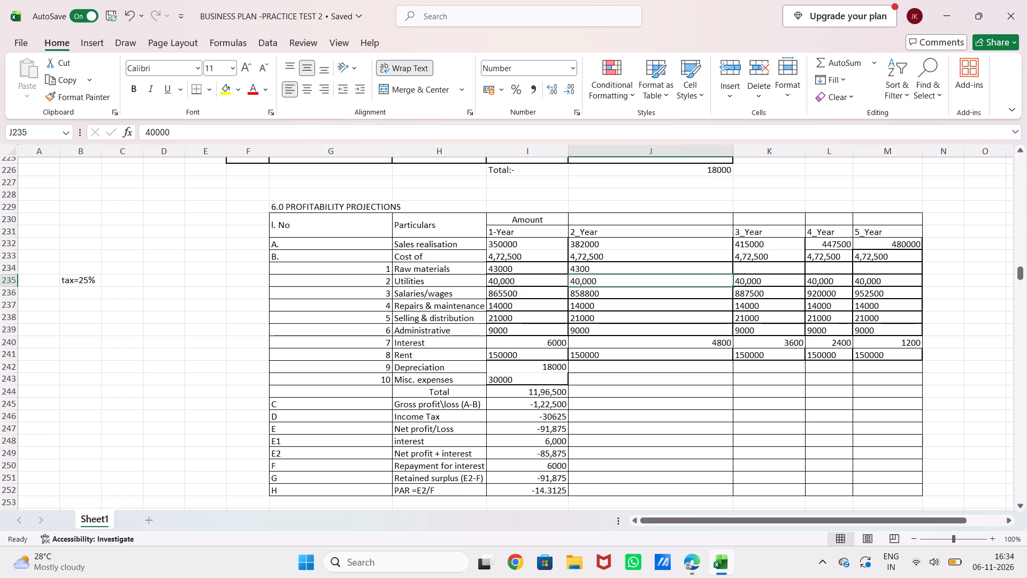
# Replace the year 2 Raw materials formula with =I234*110%, a 10% increase over the first-year amount.
pyautogui.click(656, 267)
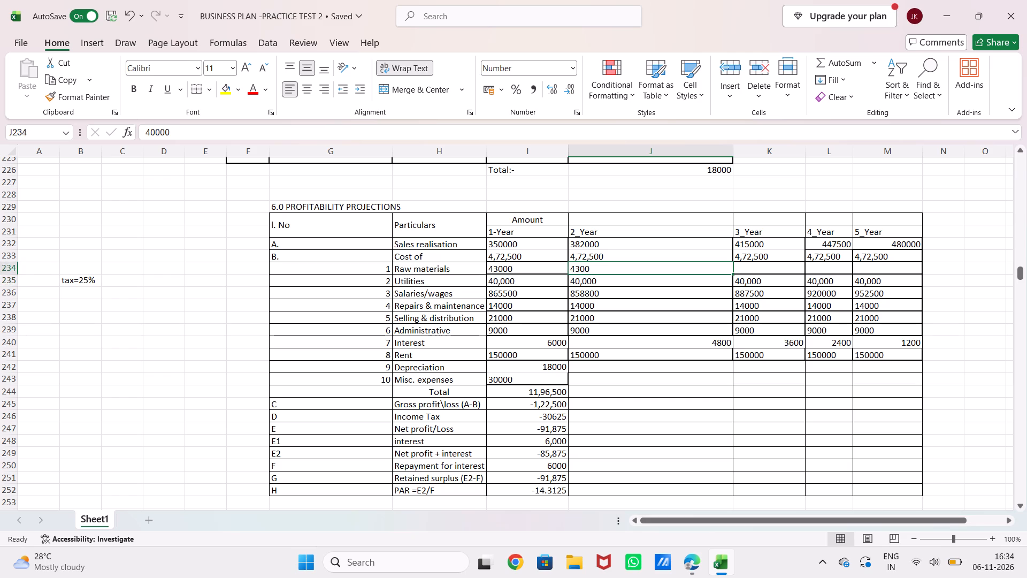
pyautogui.click(656, 267)
pyautogui.click(543, 265)
pyautogui.click(594, 268)
pyautogui.press('BackSpace')
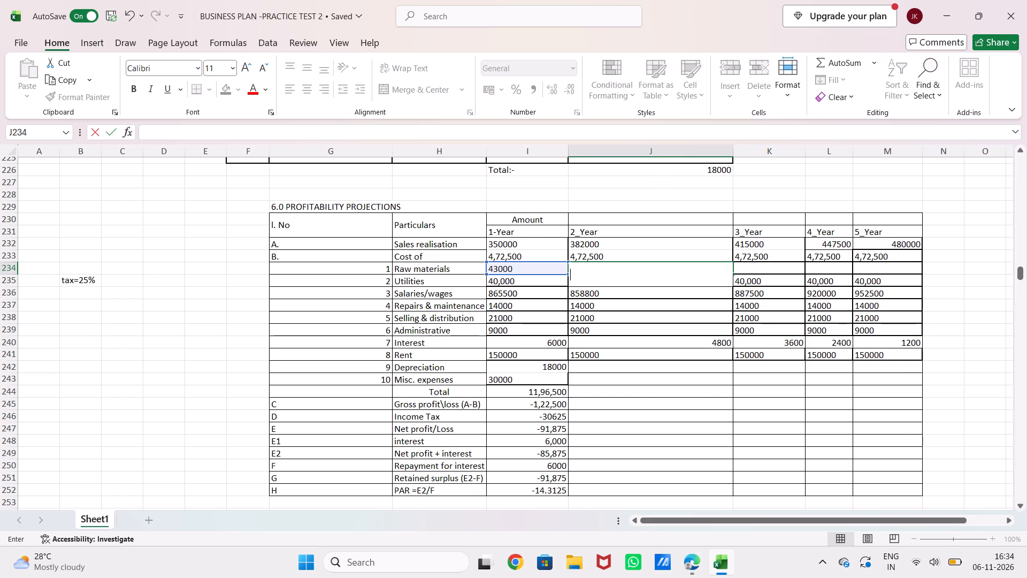
pyautogui.press('=')
pyautogui.click(560, 269)
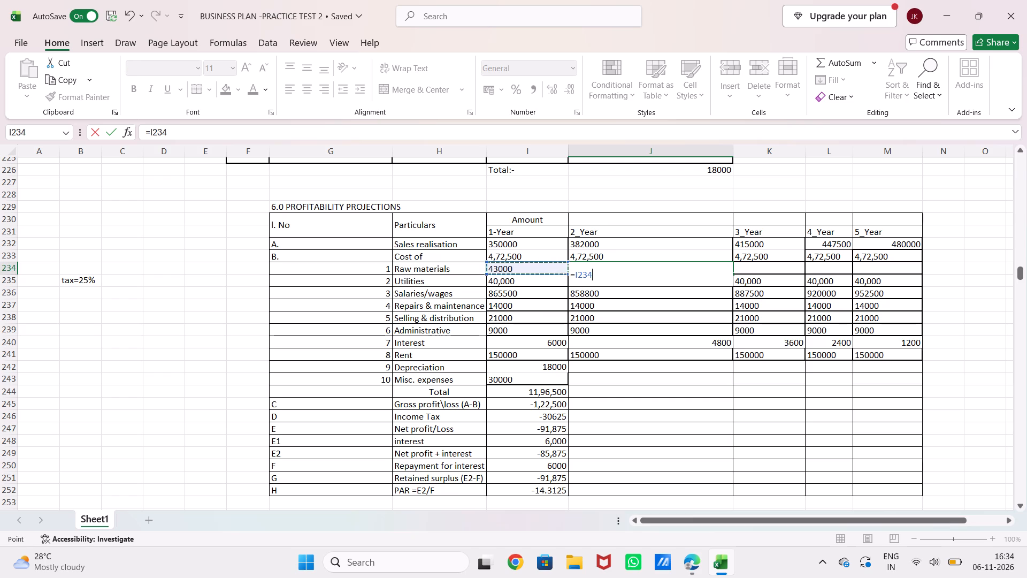
pyautogui.hotkey('shift', '*')
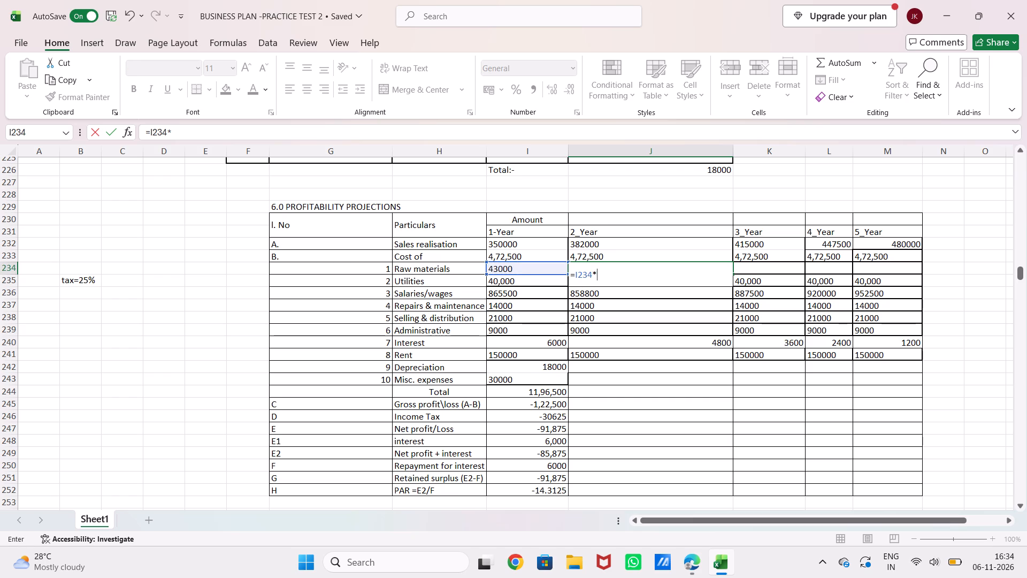
pyautogui.write('110')
pyautogui.hotkey('shift', '%')
pyautogui.press('Return')
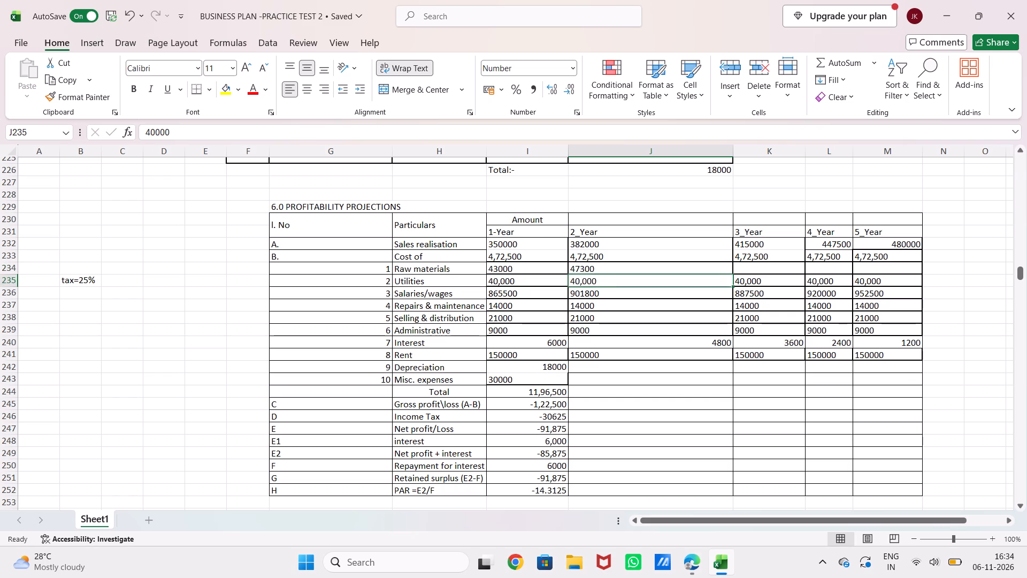
# Fill the year 2 Raw materials growth formula across years 3 and 4.
pyautogui.moveTo(726, 272); pyautogui.dragTo(731, 272)
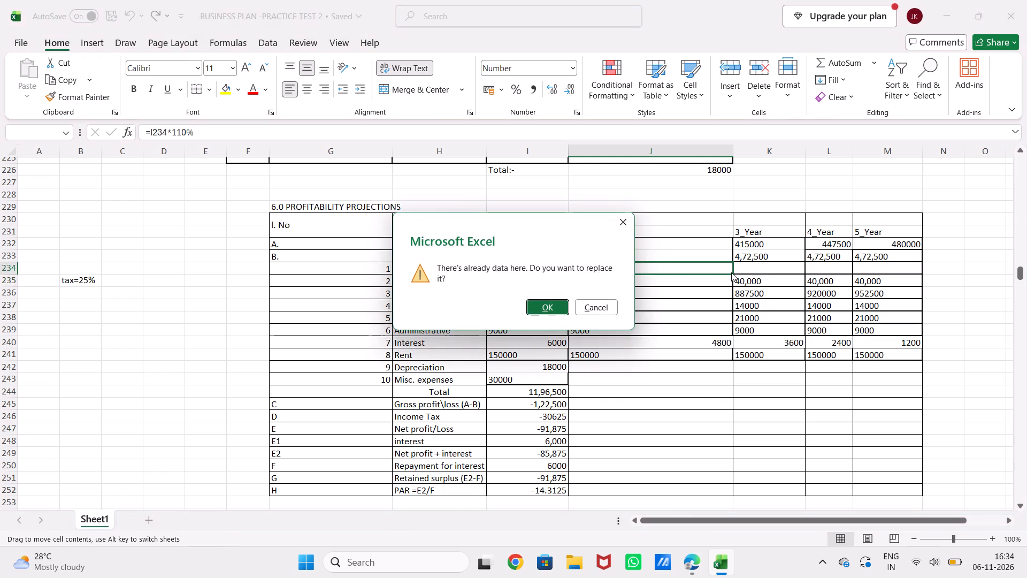
pyautogui.click(629, 216)
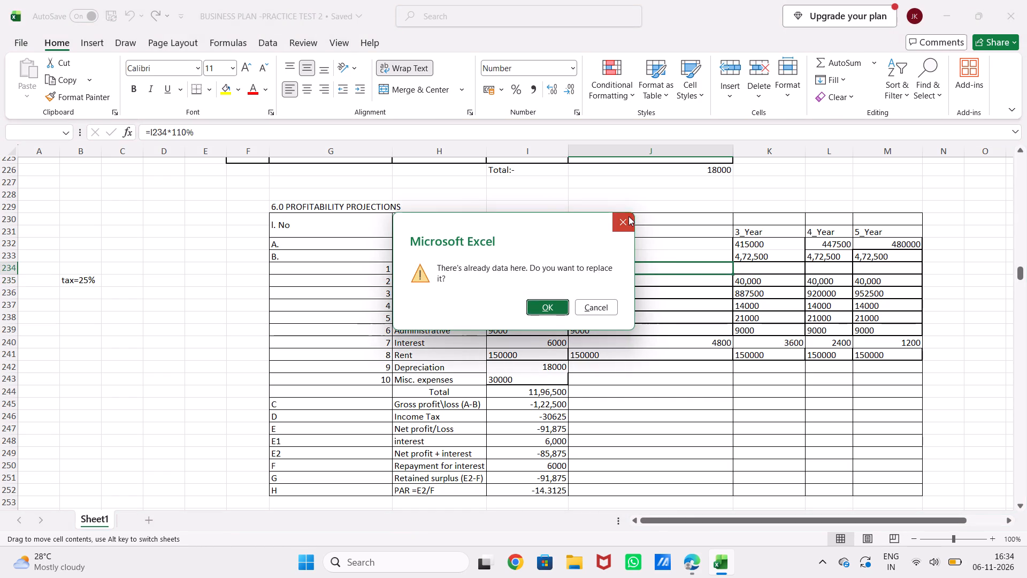
pyautogui.click(716, 270)
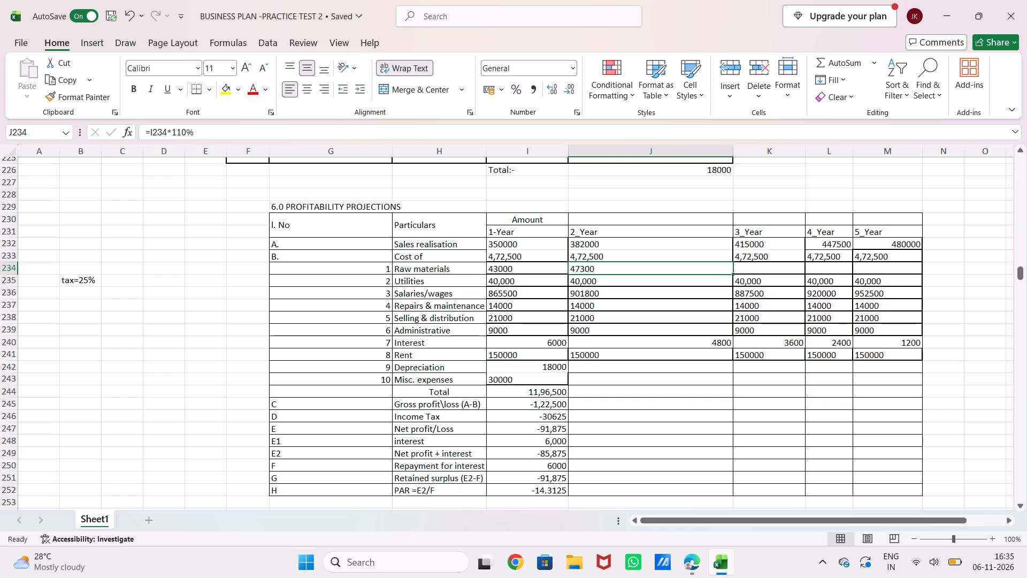
pyautogui.moveTo(733, 273); pyautogui.dragTo(796, 270)
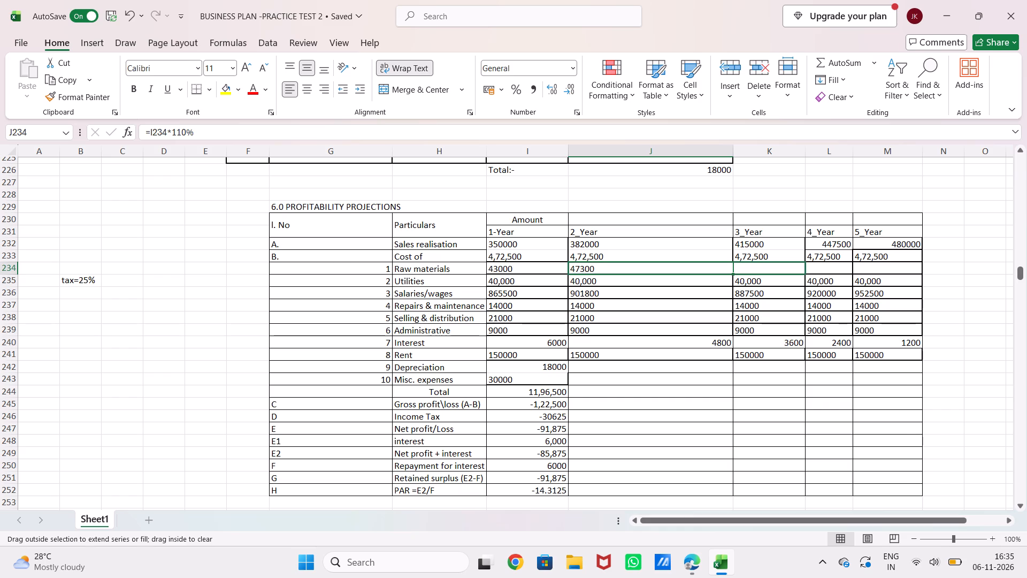
pyautogui.moveTo(796, 270); pyautogui.dragTo(878, 273)
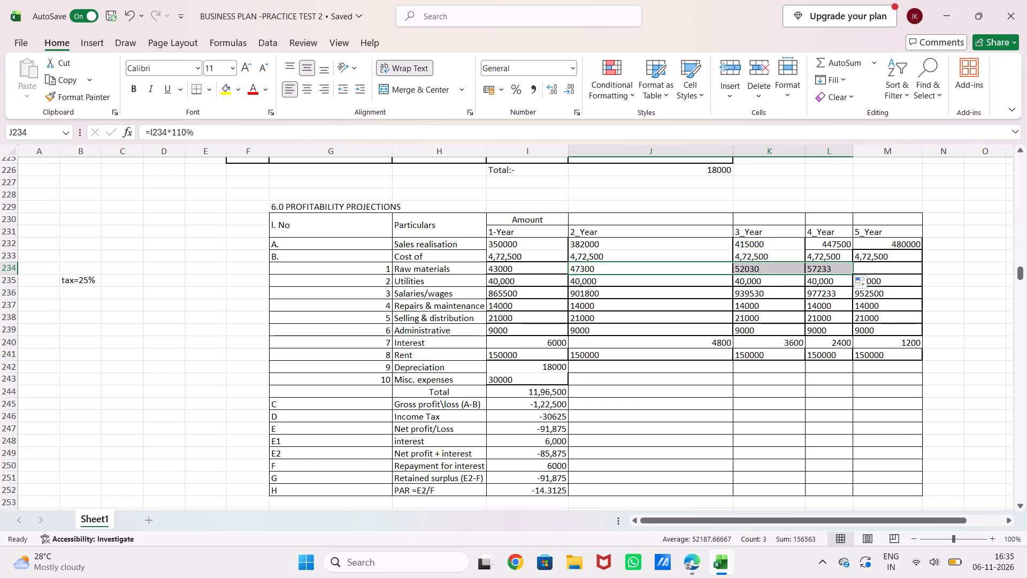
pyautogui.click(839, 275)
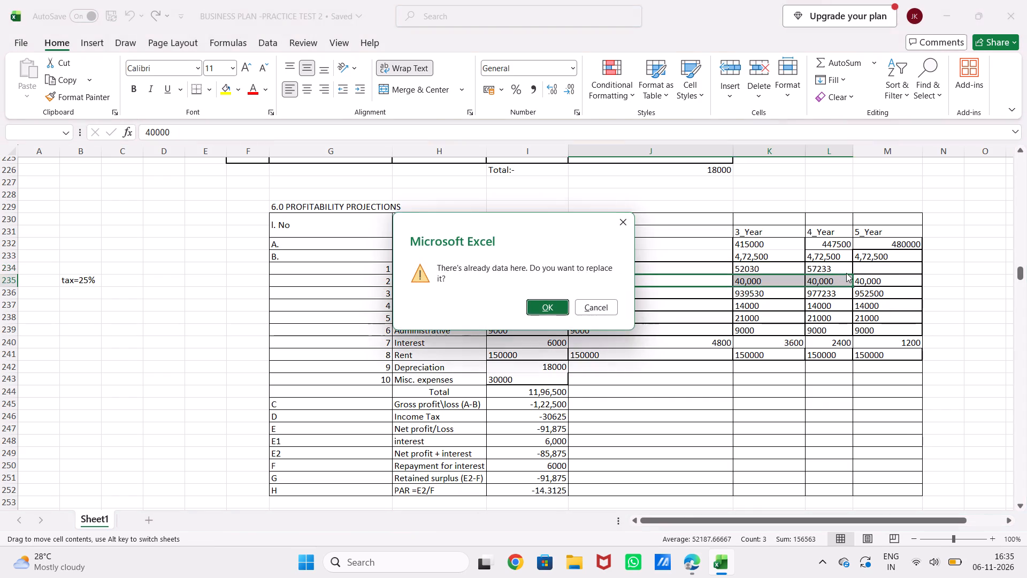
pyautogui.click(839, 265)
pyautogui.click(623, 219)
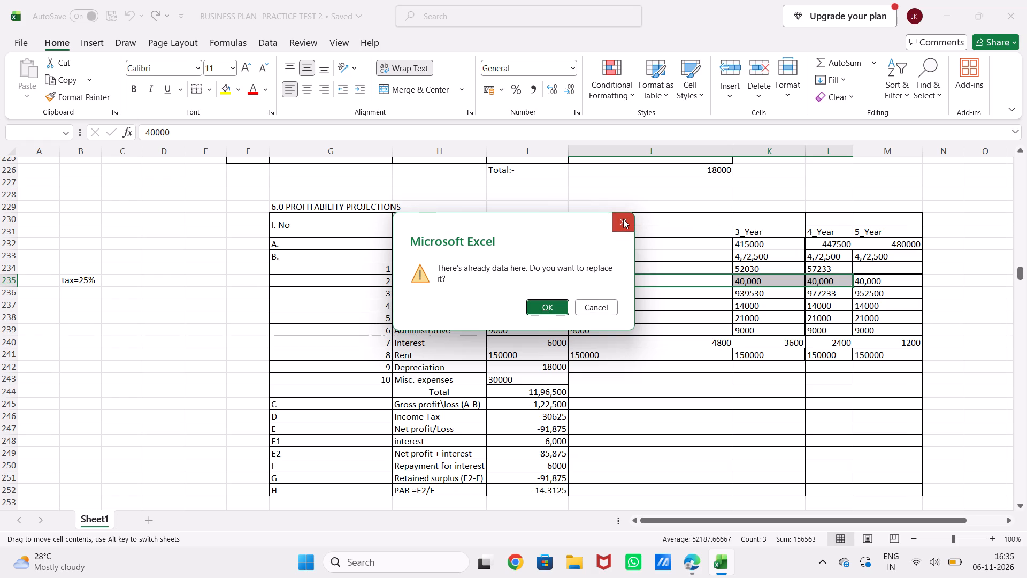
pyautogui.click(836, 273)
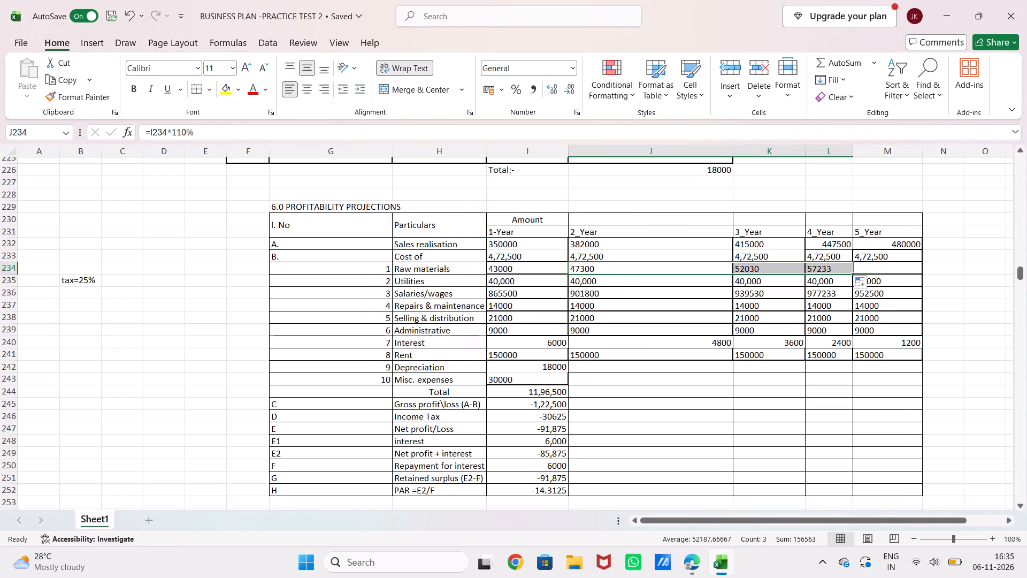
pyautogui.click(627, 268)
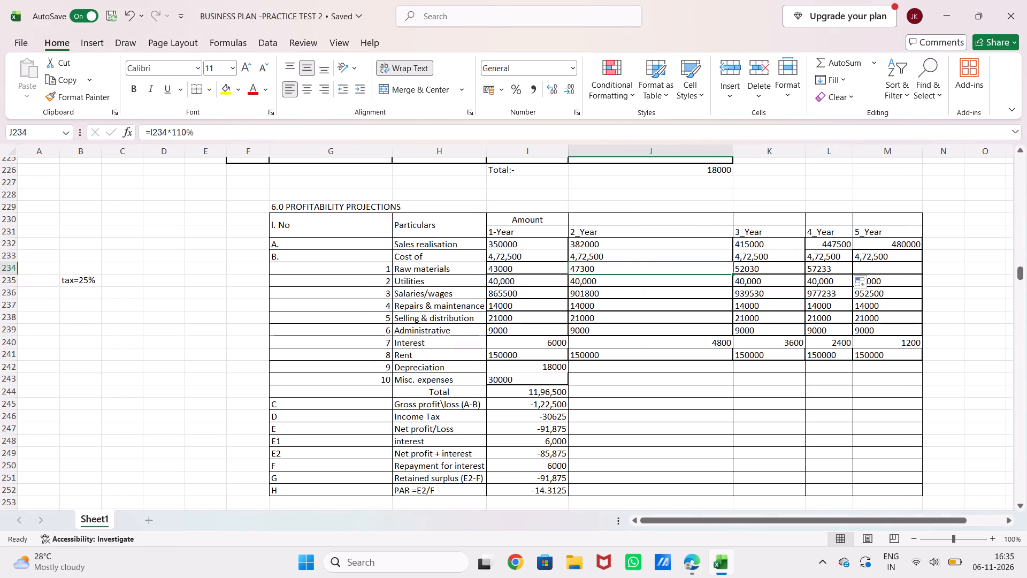
# Extend the year 4 Raw materials growth formula into year 5.
pyautogui.click(844, 270)
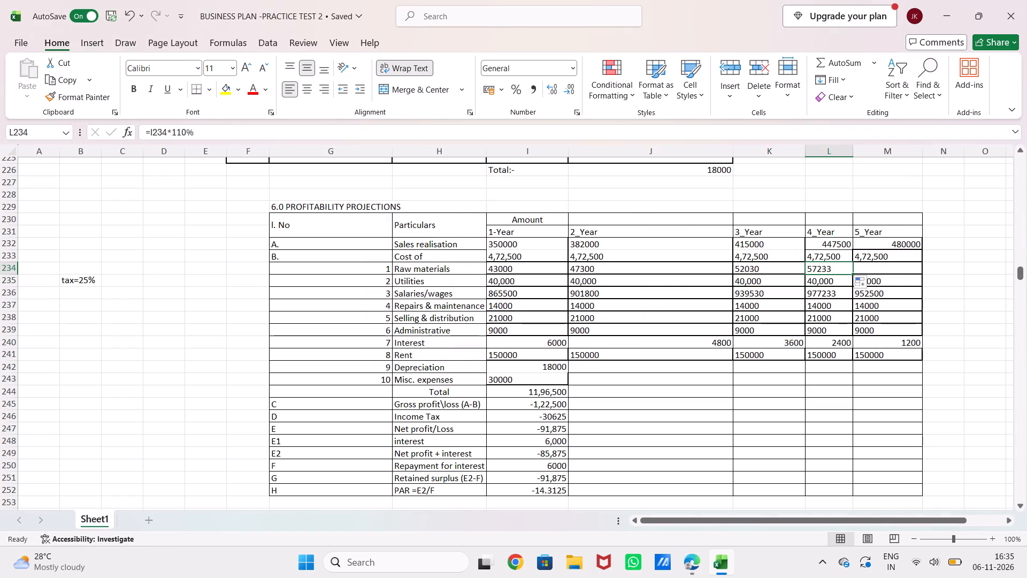
pyautogui.moveTo(851, 274); pyautogui.dragTo(902, 275)
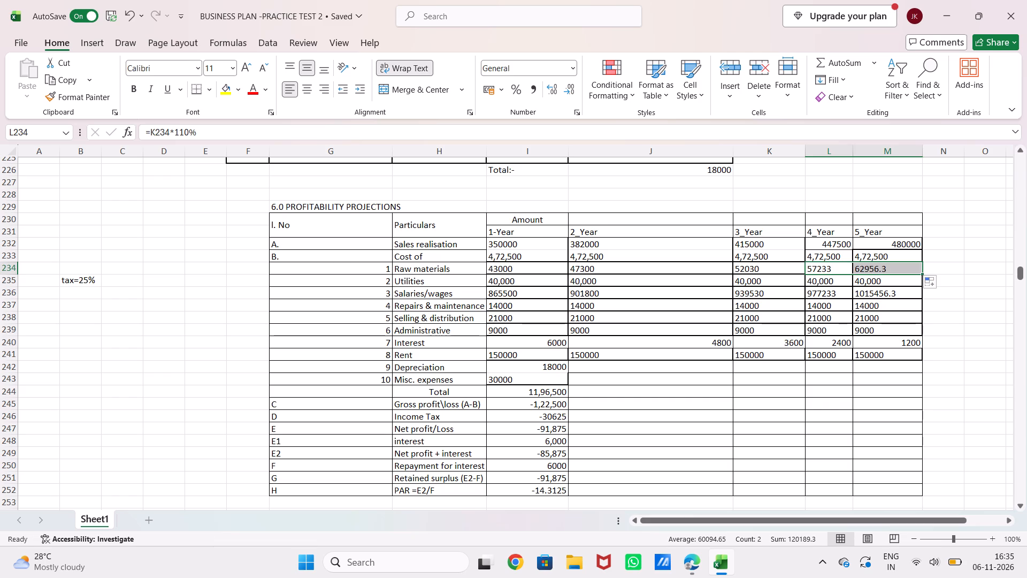
pyautogui.click(886, 271)
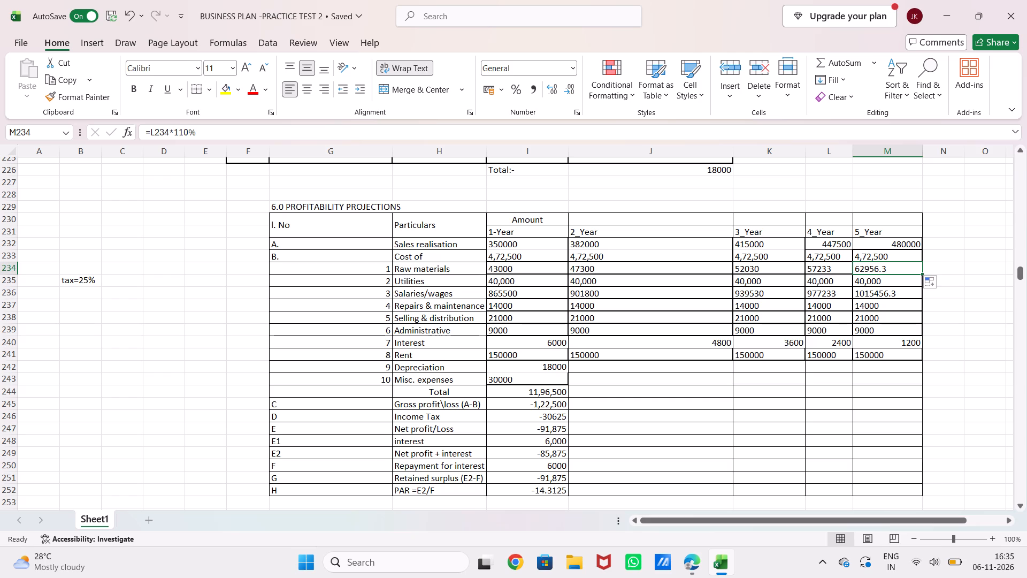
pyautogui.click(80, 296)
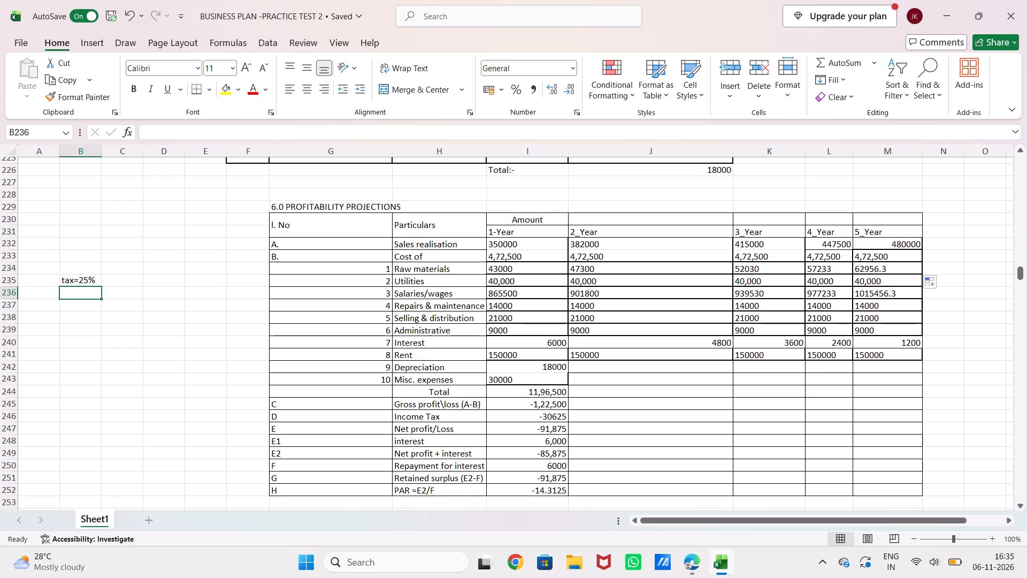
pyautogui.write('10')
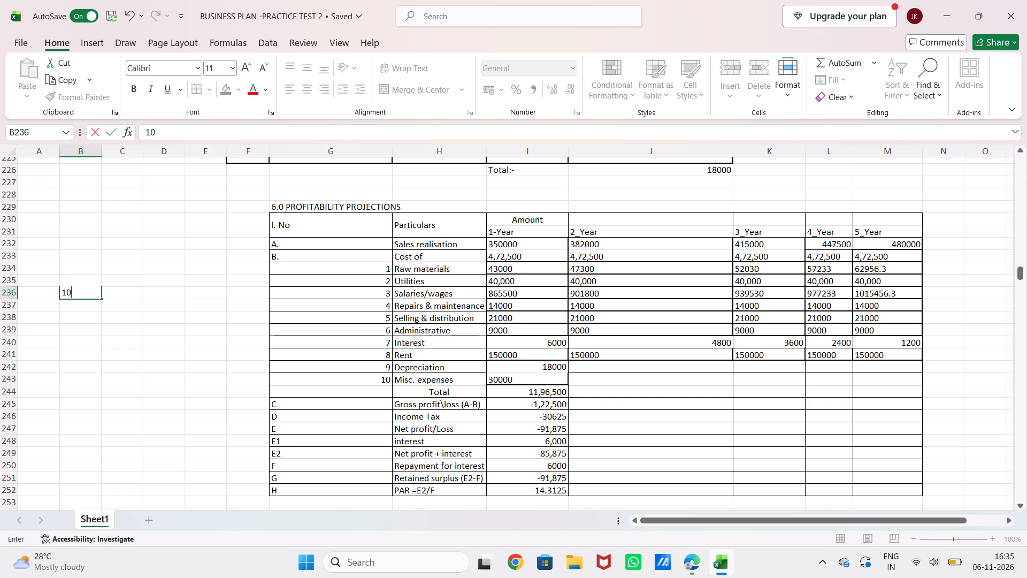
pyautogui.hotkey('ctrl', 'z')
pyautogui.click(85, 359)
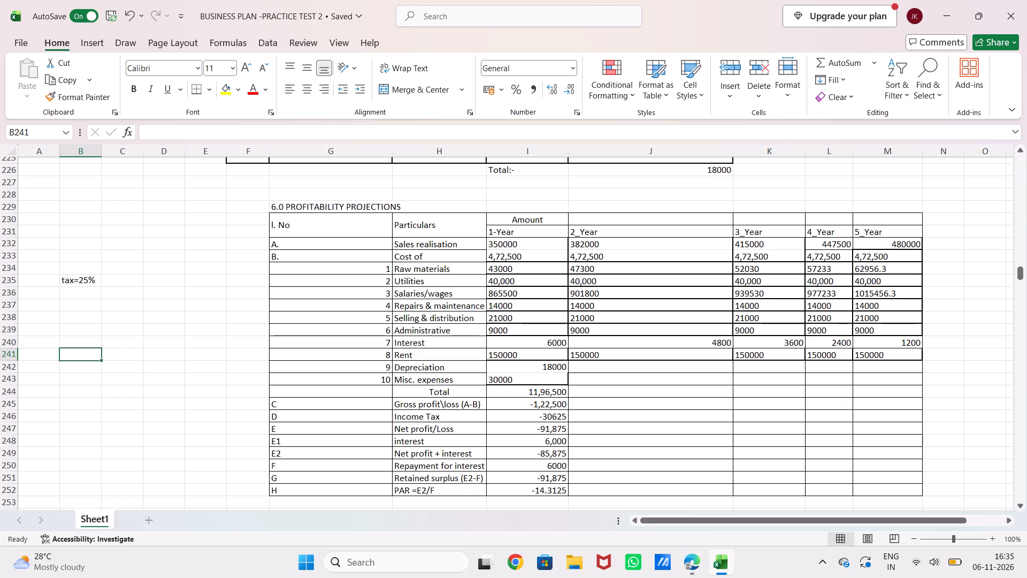
# Add the note increase=10% in cell B238, below the tax rate note.
pyautogui.click(81, 313)
pyautogui.write('in')
pyautogui.write('cre')
pyautogui.write('ase')
pyautogui.press('=')
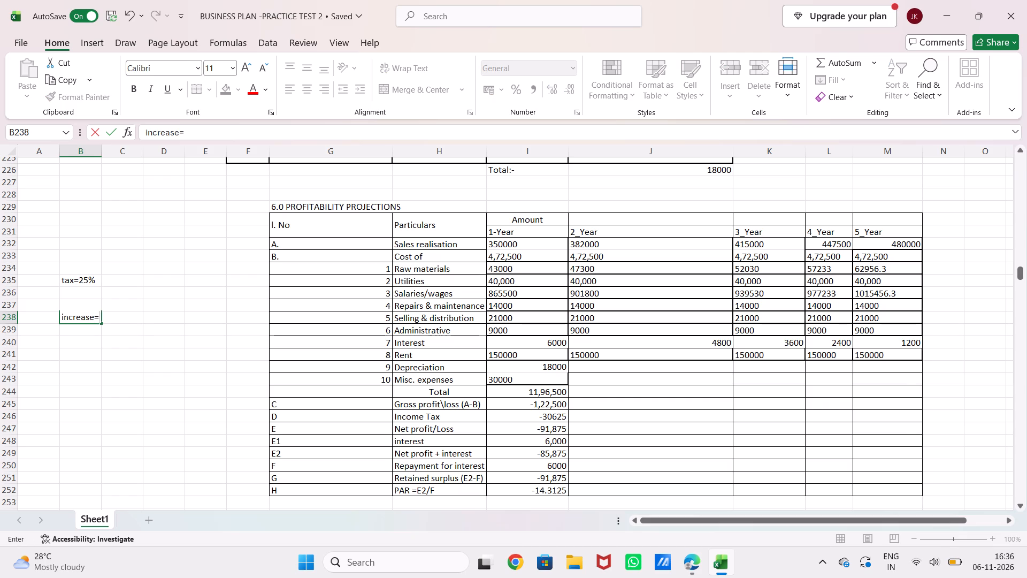
pyautogui.write('10')
pyautogui.hotkey('shift', '%')
pyautogui.click(163, 326)
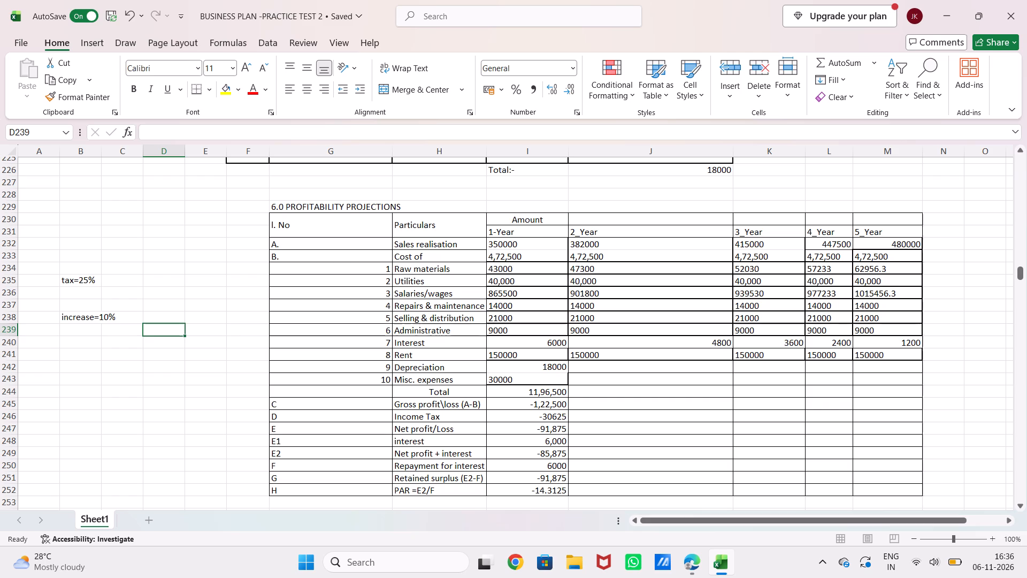
# Clear the Utilities amounts for years 2, 3, 4 and 5.
pyautogui.click(532, 284)
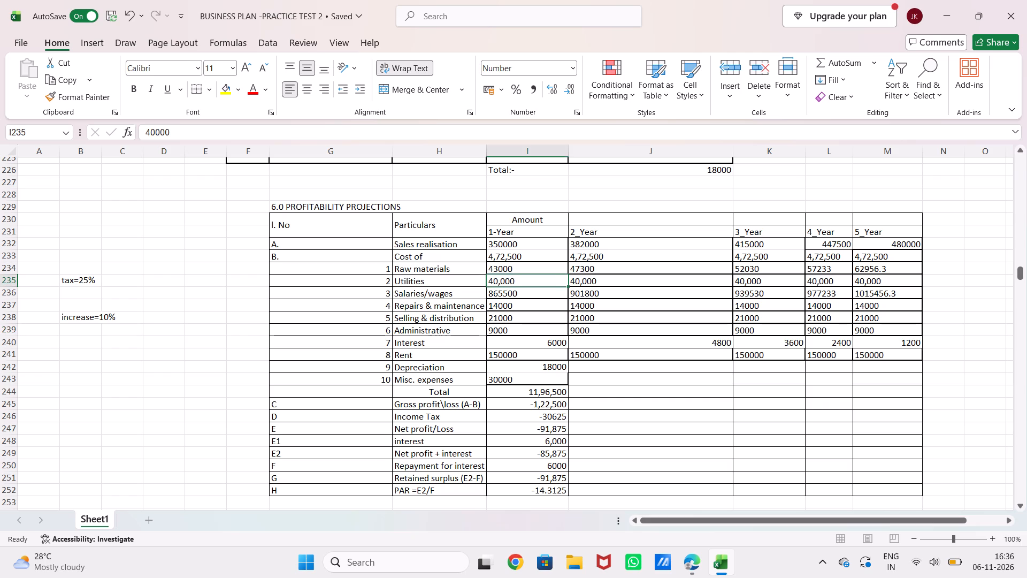
pyautogui.click(593, 277)
pyautogui.press('BackSpace')
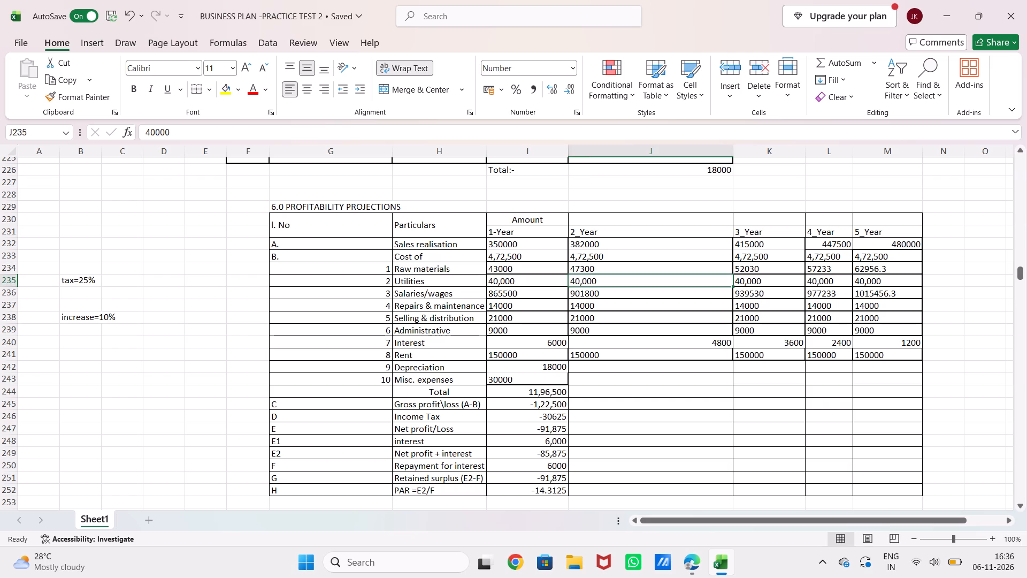
pyautogui.click(762, 283)
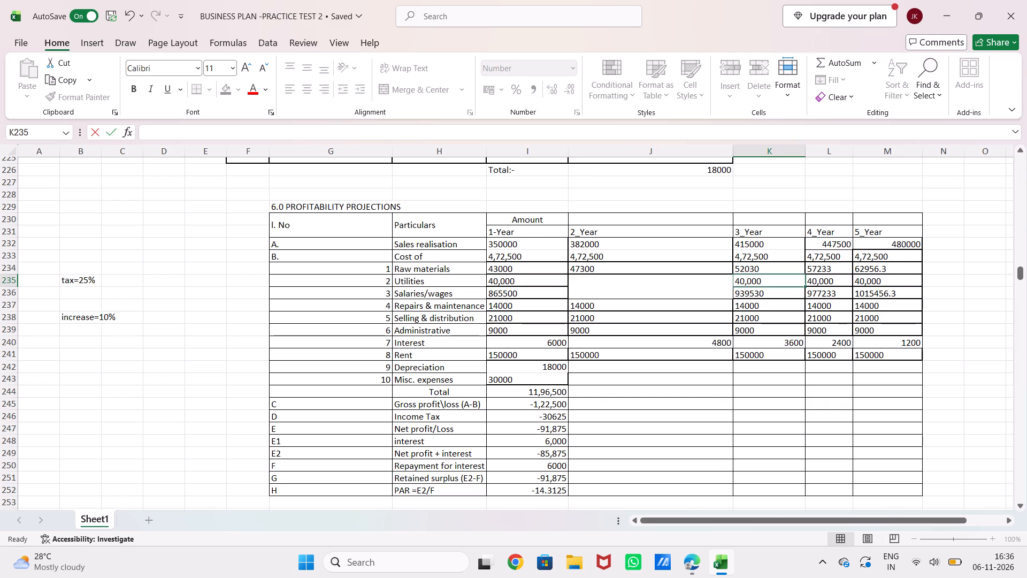
pyautogui.press('BackSpace')
pyautogui.click(819, 283)
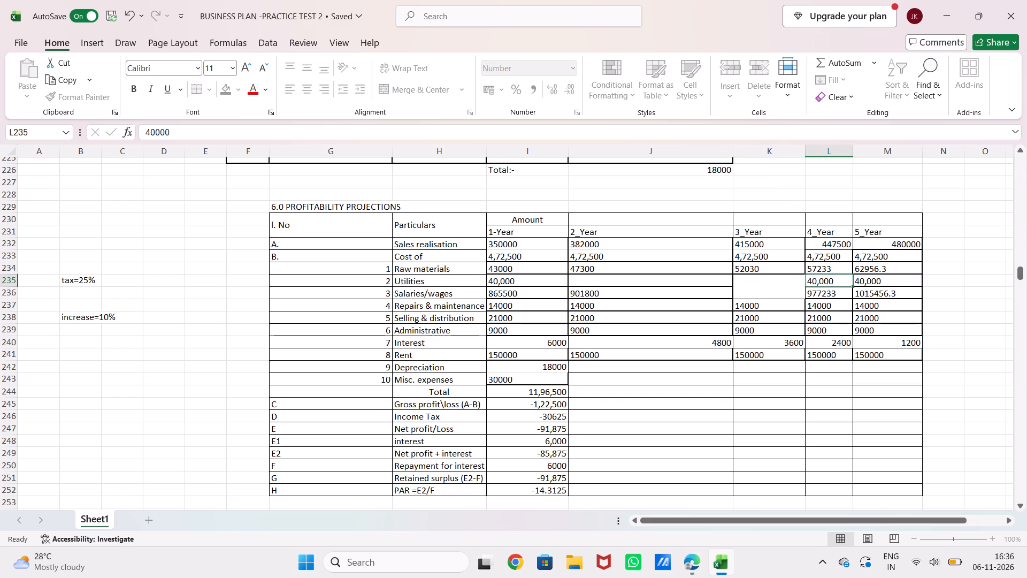
pyautogui.press('BackSpace')
pyautogui.click(863, 284)
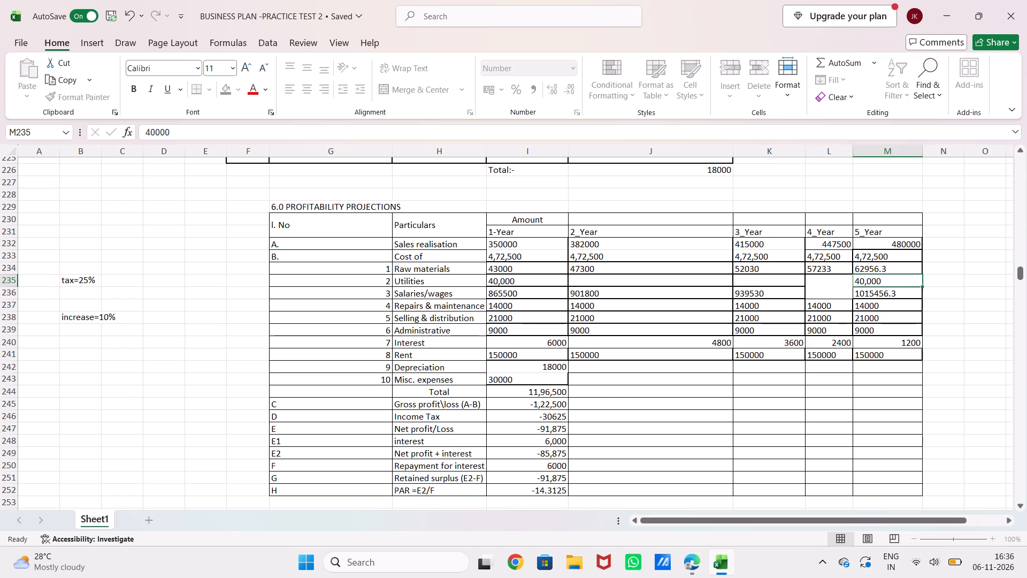
pyautogui.press('BackSpace')
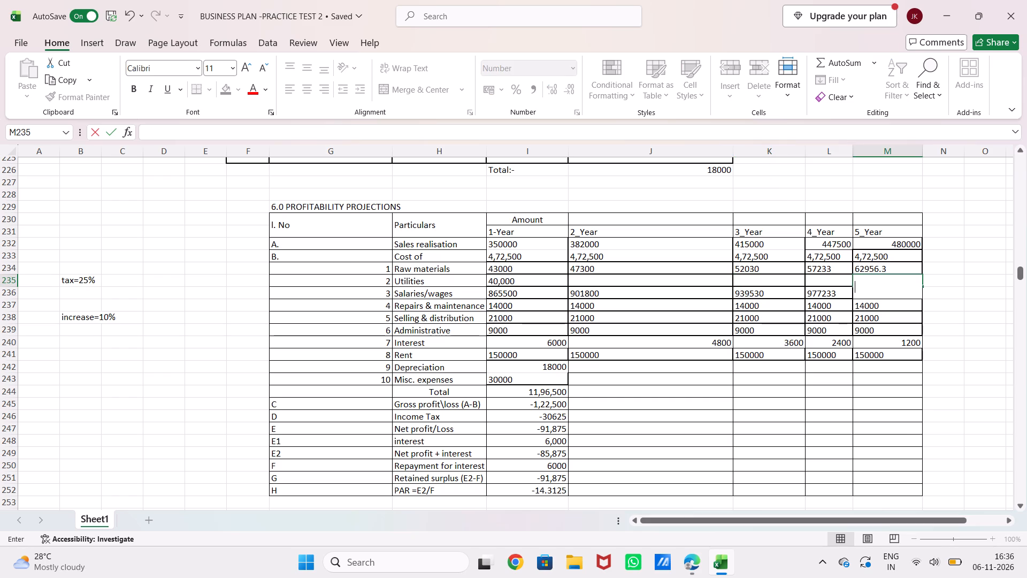
# Enter the formula =I235*110% for the year 2 Utilities amount, a 10% increase over the first-year amount.
pyautogui.click(581, 278)
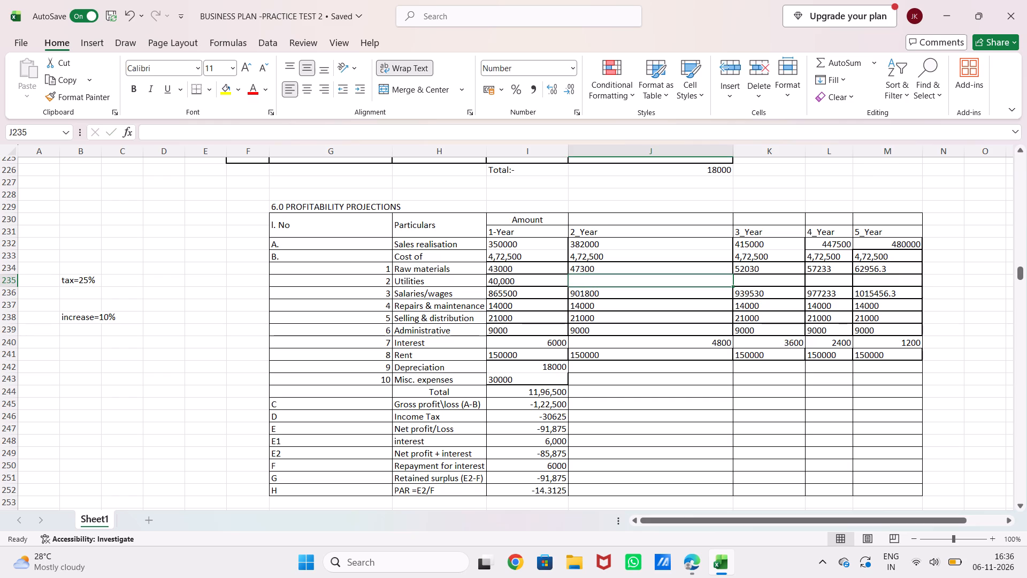
pyautogui.click(581, 280)
pyautogui.press('=')
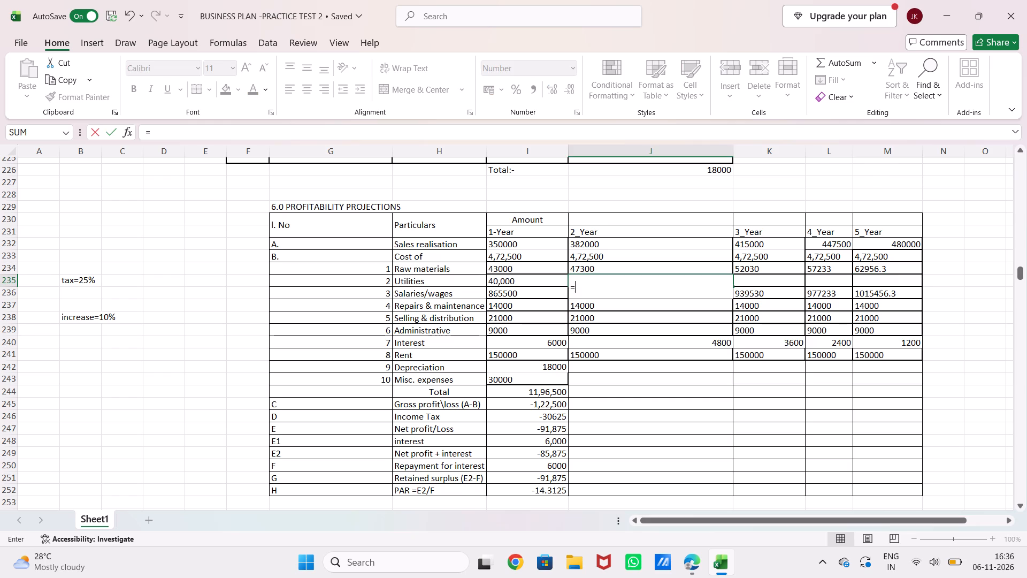
pyautogui.click(549, 280)
pyautogui.hotkey('shift', '*')
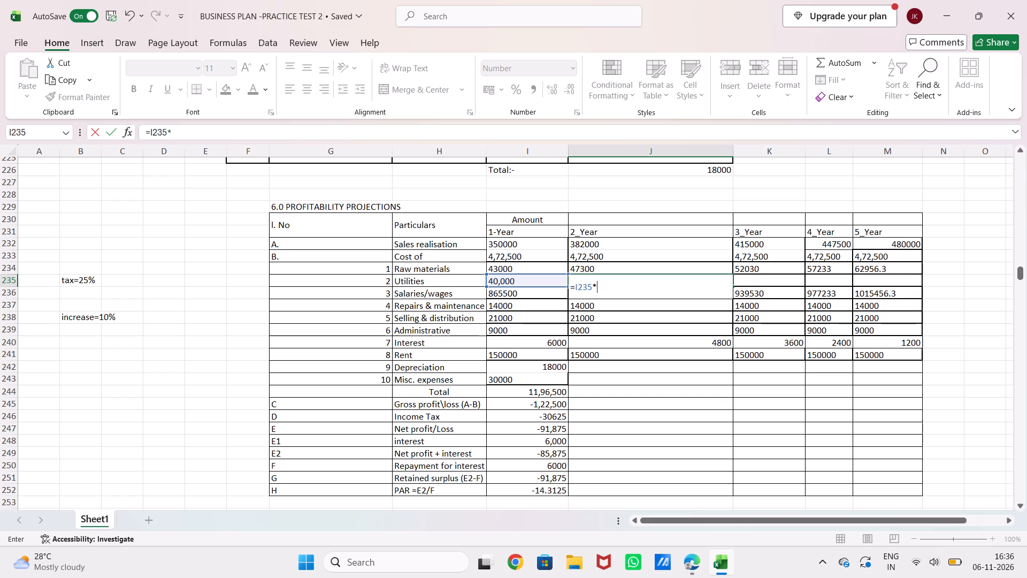
pyautogui.write('110')
pyautogui.hotkey('shift', '%')
pyautogui.press('Return')
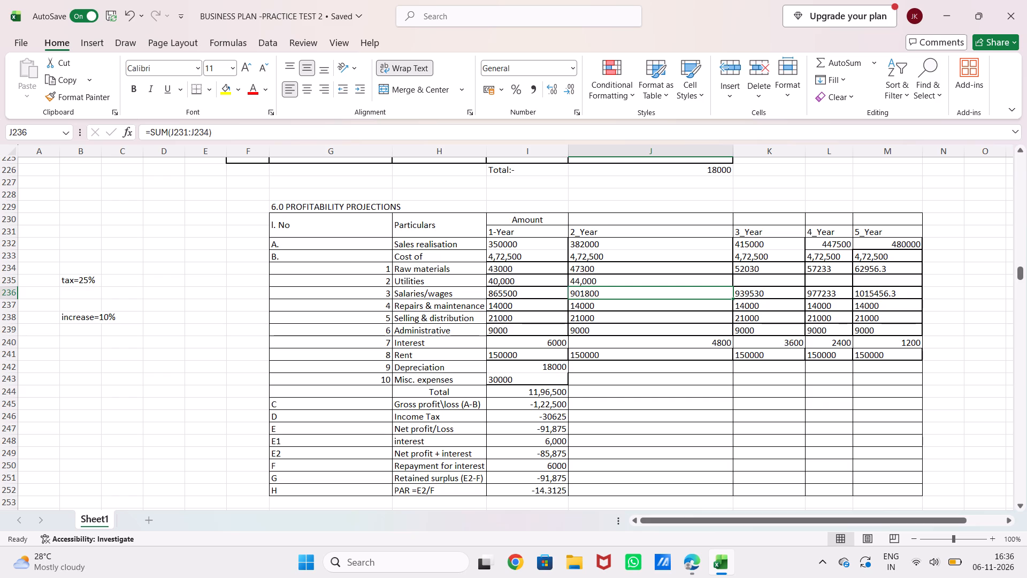
# Fill the year 2 Utilities growth formula across years 3, 4 and 5.
pyautogui.click(693, 282)
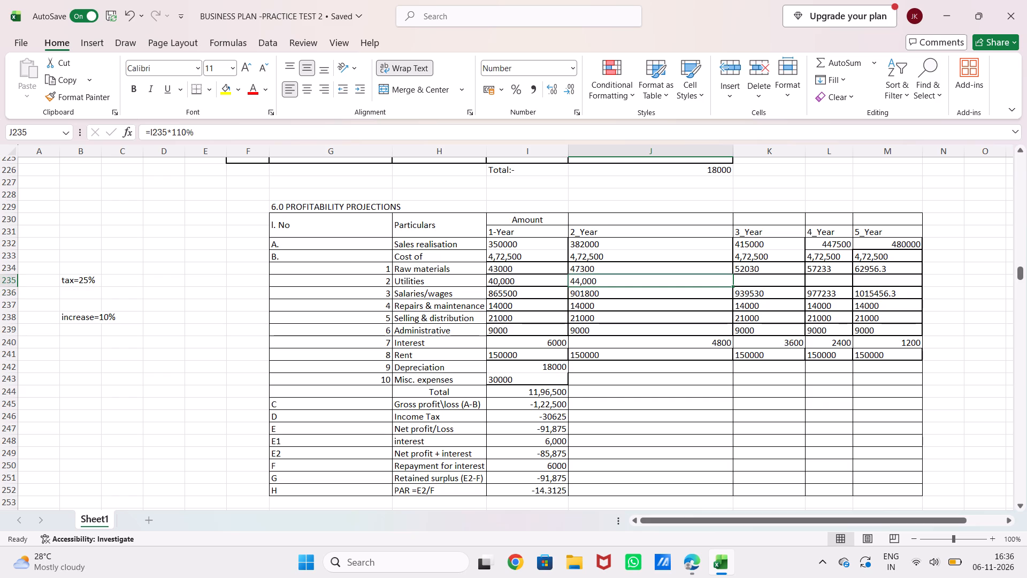
pyautogui.moveTo(732, 286); pyautogui.dragTo(800, 286)
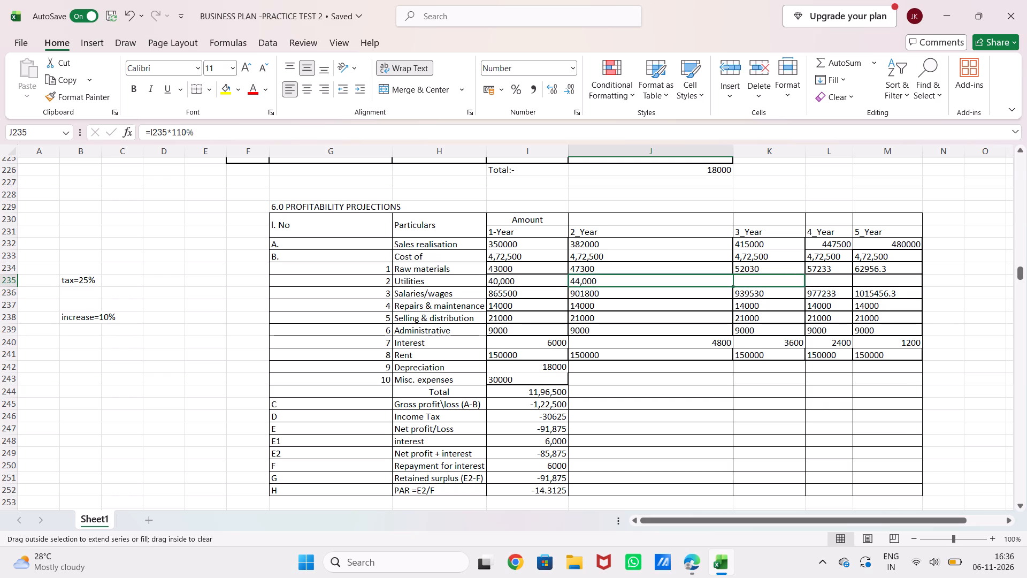
pyautogui.moveTo(800, 286); pyautogui.dragTo(907, 283)
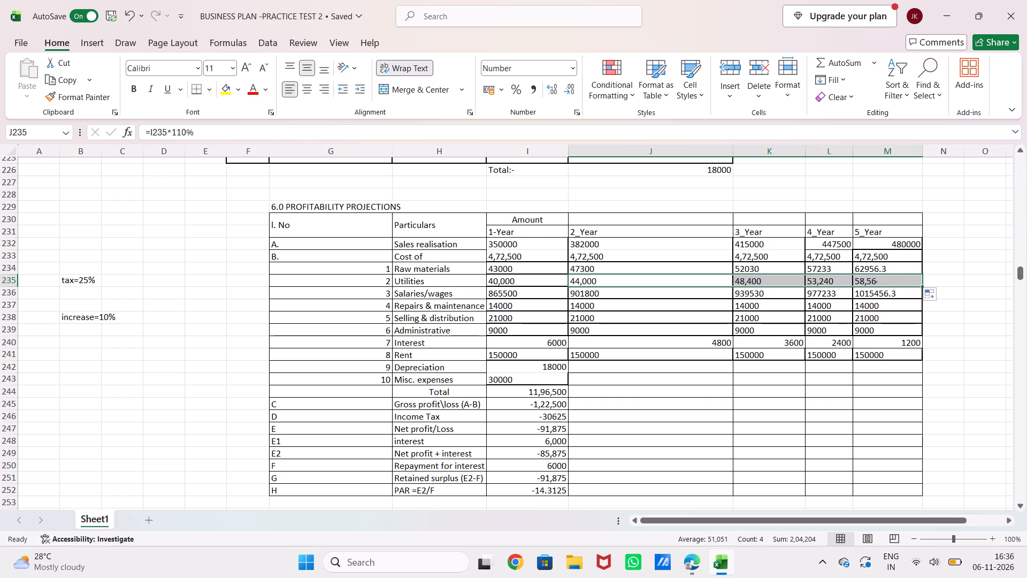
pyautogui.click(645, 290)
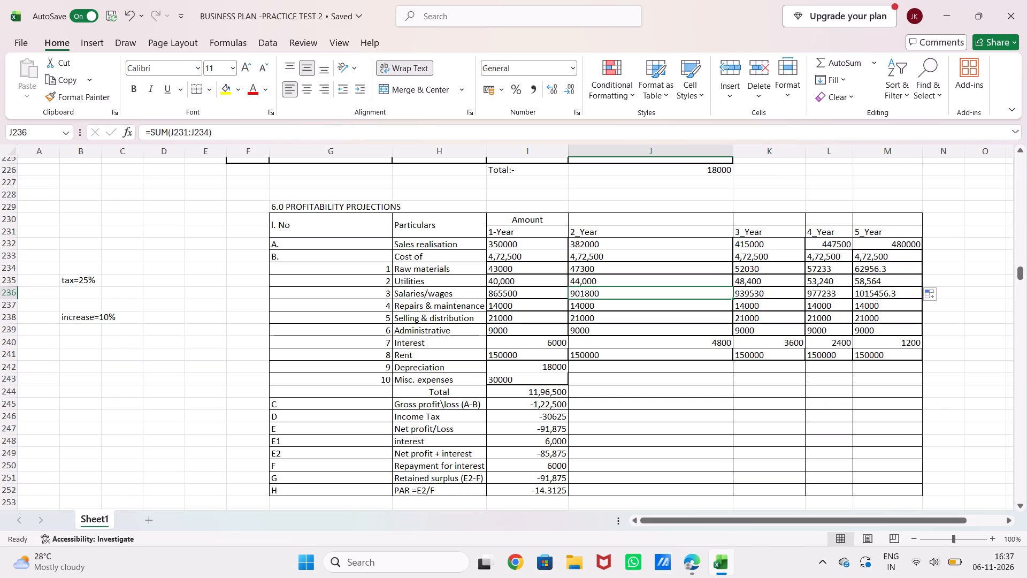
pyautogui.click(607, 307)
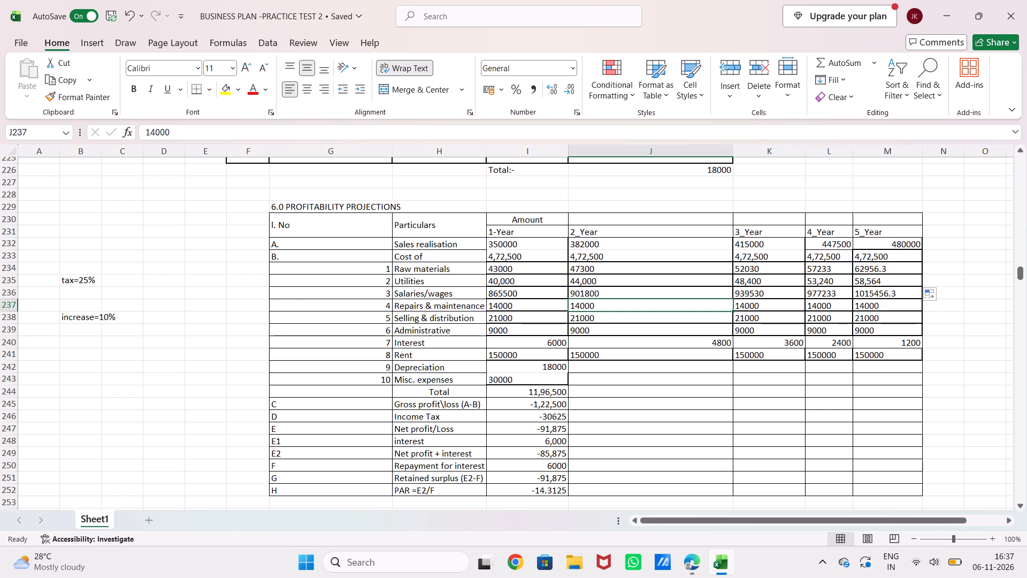
# Clear the Cost of amounts in row B for years 5, 4, 3 and 2.
pyautogui.click(588, 255)
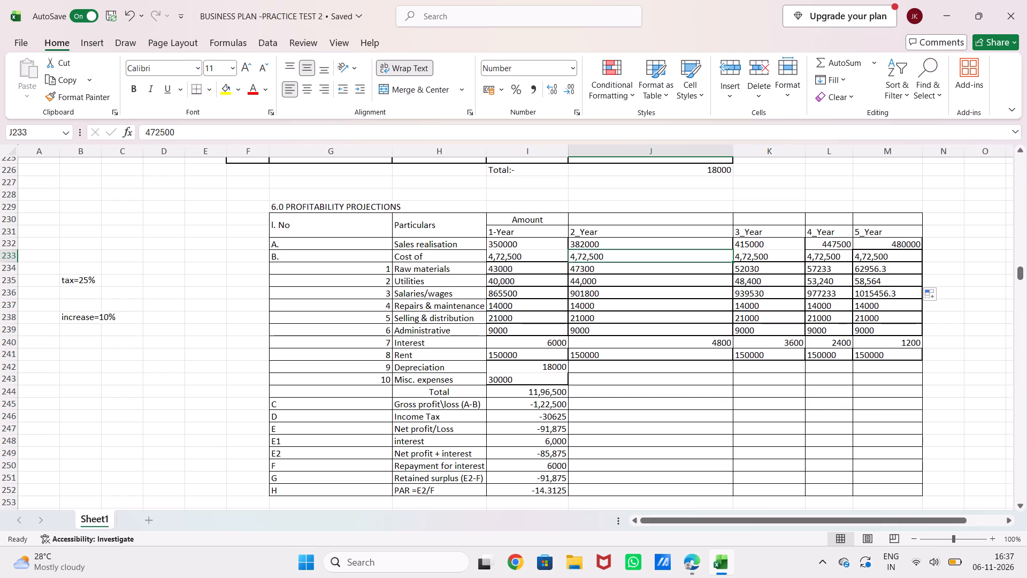
pyautogui.click(866, 256)
pyautogui.press('BackSpace')
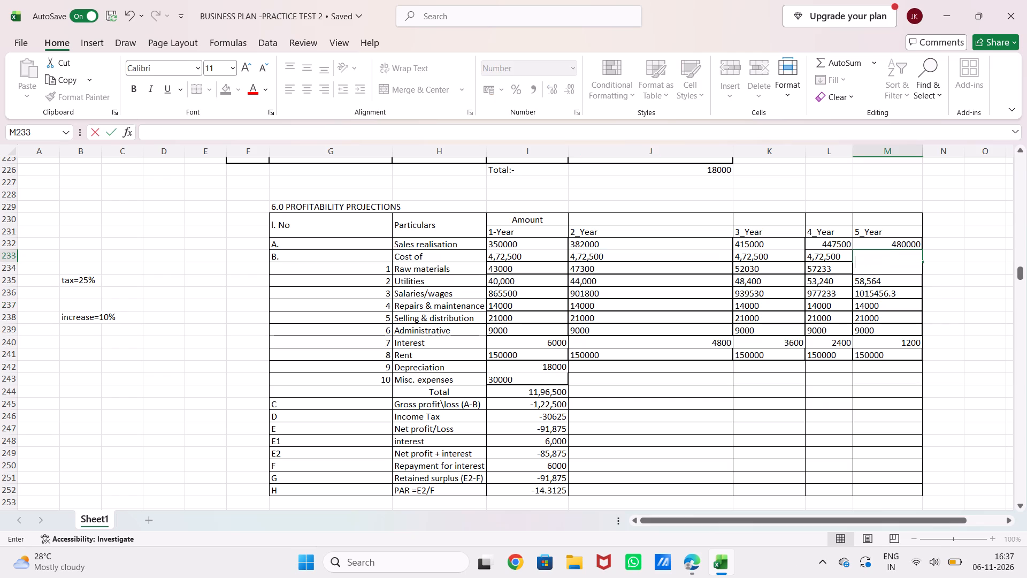
pyautogui.press('Left')
pyautogui.press('BackSpace')
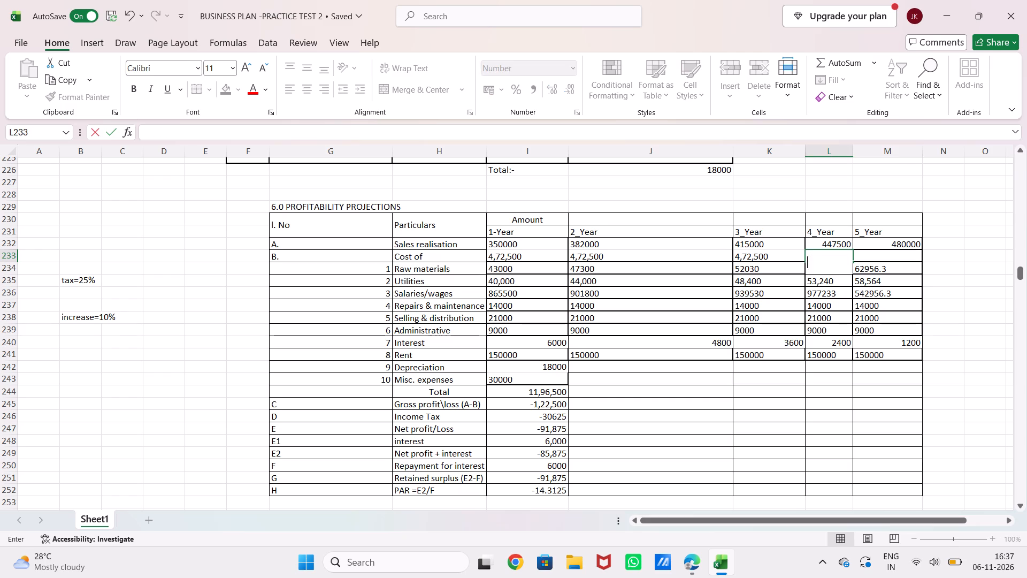
pyautogui.press('Left')
pyautogui.press('BackSpace')
pyautogui.press('Left')
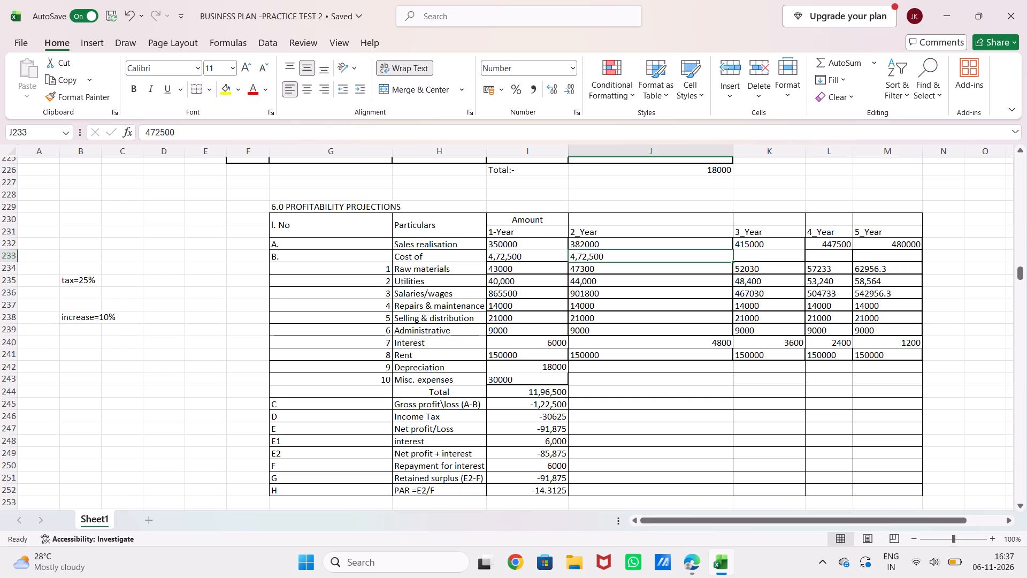
pyautogui.press('BackSpace')
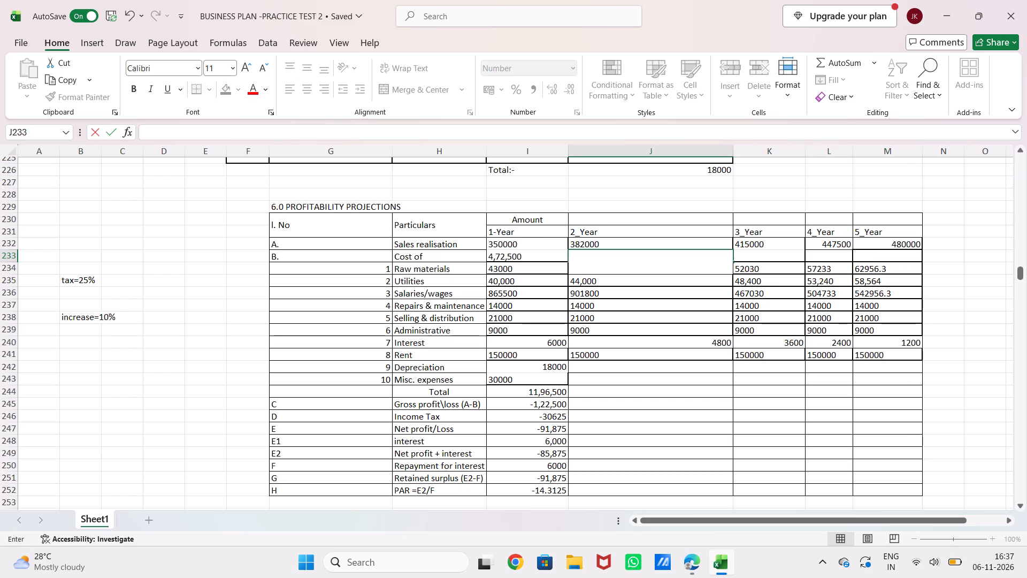
# Enter the formula =I233*110% for the year 2 Cost of amount, a 10% increase over the first-year amount.
pyautogui.press('=')
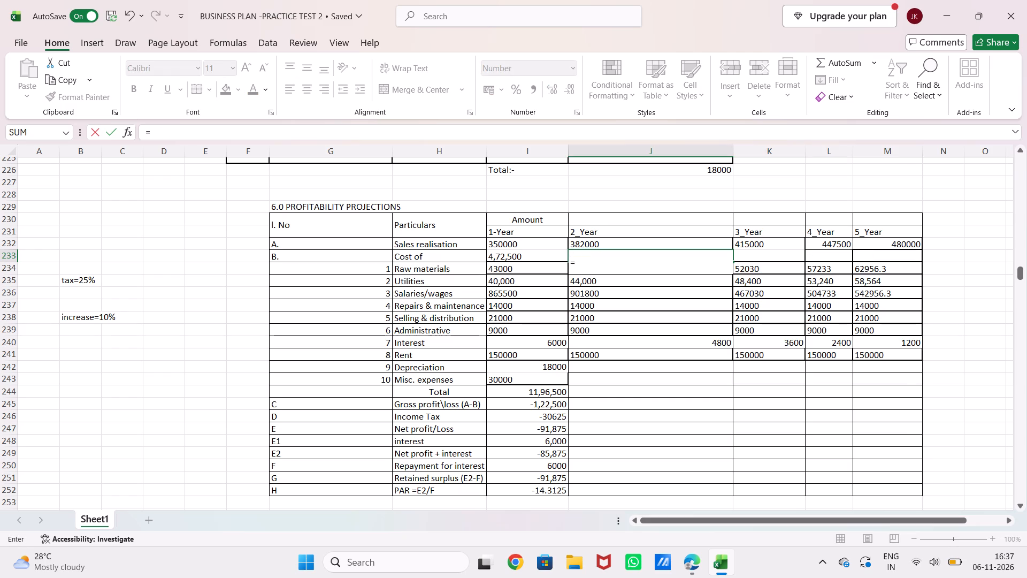
pyautogui.click(538, 257)
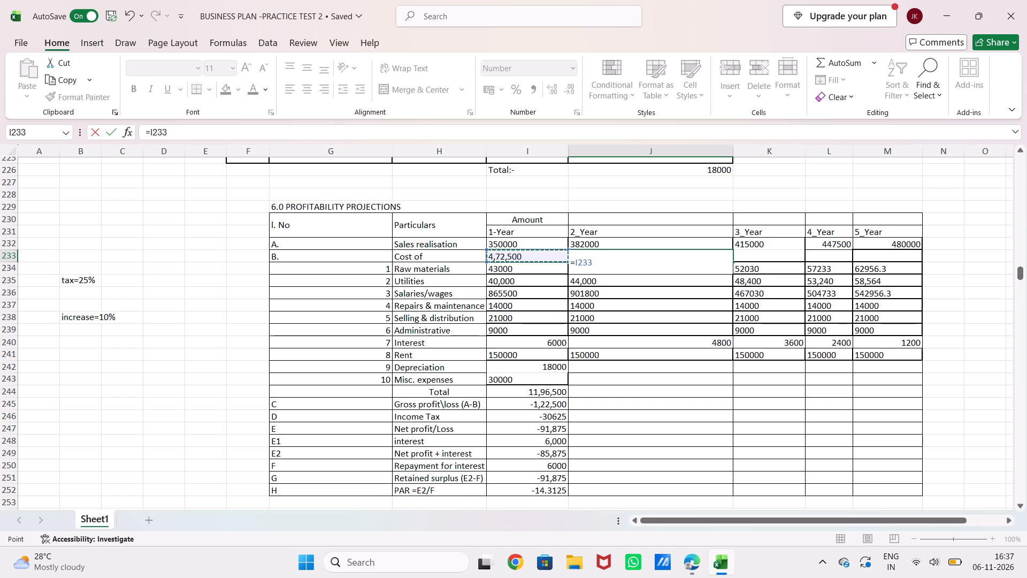
pyautogui.hotkey('shift', '*')
pyautogui.write('110')
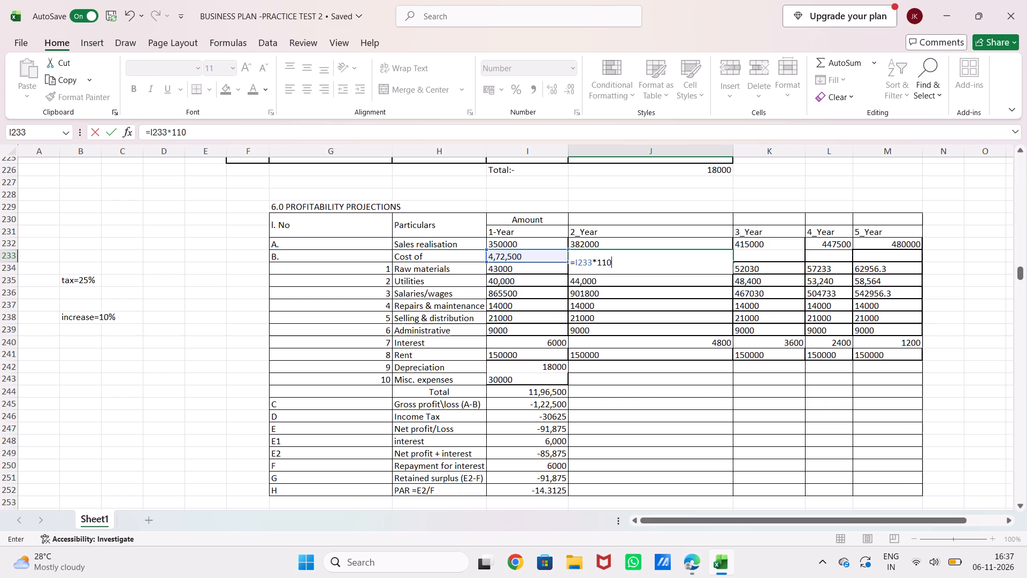
pyautogui.press('5')
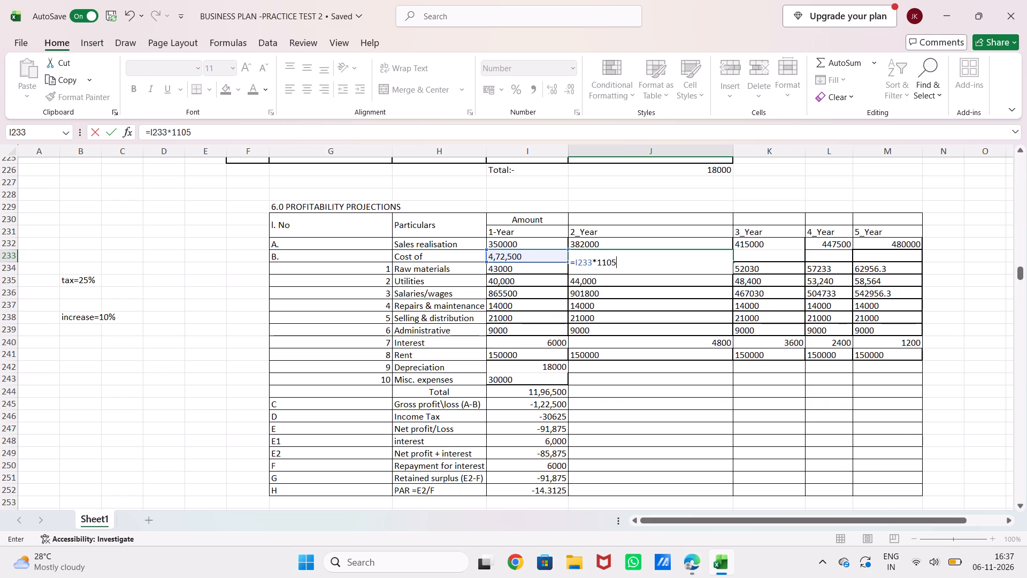
pyautogui.press('BackSpace')
pyautogui.hotkey('shift', '%')
pyautogui.press('Return')
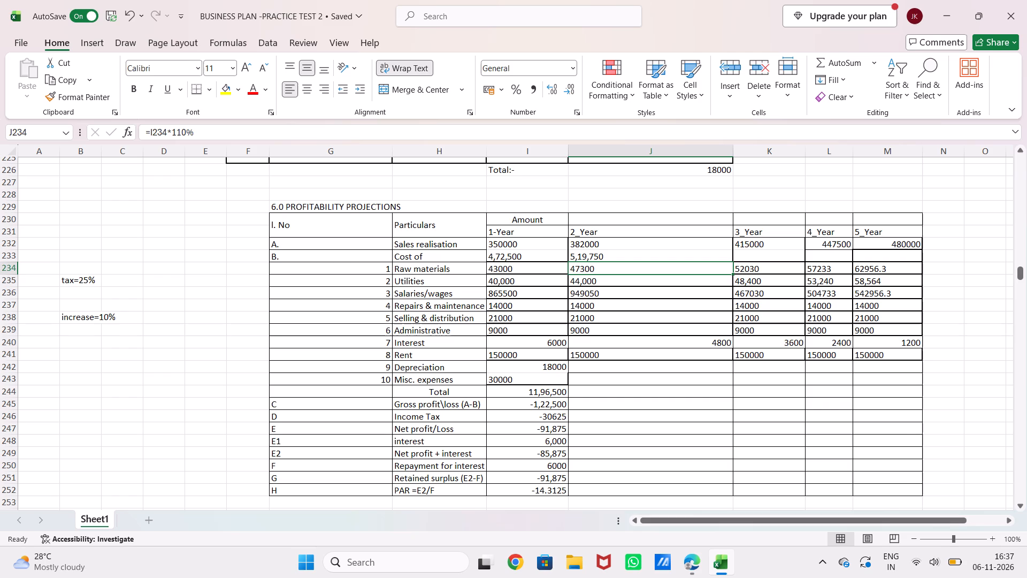
pyautogui.click(178, 303)
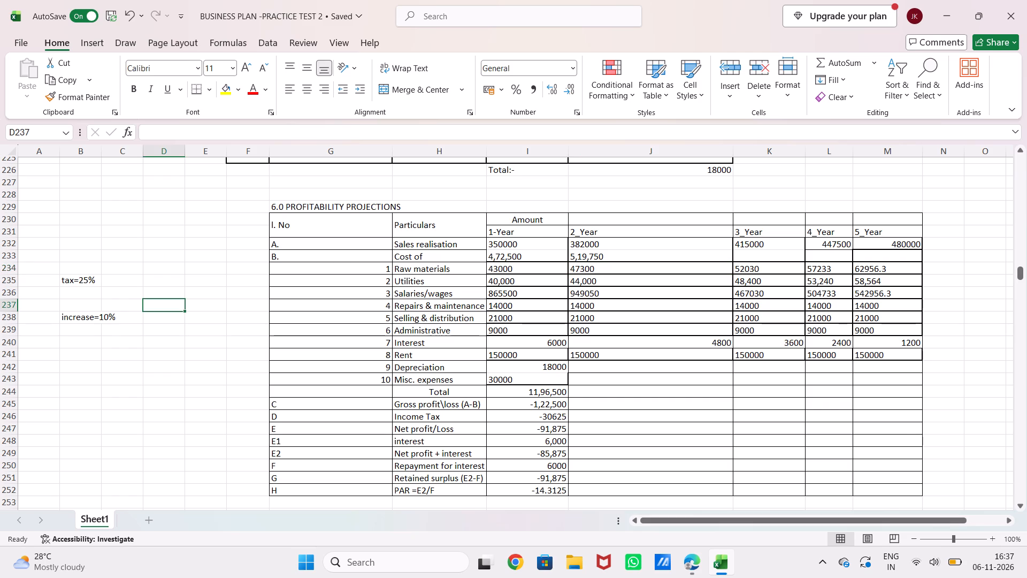
# Fill the year 2 Cost of growth formula across years 3, 4 and 5.
pyautogui.click(616, 254)
pyautogui.moveTo(733, 262); pyautogui.dragTo(882, 260)
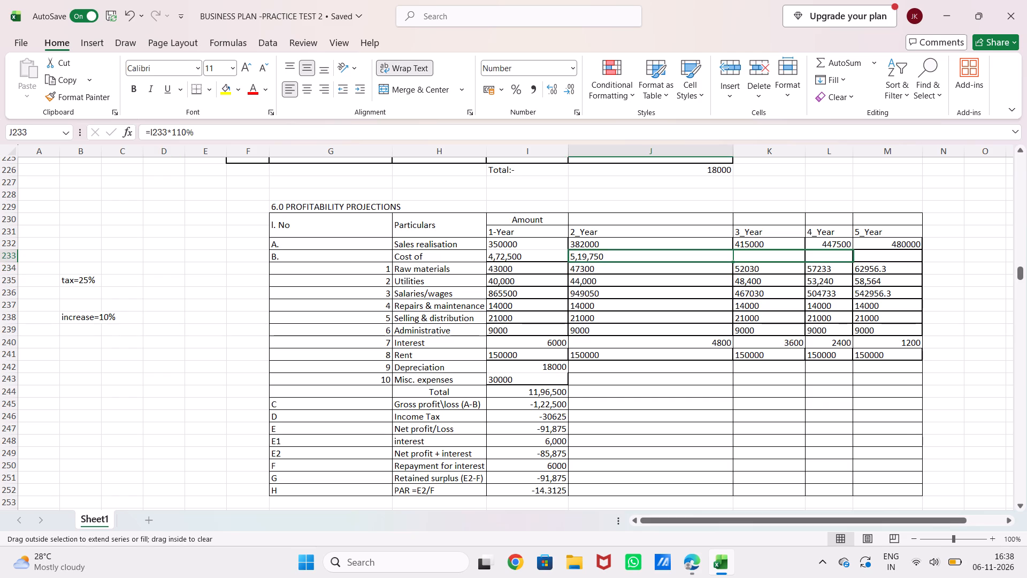
pyautogui.moveTo(882, 260); pyautogui.dragTo(915, 262)
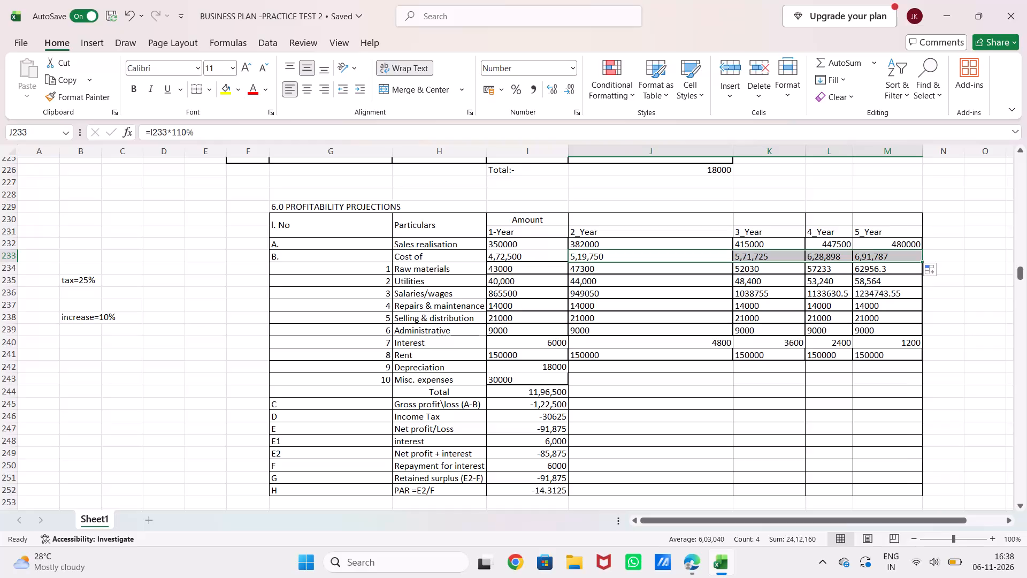
pyautogui.click(719, 398)
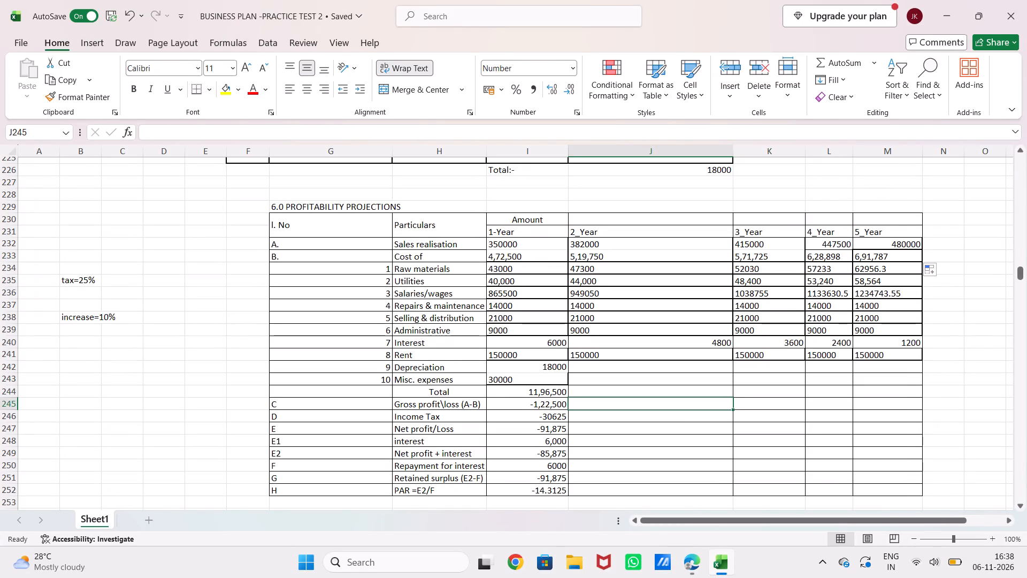
# Copy the first-year Depreciation amount of 18000 across years 2 to 5.
pyautogui.click(588, 311)
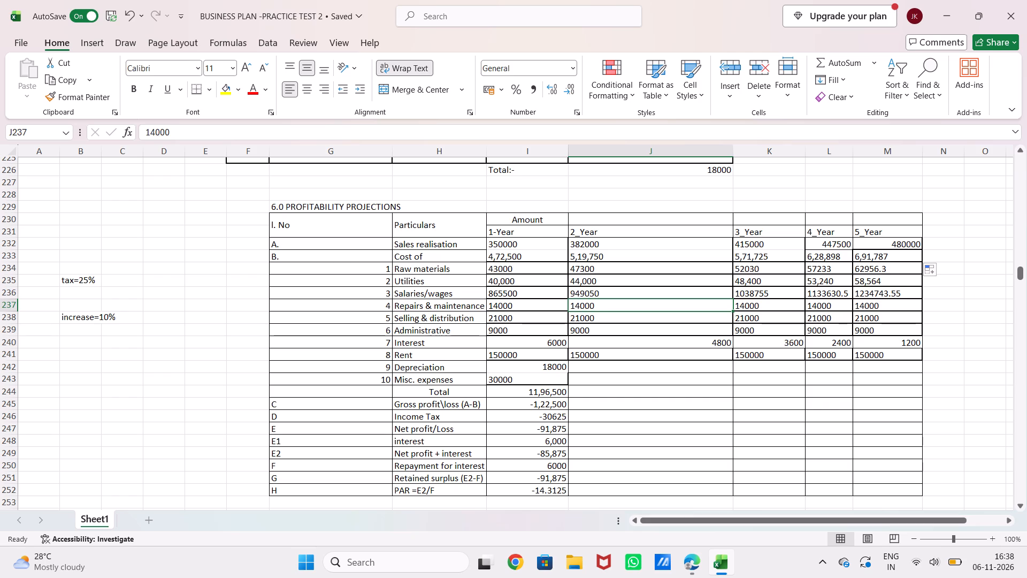
pyautogui.click(549, 363)
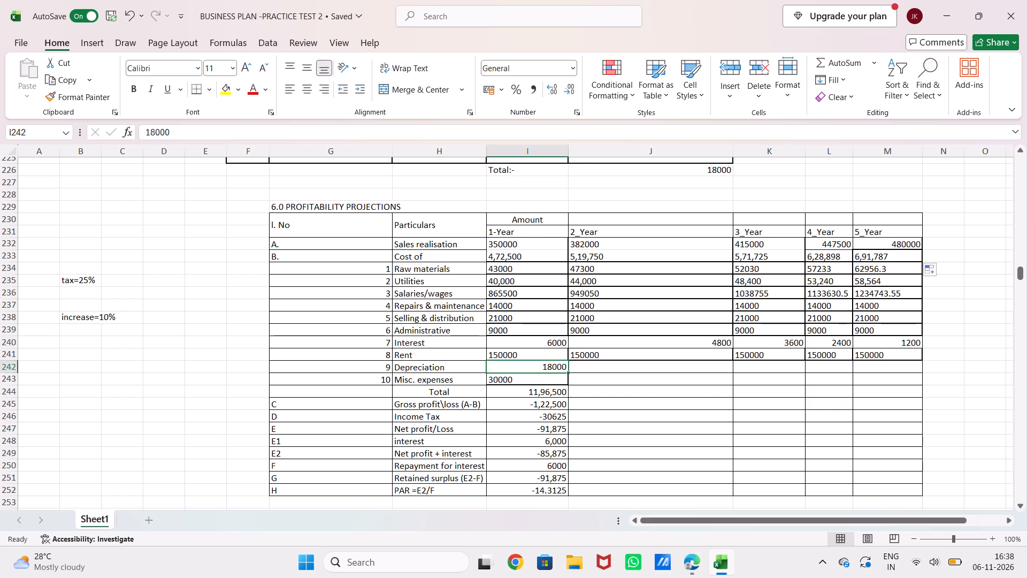
pyautogui.moveTo(567, 372); pyautogui.dragTo(649, 370)
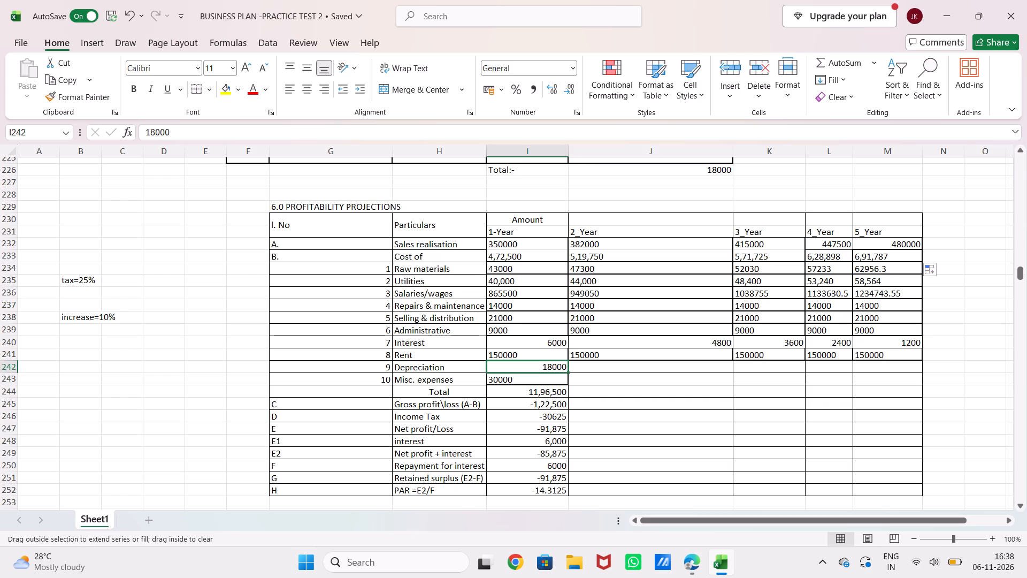
pyautogui.click(566, 369)
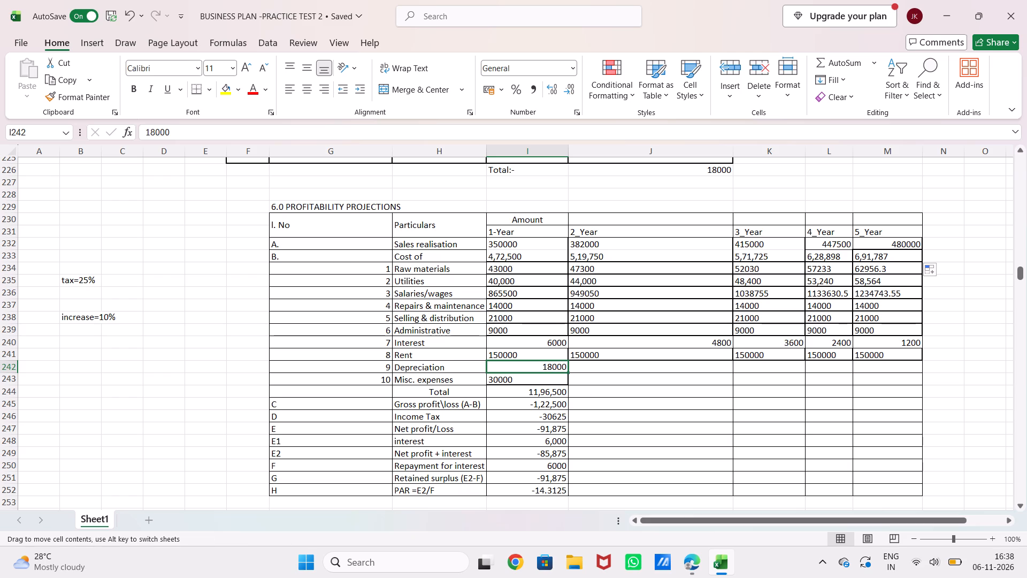
pyautogui.moveTo(568, 372); pyautogui.dragTo(732, 375)
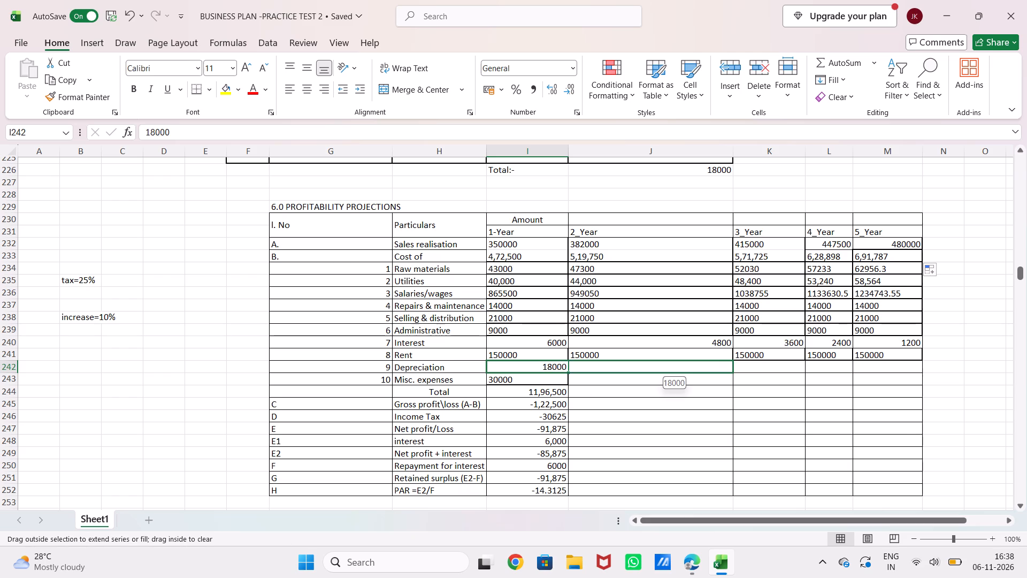
pyautogui.moveTo(732, 375); pyautogui.dragTo(871, 370)
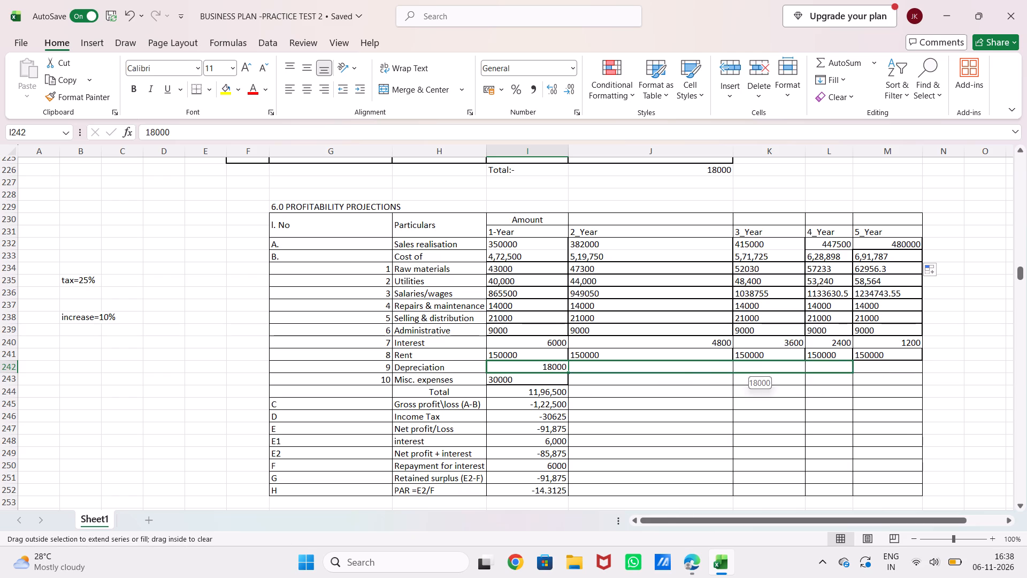
pyautogui.moveTo(871, 370); pyautogui.dragTo(893, 367)
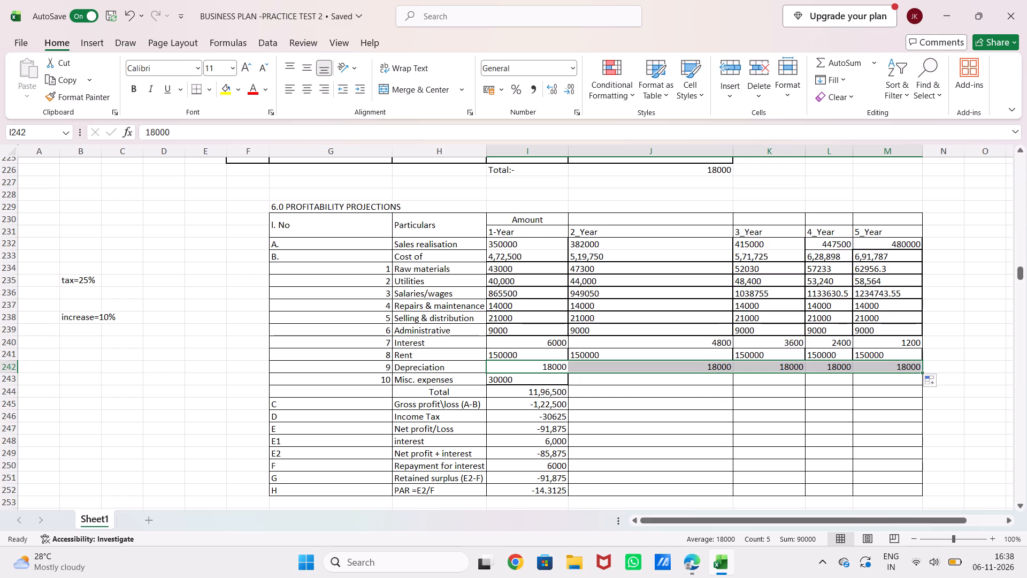
# Review the business plan's earlier sections, from total project cost through the expense tables to the 5.10 Depreciation table.
pyautogui.scroll(5, 292, 279)
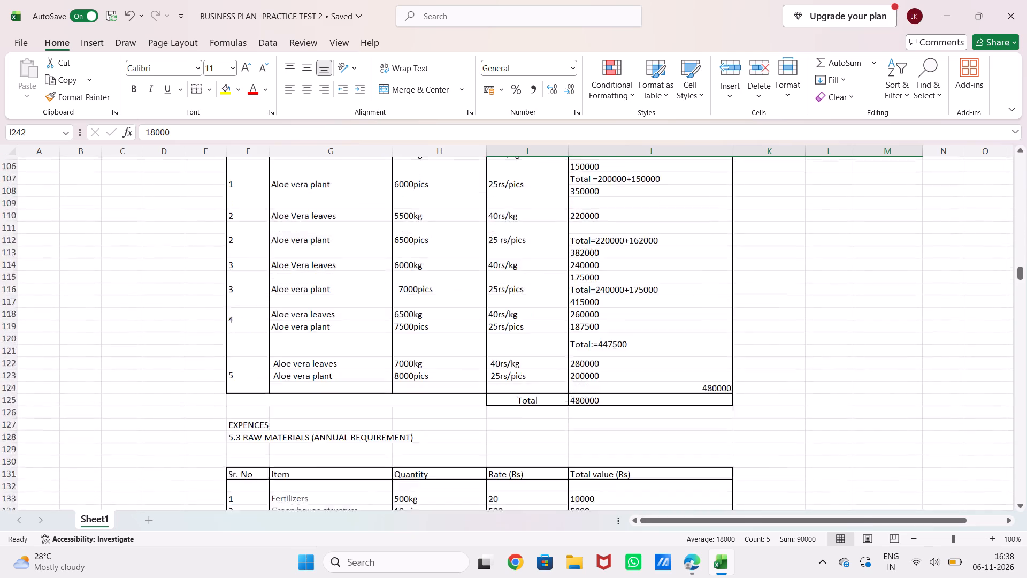
pyautogui.scroll(5, 292, 279)
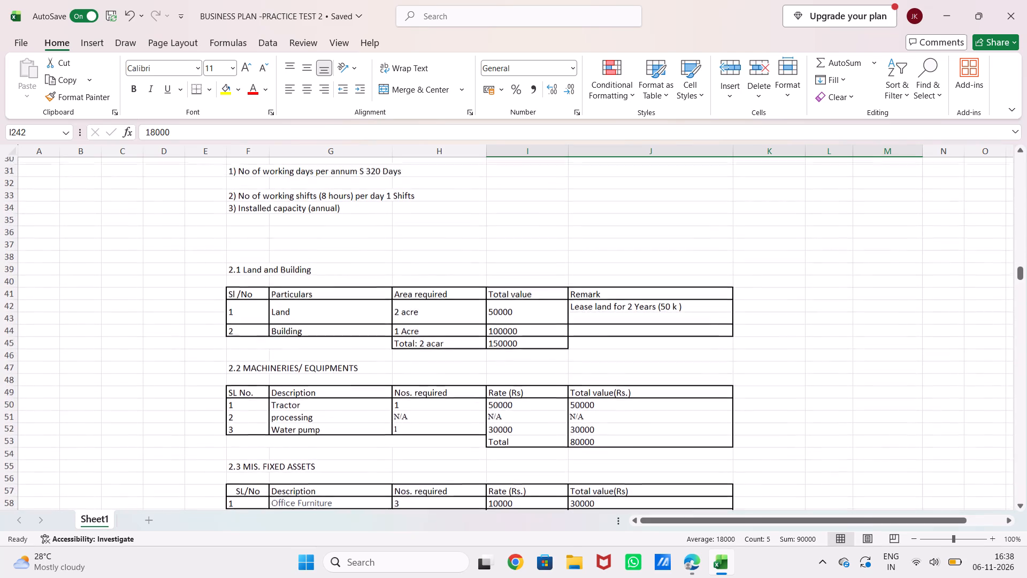
pyautogui.scroll(1, 292, 279)
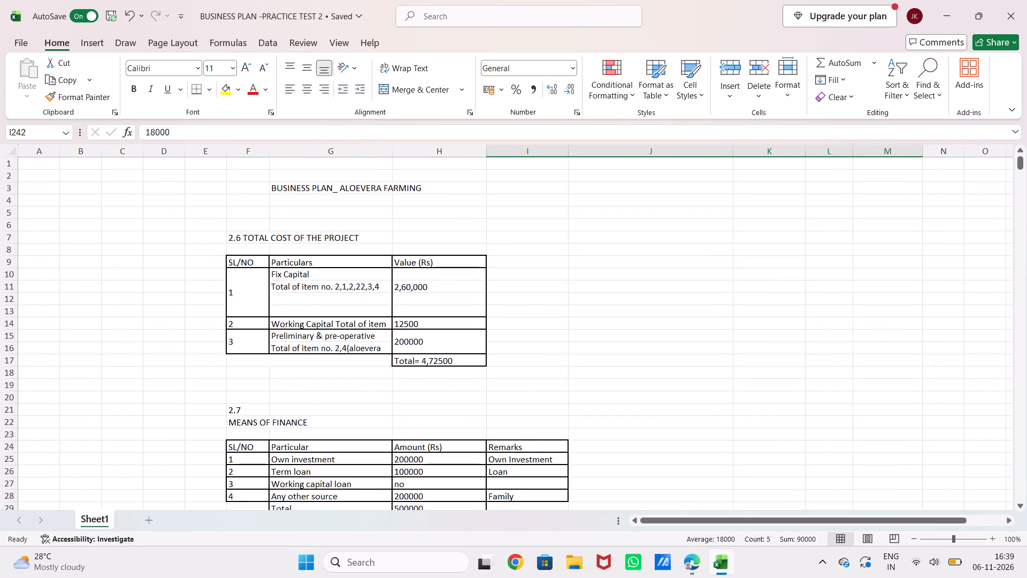
pyautogui.scroll(-9, 326, 321)
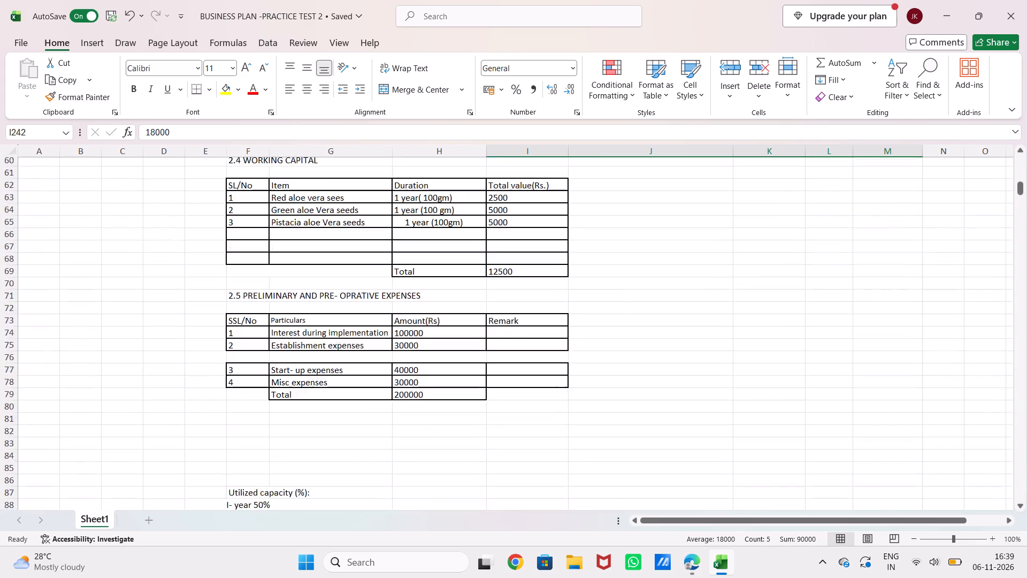
pyautogui.scroll(-6, 326, 321)
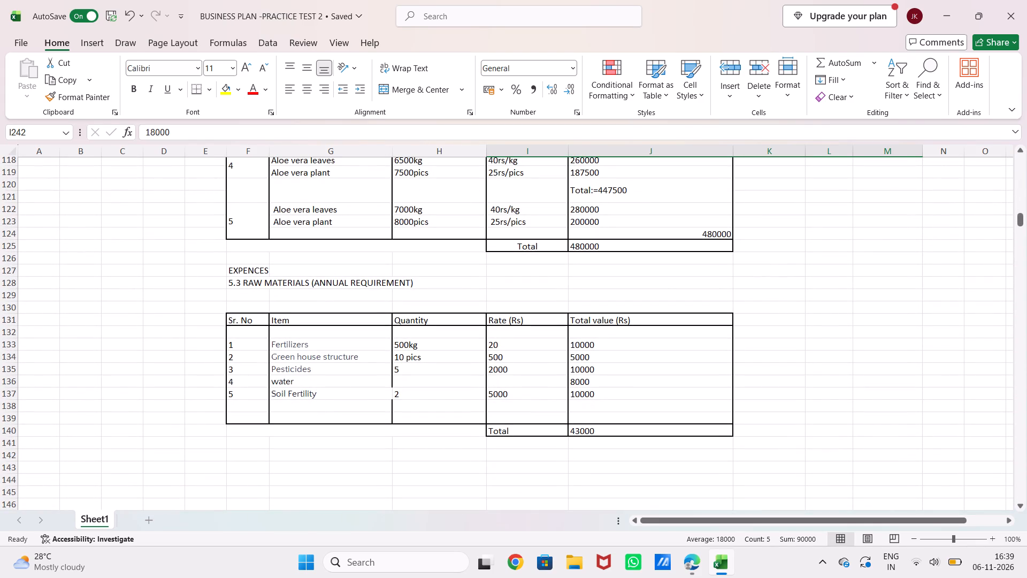
pyautogui.scroll(-6, 326, 321)
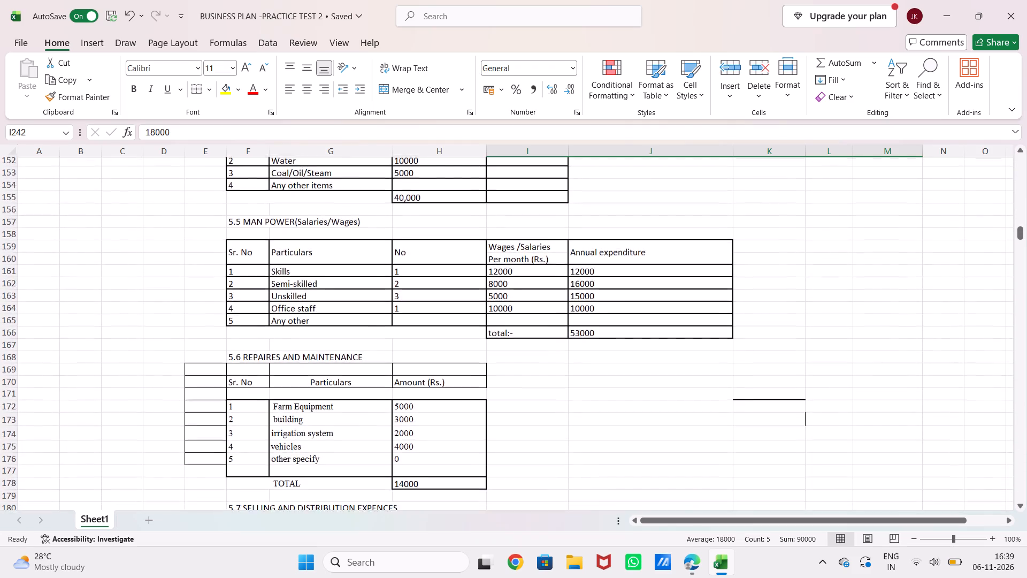
pyautogui.scroll(-7, 326, 321)
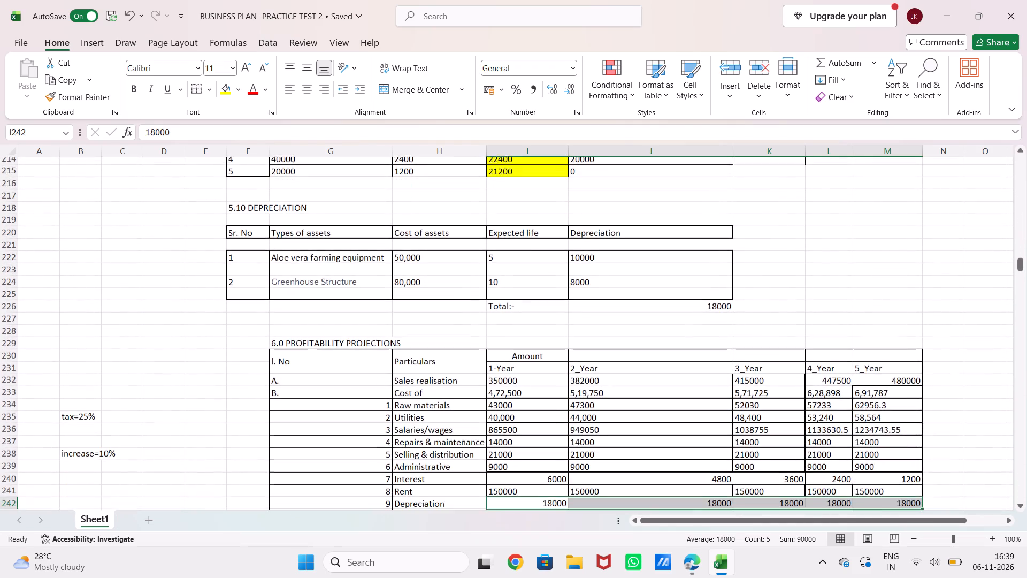
pyautogui.scroll(-1, 326, 321)
pyautogui.scroll(1, 326, 321)
pyautogui.scroll(-1, 326, 321)
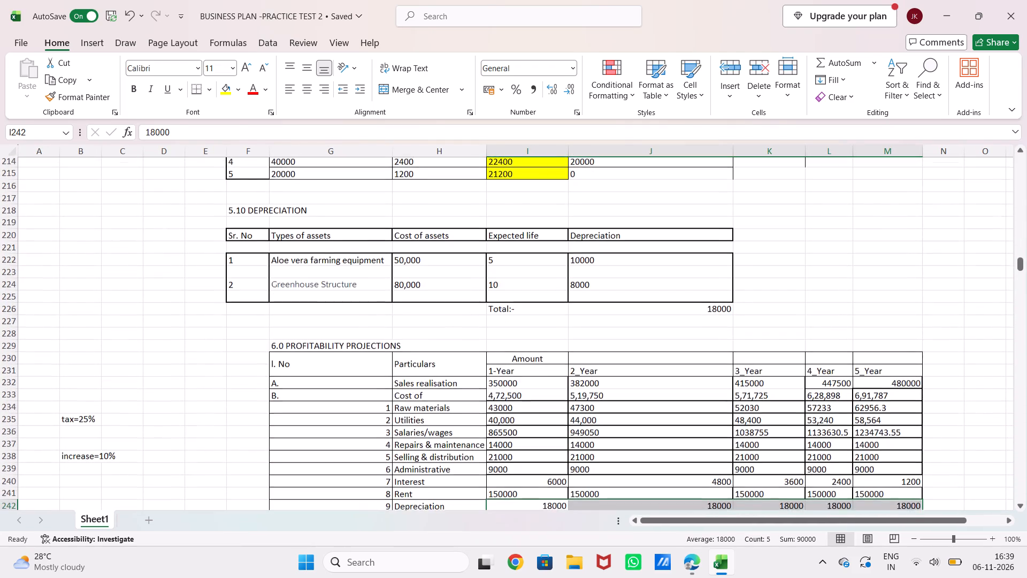
# Enter the note "some may" in cell A238, just before the increase=10% note.
pyautogui.scroll(-1, 326, 321)
pyautogui.click(50, 414)
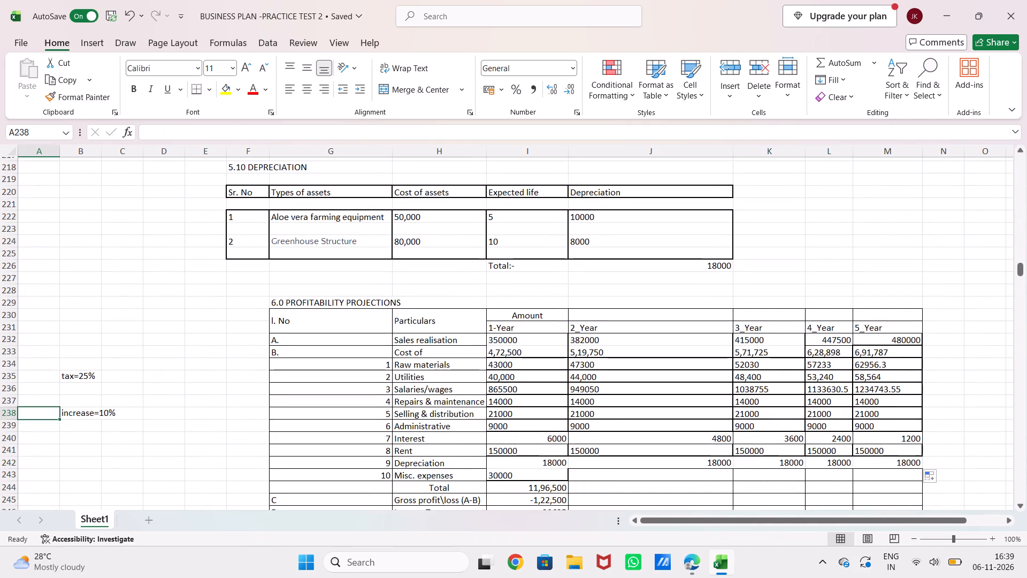
pyautogui.write('some')
pyautogui.press('space')
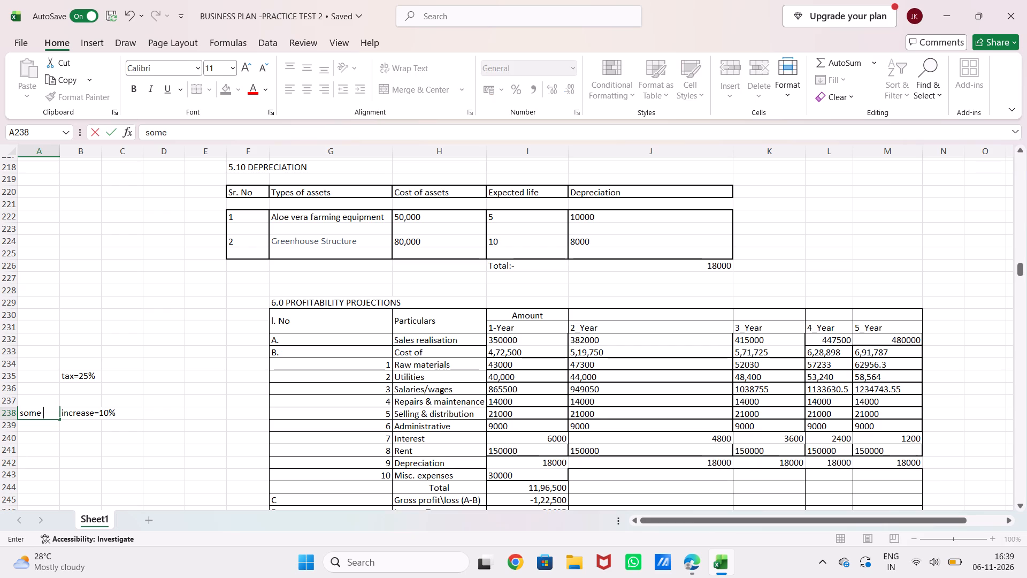
pyautogui.write('may')
pyautogui.press('Right')
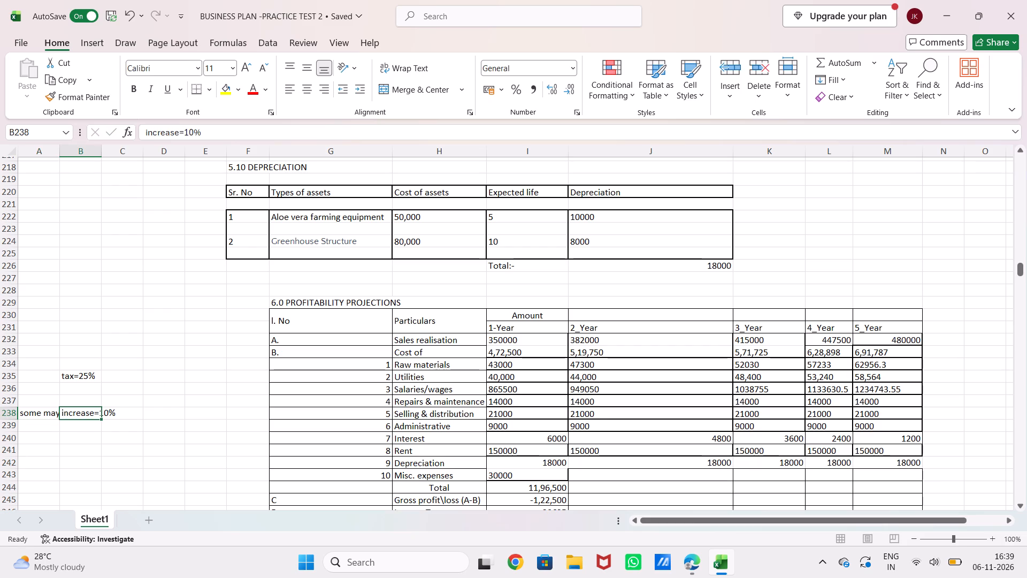
pyautogui.click(137, 428)
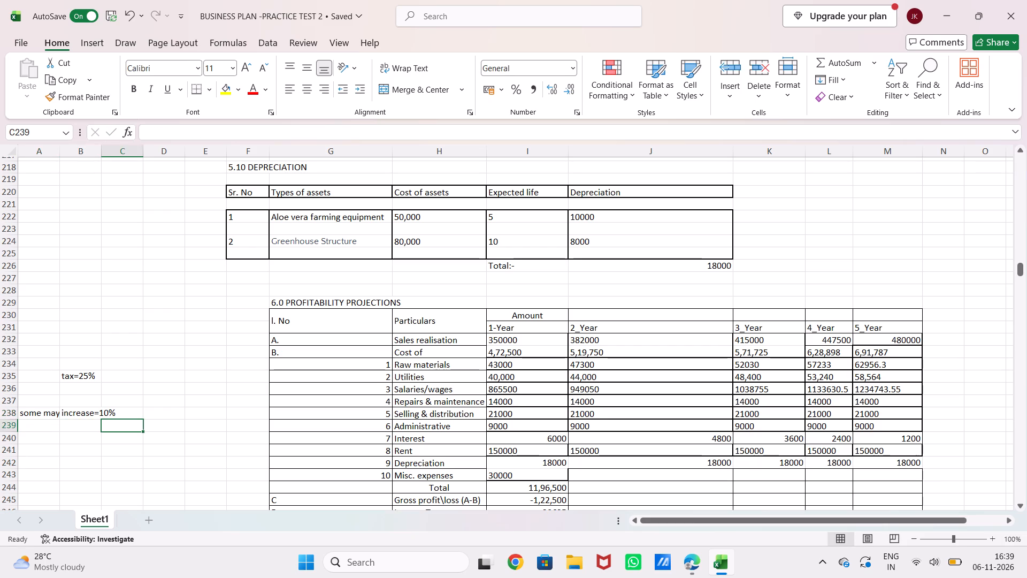
# Copy the first-year Misc. expenses amount of 30000 across years 2 to 5.
pyautogui.scroll(-1, 595, 439)
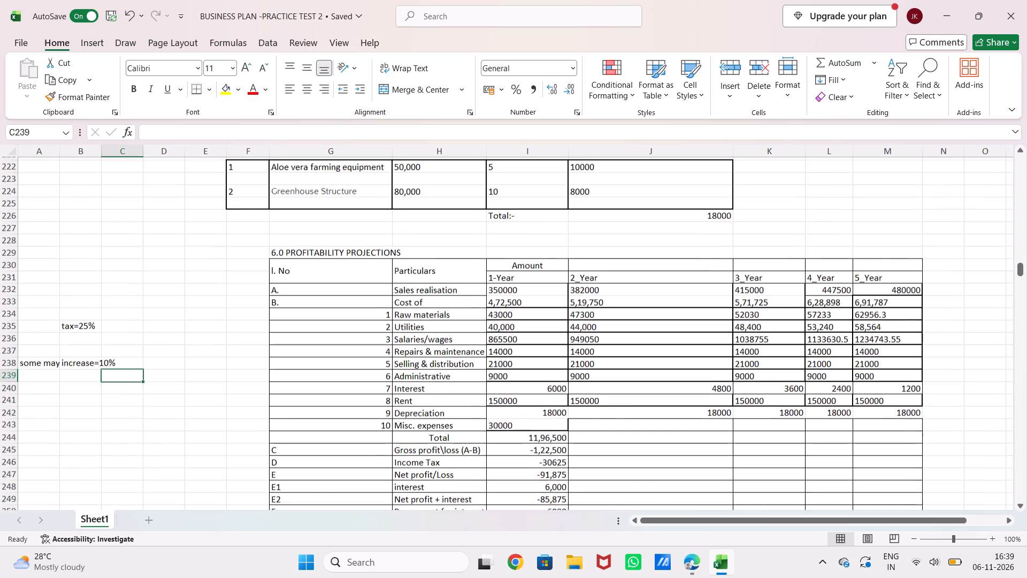
pyautogui.scroll(-2, 595, 439)
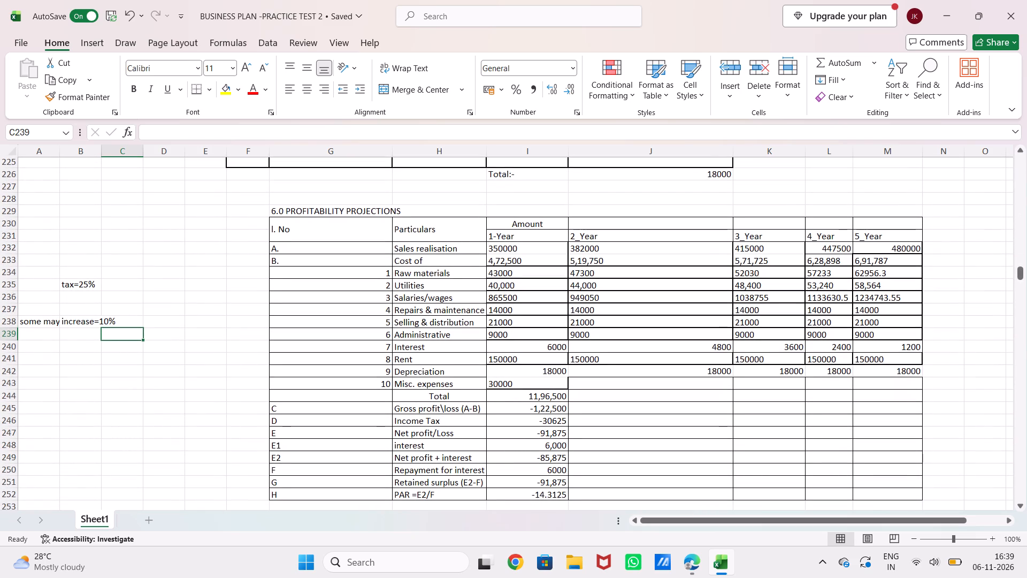
pyautogui.click(560, 385)
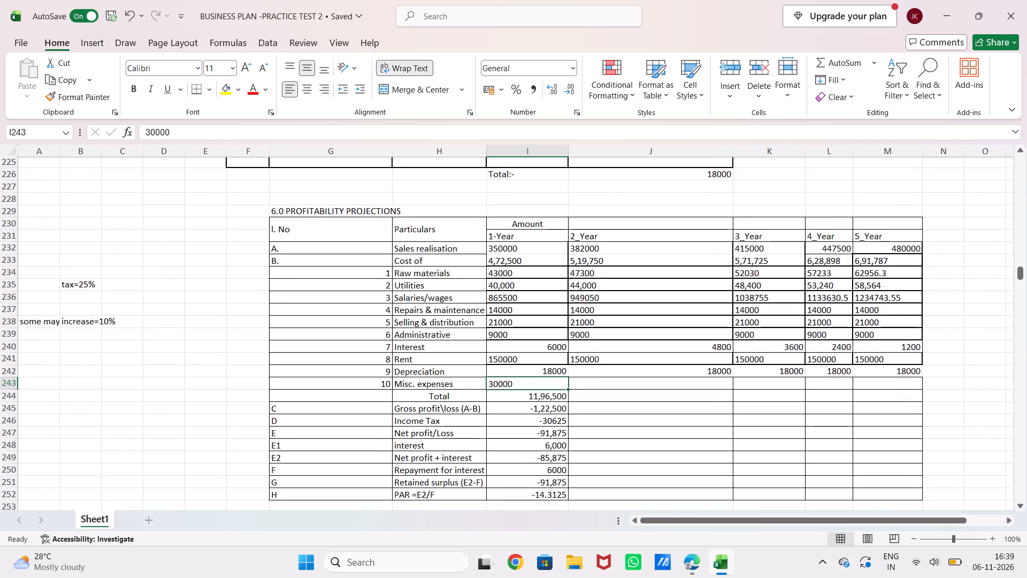
pyautogui.moveTo(569, 387); pyautogui.dragTo(752, 389)
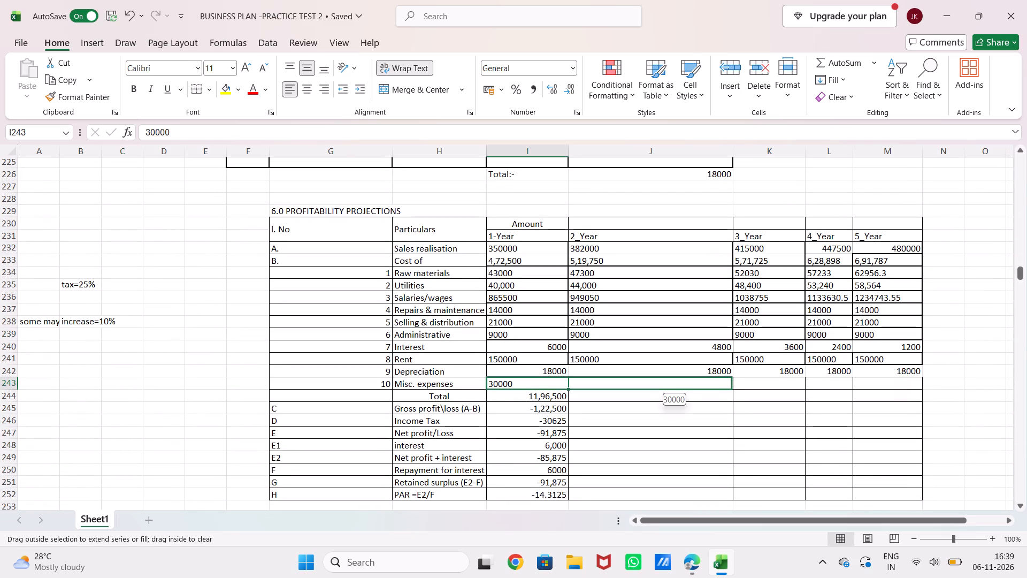
pyautogui.moveTo(752, 389); pyautogui.dragTo(901, 386)
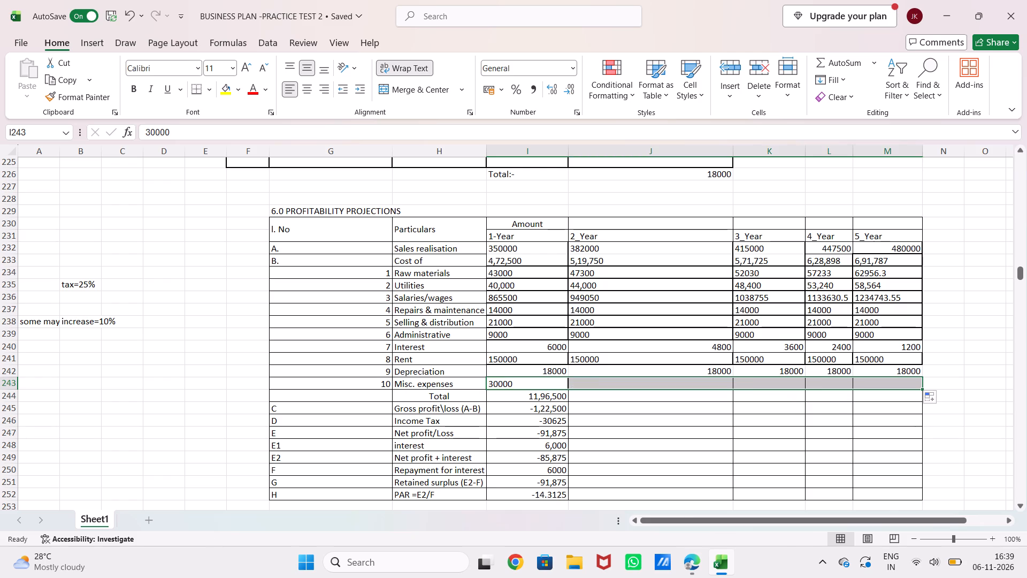
# Fill the first-year Total formula, which sums expense items 1 to 10, across years 2 to 5.
pyautogui.click(658, 400)
pyautogui.scroll(-1, 658, 400)
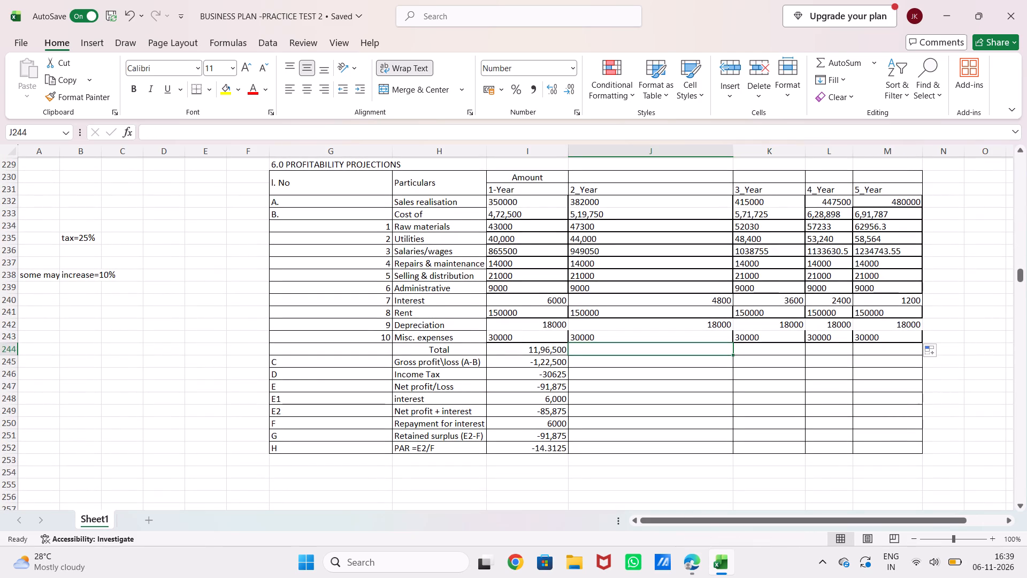
pyautogui.click(561, 352)
pyautogui.moveTo(569, 354); pyautogui.dragTo(559, 353)
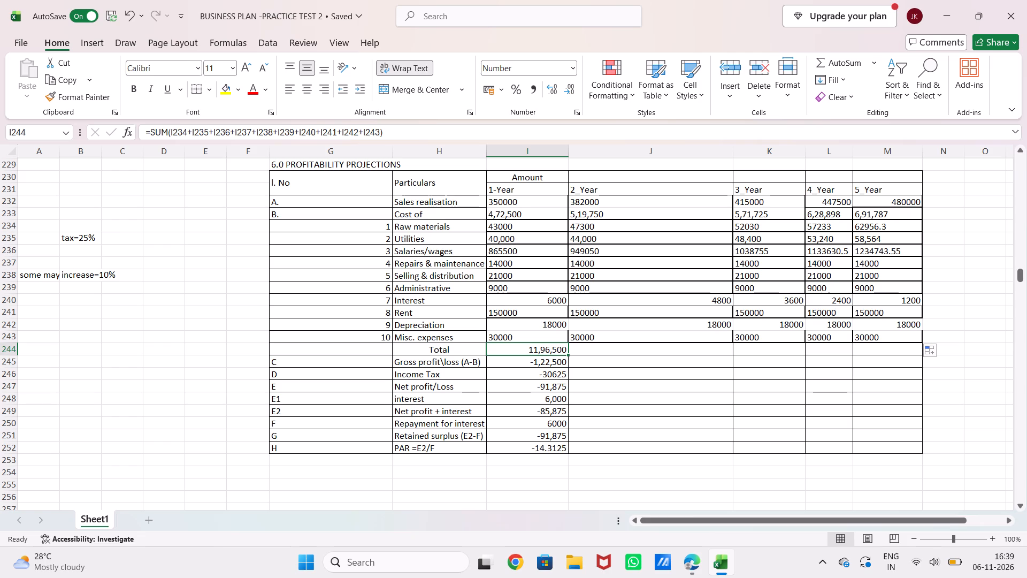
pyautogui.moveTo(568, 356); pyautogui.dragTo(651, 355)
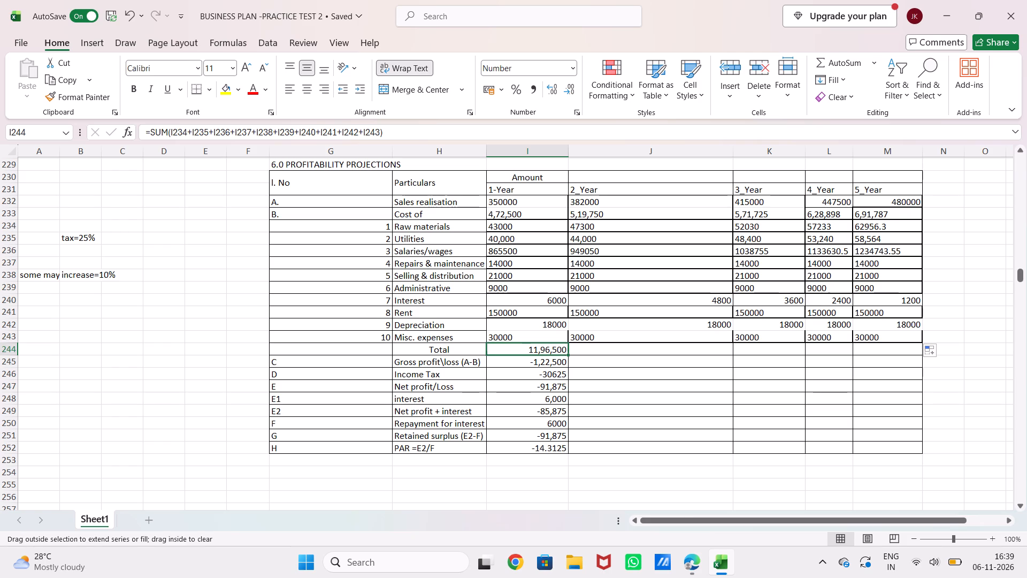
pyautogui.moveTo(651, 355); pyautogui.dragTo(915, 354)
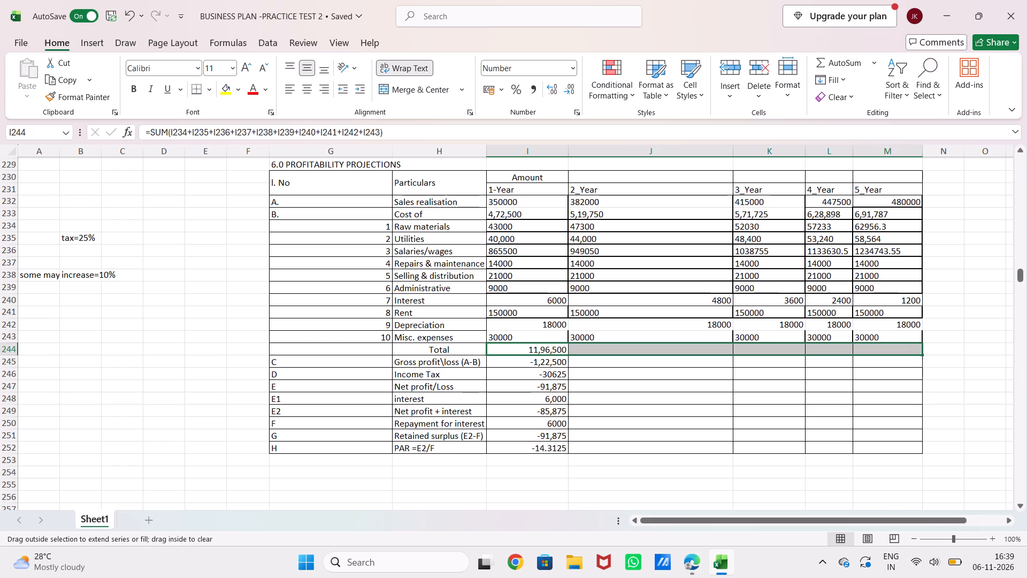
# Fill the first-year Gross profit\loss (A-B) formula =I232-I233 across years 2 to 5.
pyautogui.click(552, 361)
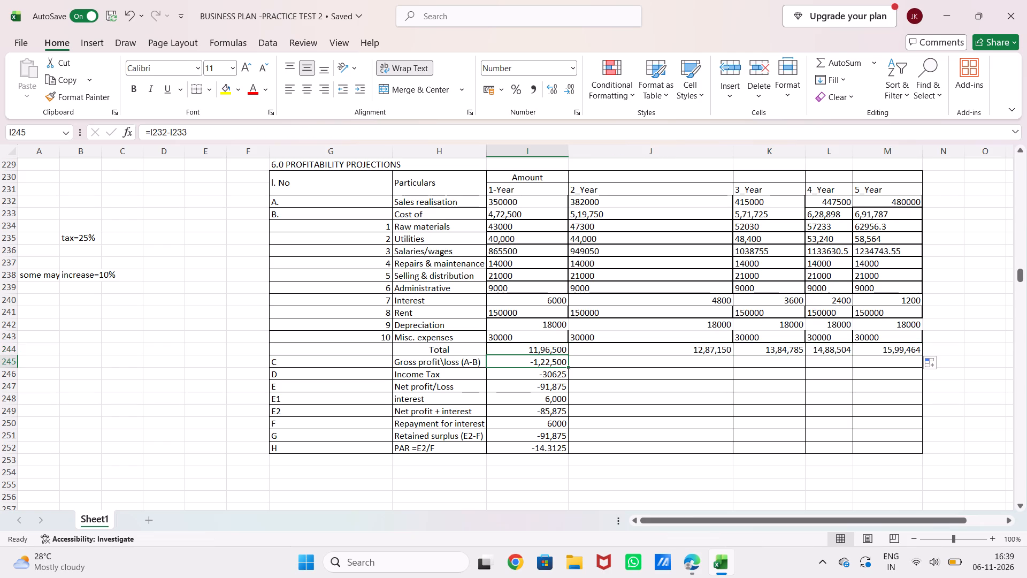
pyautogui.moveTo(568, 366); pyautogui.dragTo(731, 371)
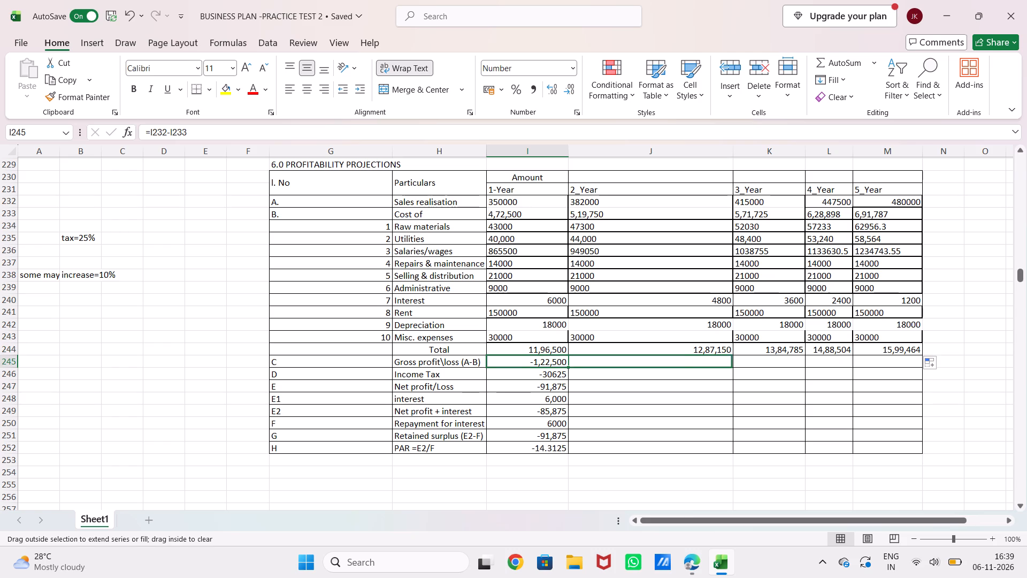
pyautogui.moveTo(731, 371); pyautogui.dragTo(922, 368)
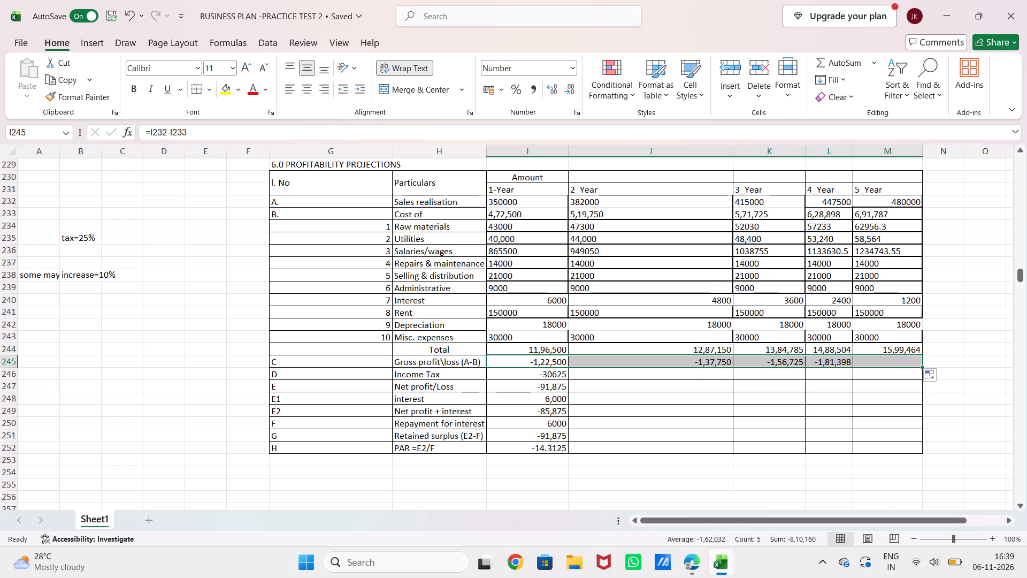
# Fill the first-year Income Tax formula =I245*25% across years 2 to 5.
pyautogui.click(557, 376)
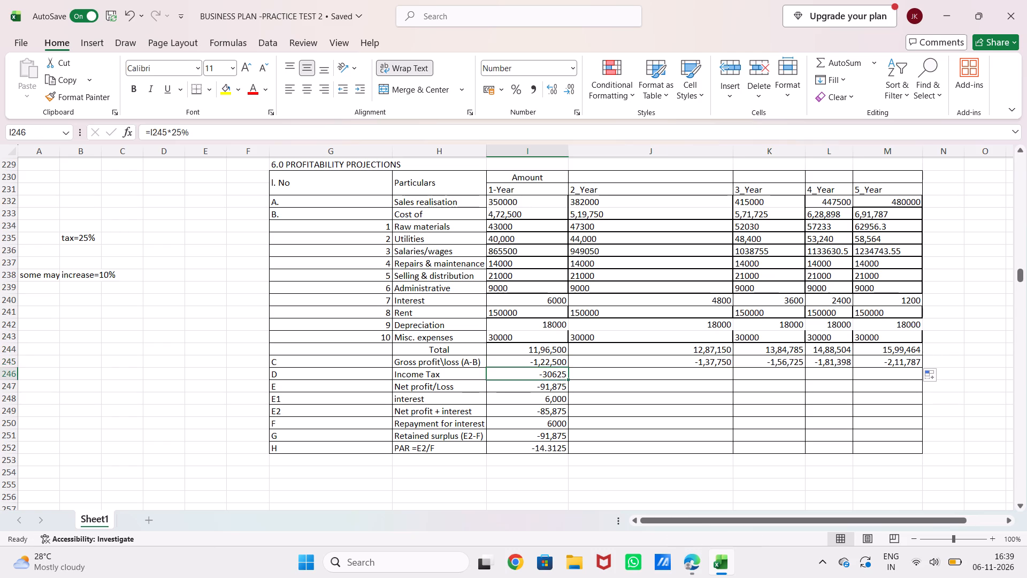
pyautogui.moveTo(569, 379); pyautogui.dragTo(646, 376)
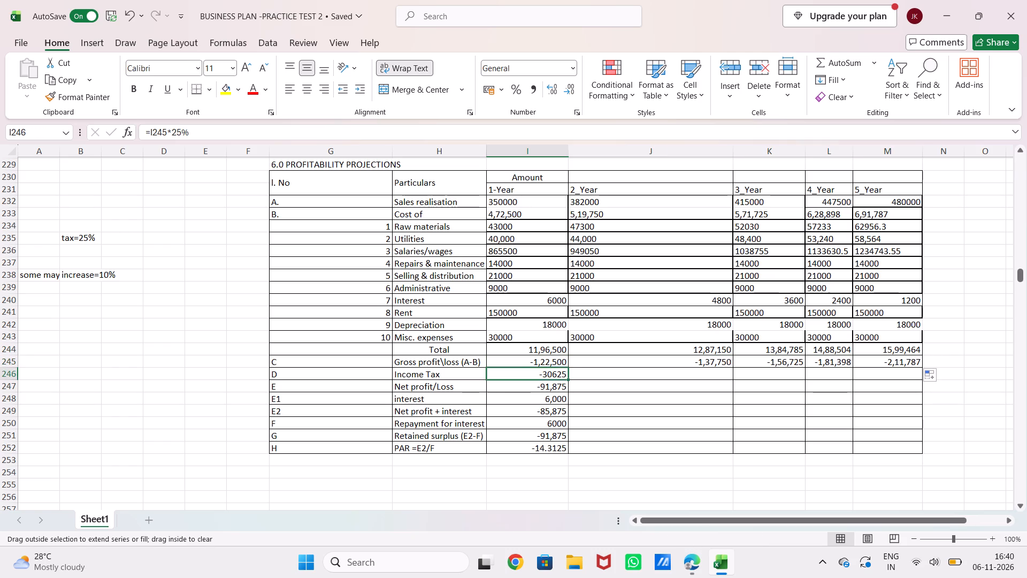
pyautogui.moveTo(646, 376); pyautogui.dragTo(903, 383)
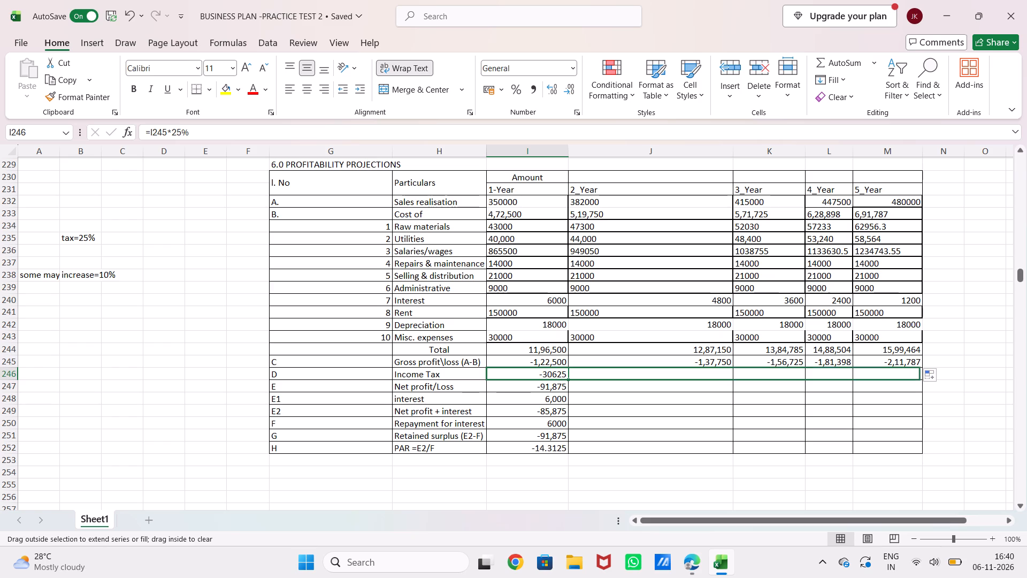
pyautogui.moveTo(903, 383); pyautogui.dragTo(925, 382)
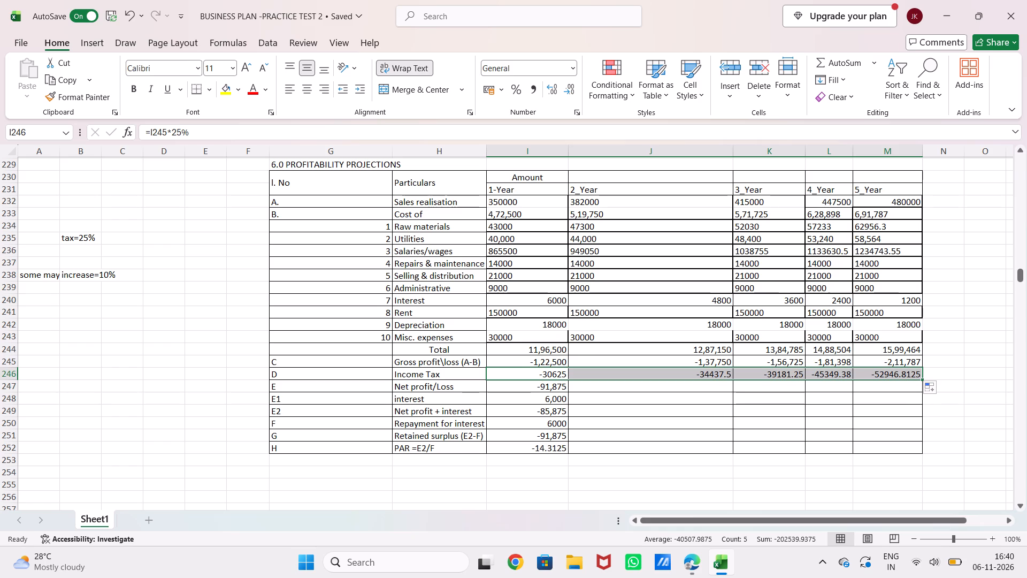
# Fill the first-year Net profit/Loss formula =I245-I246 across years 2 to 5.
pyautogui.click(545, 383)
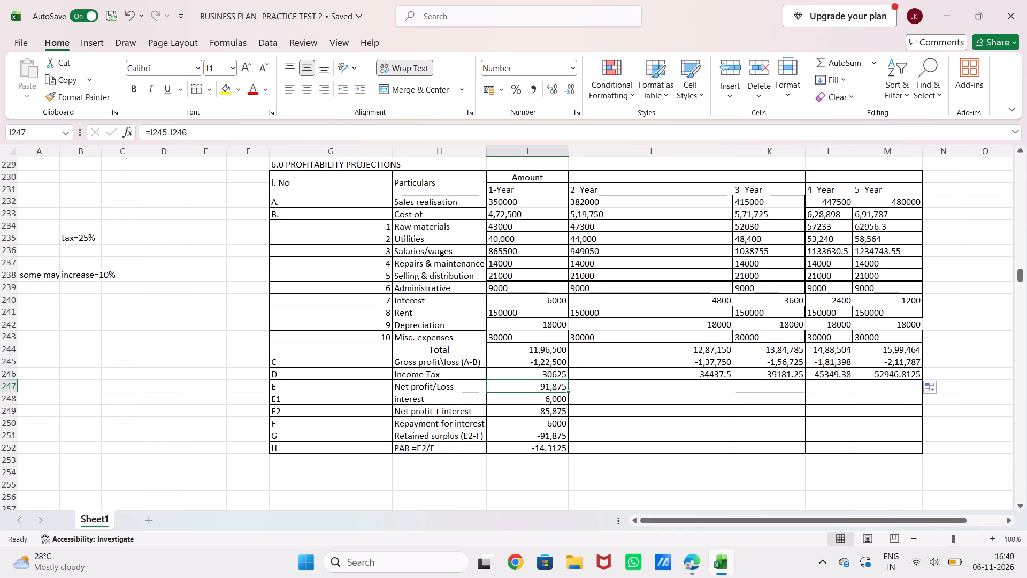
pyautogui.moveTo(567, 391); pyautogui.dragTo(649, 386)
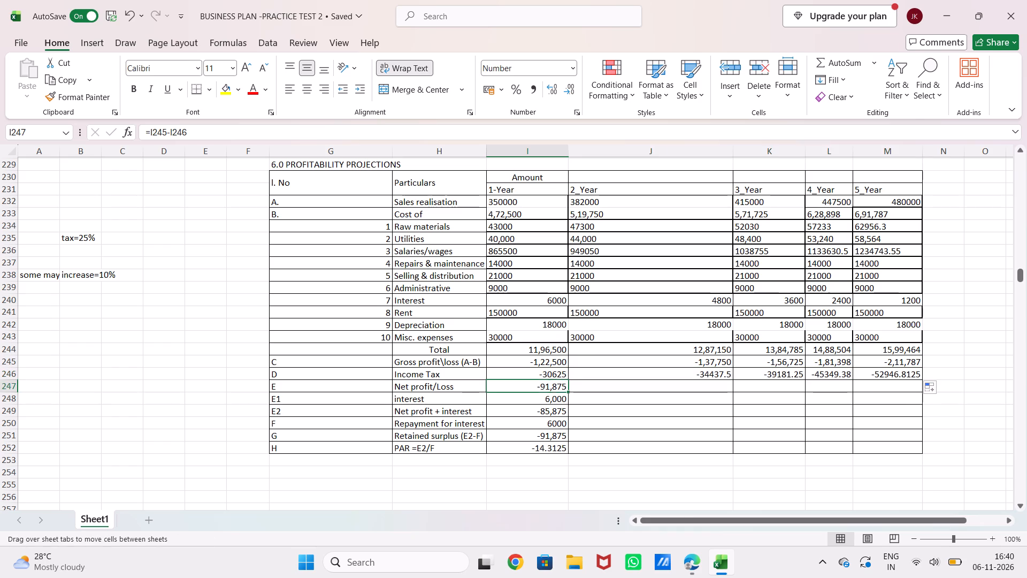
pyautogui.moveTo(649, 386); pyautogui.dragTo(868, 392)
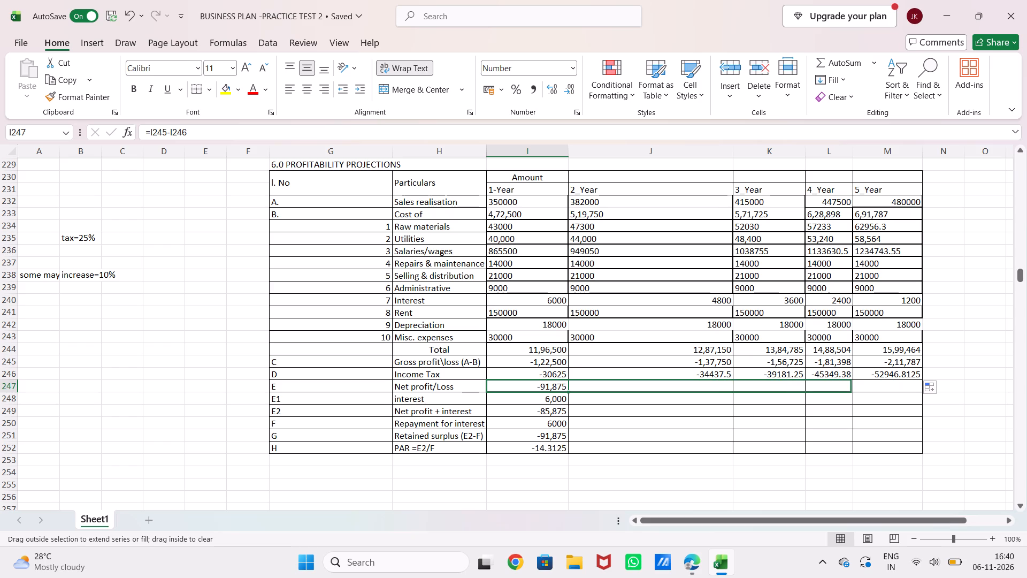
pyautogui.moveTo(868, 392); pyautogui.dragTo(893, 389)
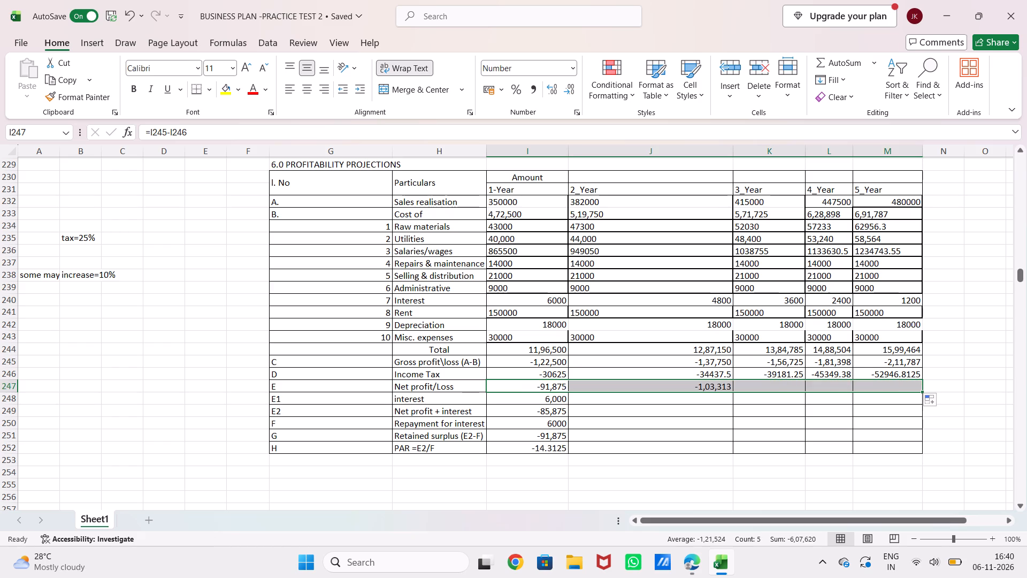
# Copy the first-year interest amount of 6,000 in row E1 across years 2 to 5.
pyautogui.click(561, 403)
pyautogui.moveTo(569, 404); pyautogui.dragTo(634, 401)
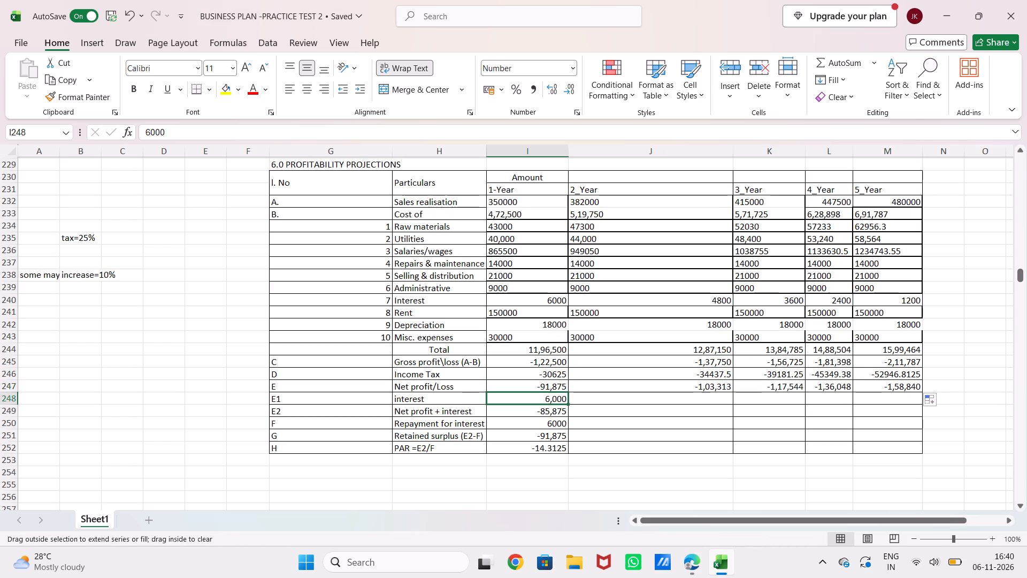
pyautogui.moveTo(634, 401); pyautogui.dragTo(829, 400)
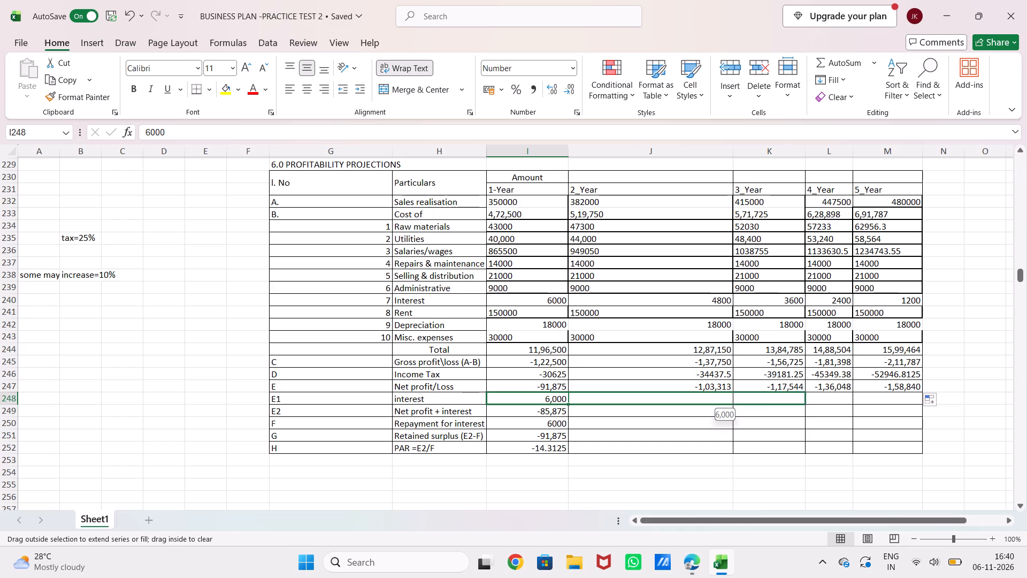
pyautogui.moveTo(829, 400); pyautogui.dragTo(900, 397)
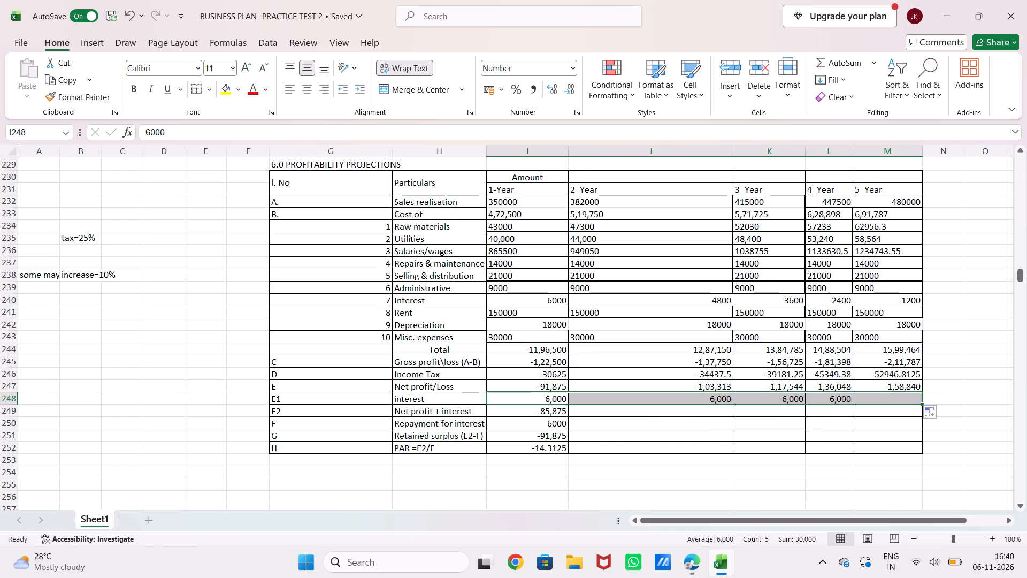
# Fill the first-year Net profit + interest formula =I247+I248 across years 2 to 5.
pyautogui.click(550, 416)
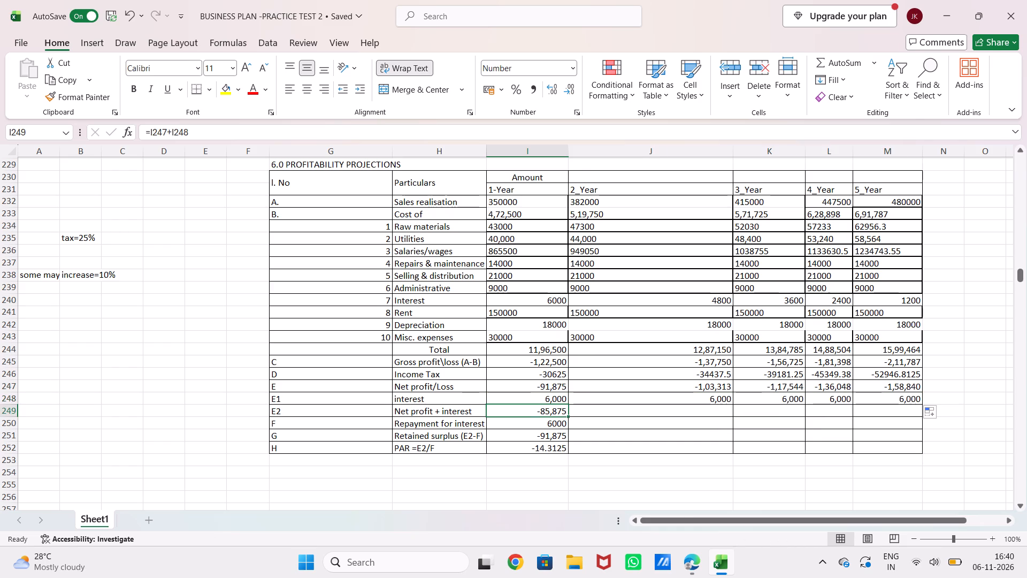
pyautogui.moveTo(566, 416); pyautogui.dragTo(711, 415)
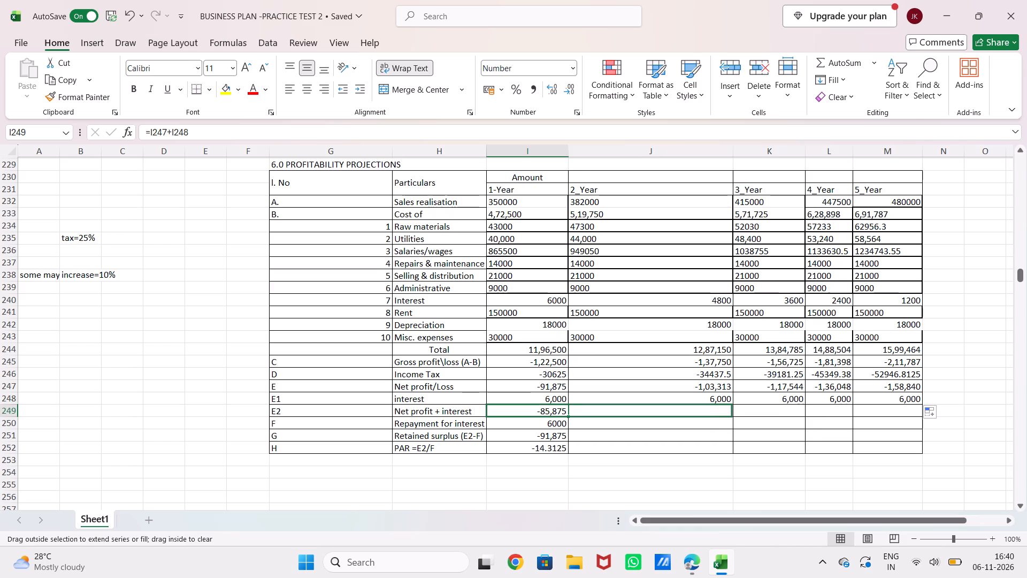
pyautogui.moveTo(711, 415); pyautogui.dragTo(902, 413)
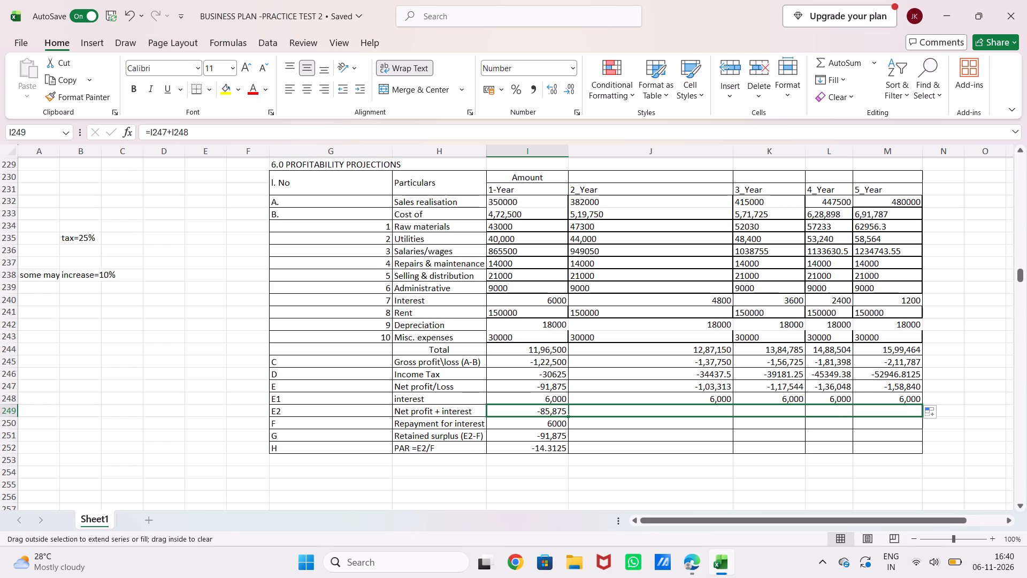
pyautogui.moveTo(902, 413); pyautogui.dragTo(918, 414)
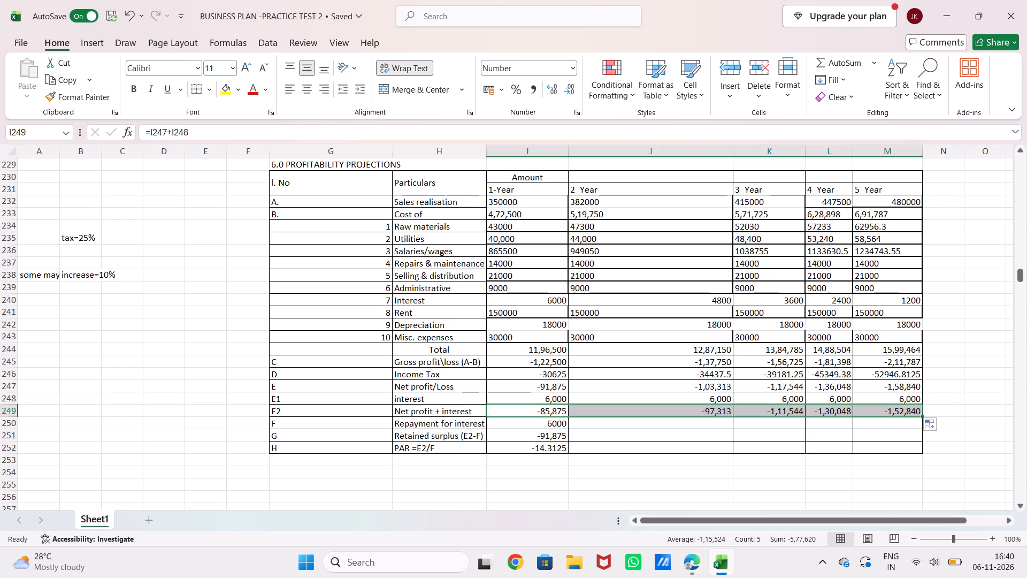
# Copy the first-year Repayment for interest amount of 6000 across years 2 to 5.
pyautogui.click(558, 425)
pyautogui.moveTo(569, 428); pyautogui.dragTo(841, 425)
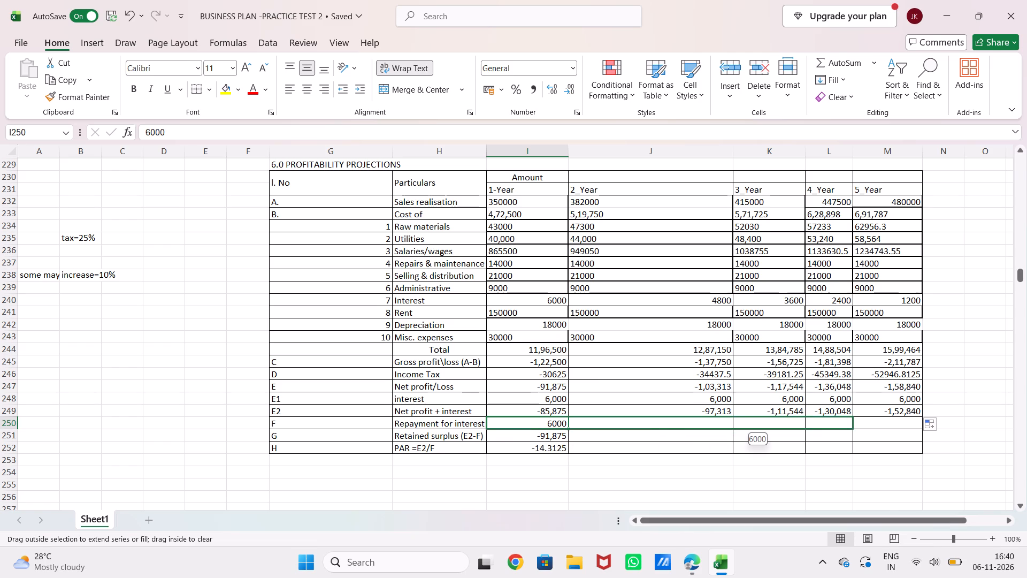
pyautogui.moveTo(841, 425); pyautogui.dragTo(895, 428)
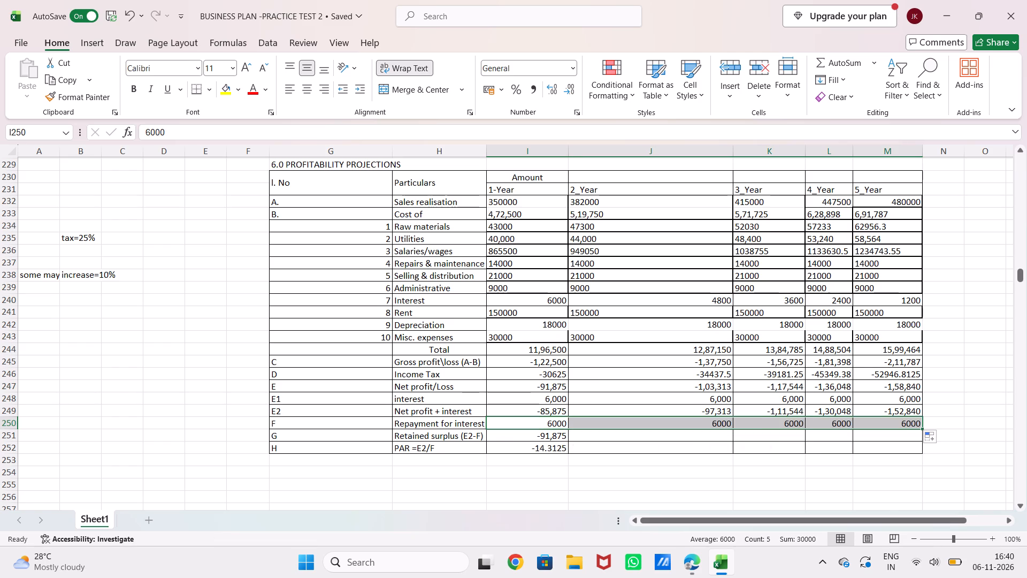
# Fill the first-year Retained surplus (E2-F) formula =I249-I250 across years 2 to 5.
pyautogui.click(553, 435)
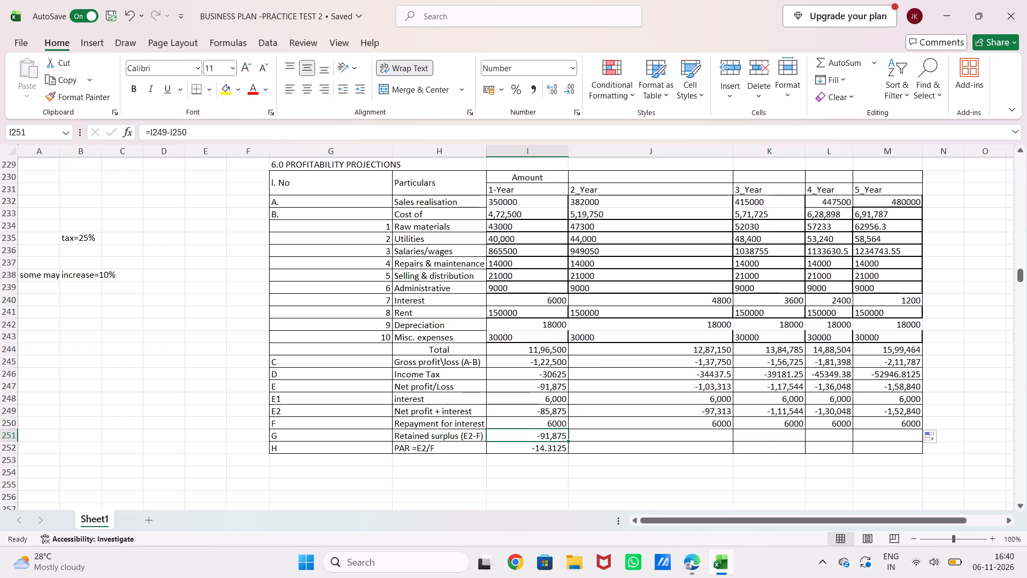
pyautogui.moveTo(569, 442); pyautogui.dragTo(799, 442)
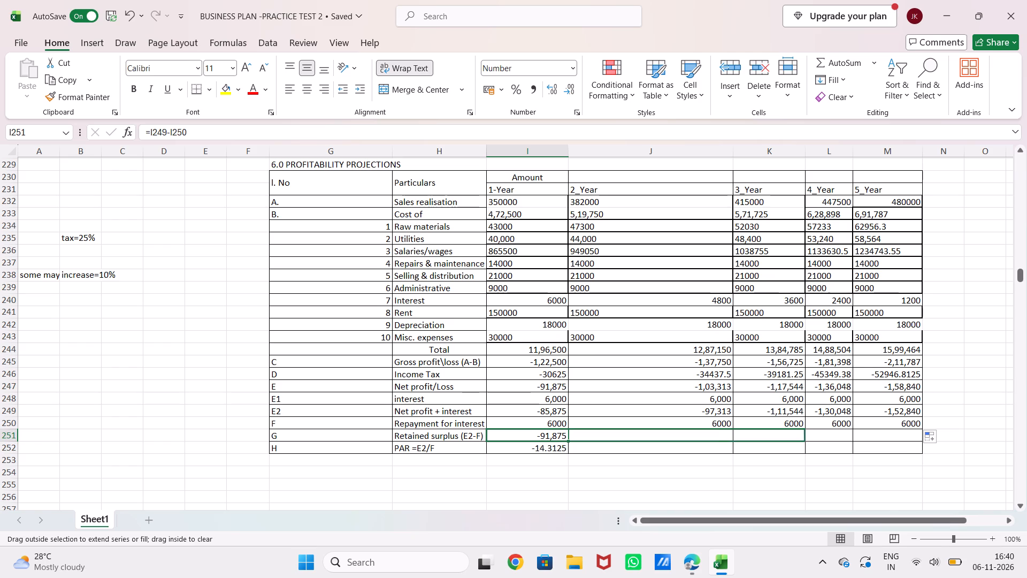
pyautogui.moveTo(799, 442); pyautogui.dragTo(868, 438)
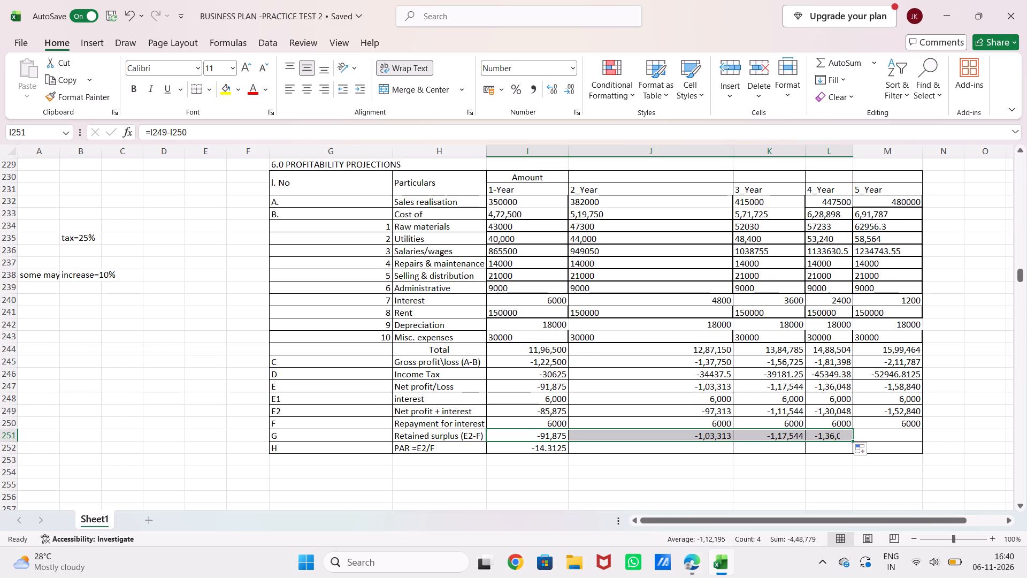
pyautogui.click(851, 442)
pyautogui.click(876, 436)
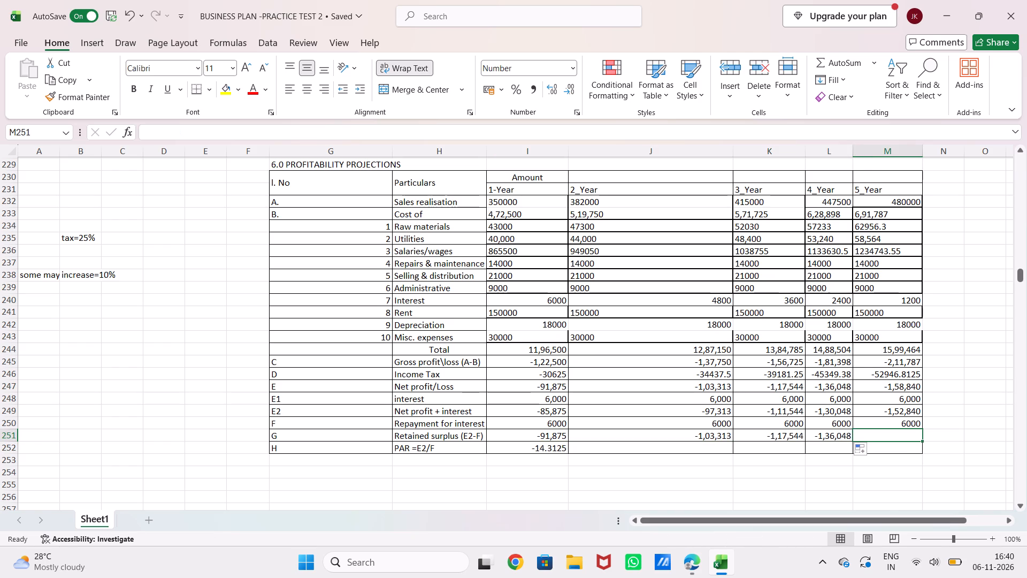
pyautogui.moveTo(844, 438); pyautogui.dragTo(815, 433)
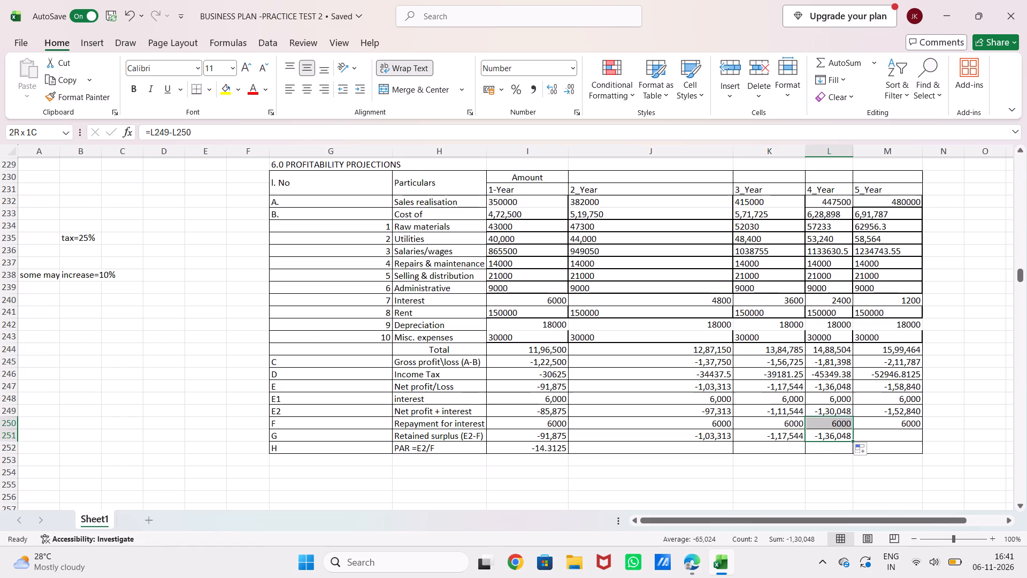
pyautogui.moveTo(815, 433); pyautogui.dragTo(818, 433)
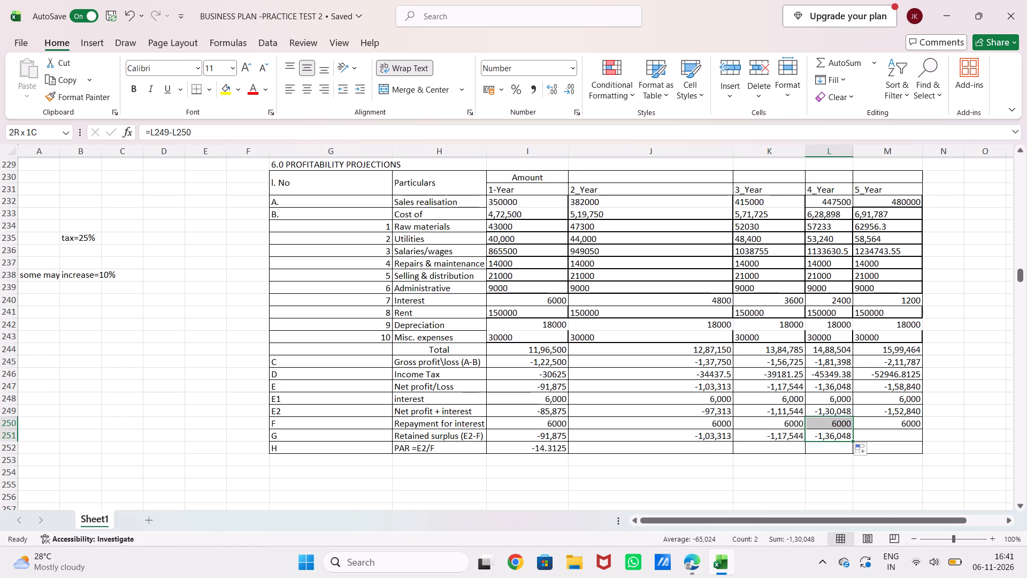
pyautogui.moveTo(854, 440); pyautogui.dragTo(865, 440)
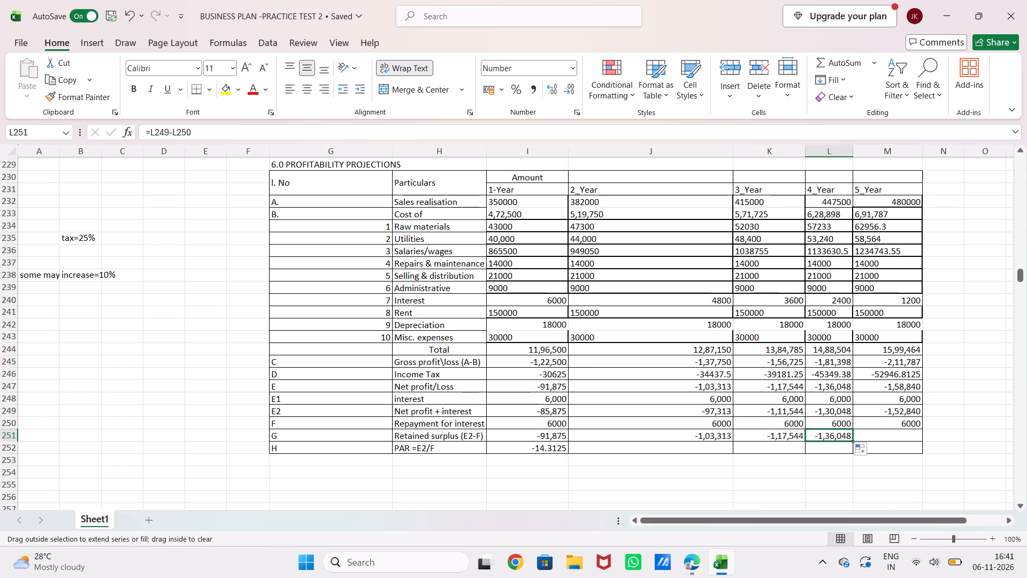
pyautogui.moveTo(865, 440); pyautogui.dragTo(899, 439)
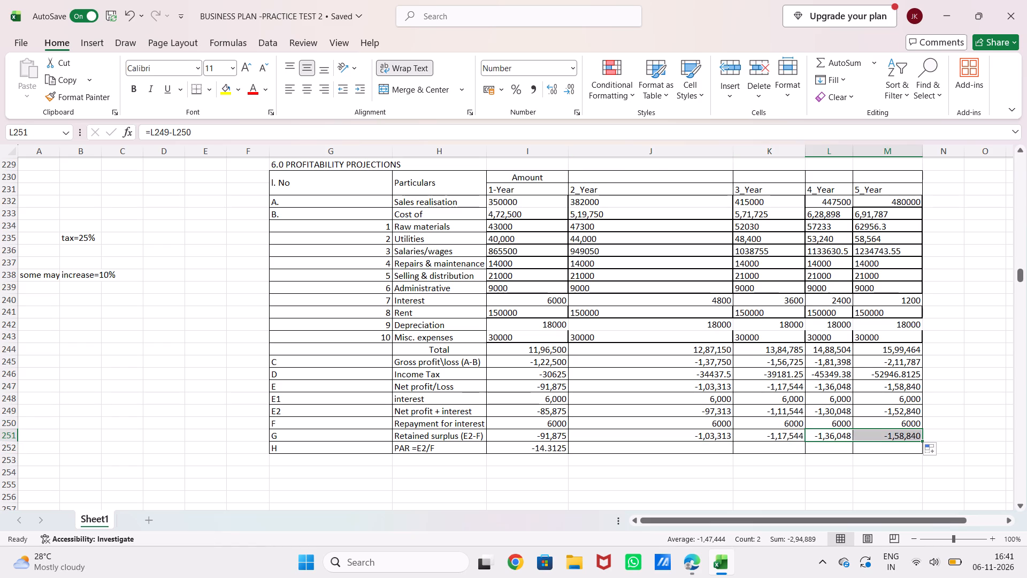
# Fill the first-year PAR =E2/F formula =I249/I250 across years 2 to 5.
pyautogui.moveTo(589, 450); pyautogui.dragTo(525, 450)
pyautogui.click(525, 450)
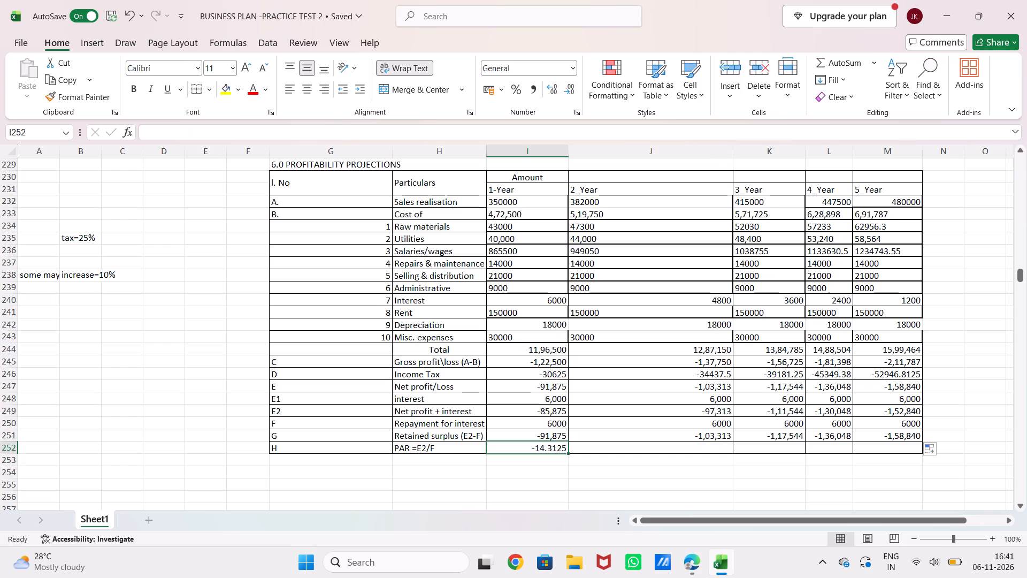
pyautogui.moveTo(568, 451); pyautogui.dragTo(839, 455)
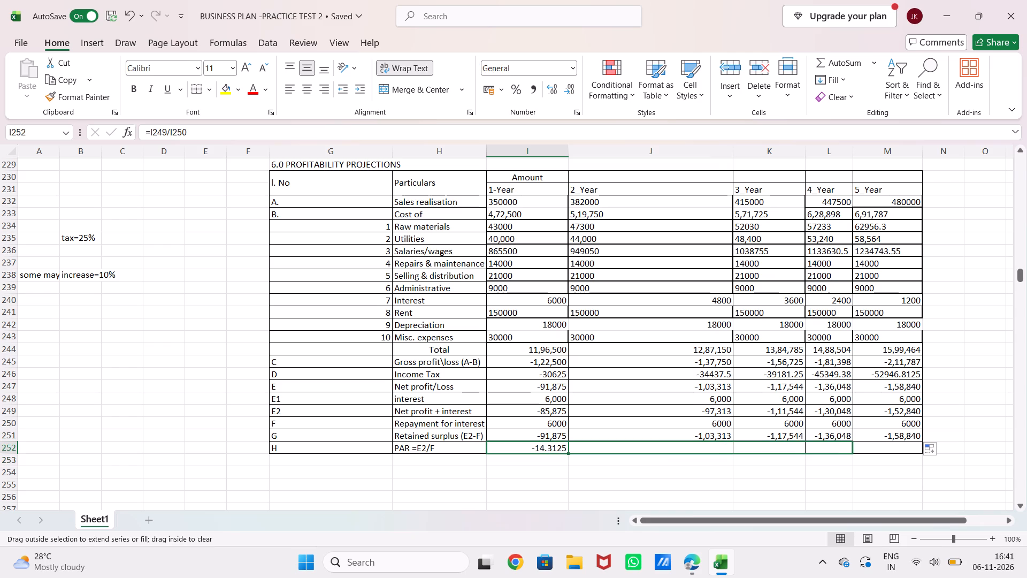
pyautogui.moveTo(839, 455); pyautogui.dragTo(900, 454)
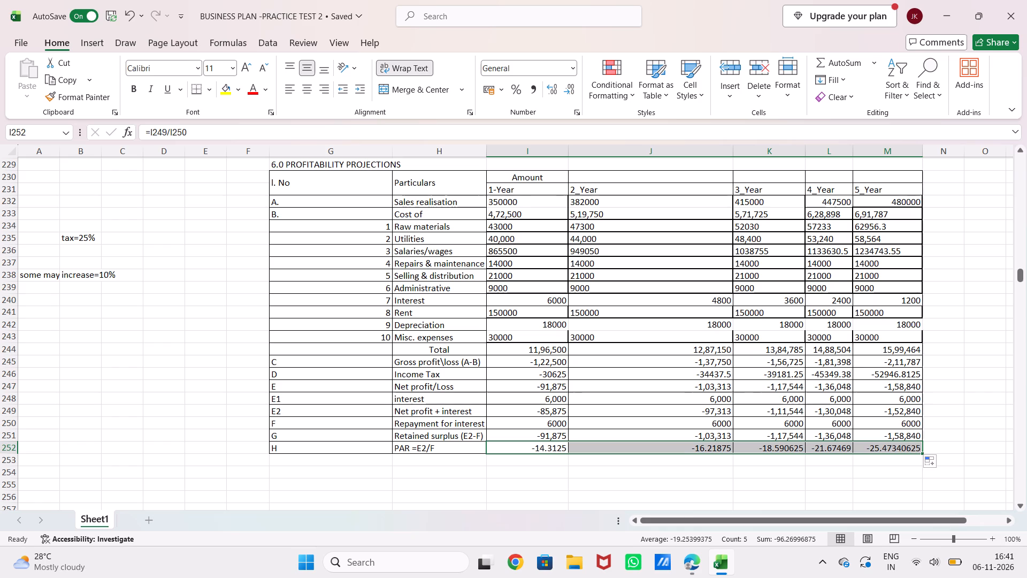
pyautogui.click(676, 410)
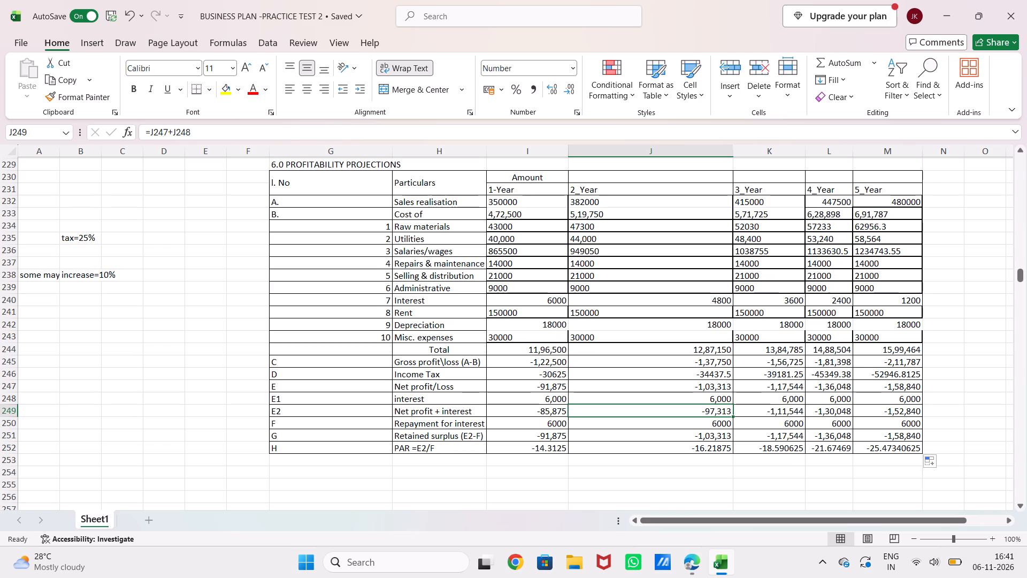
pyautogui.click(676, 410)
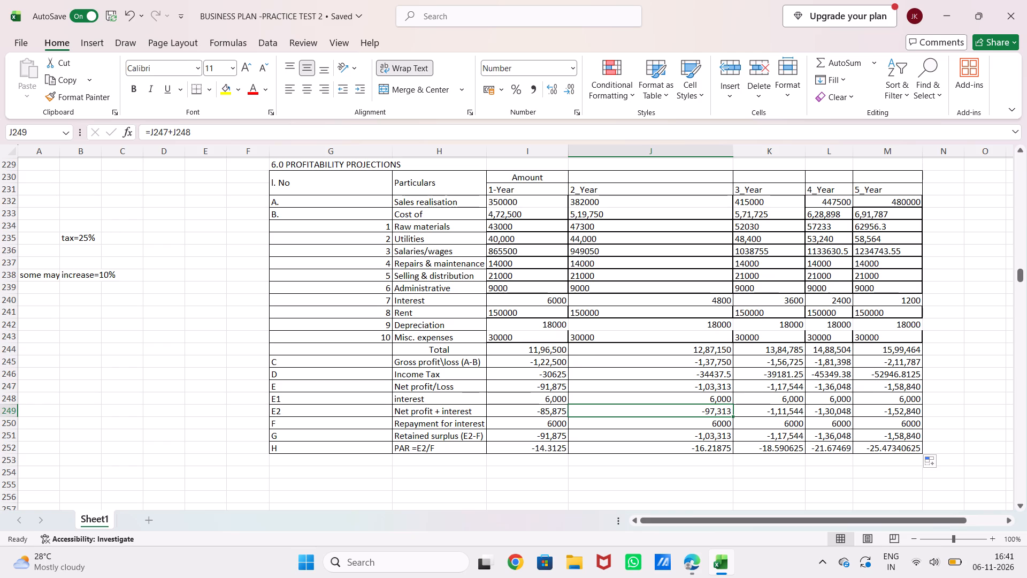
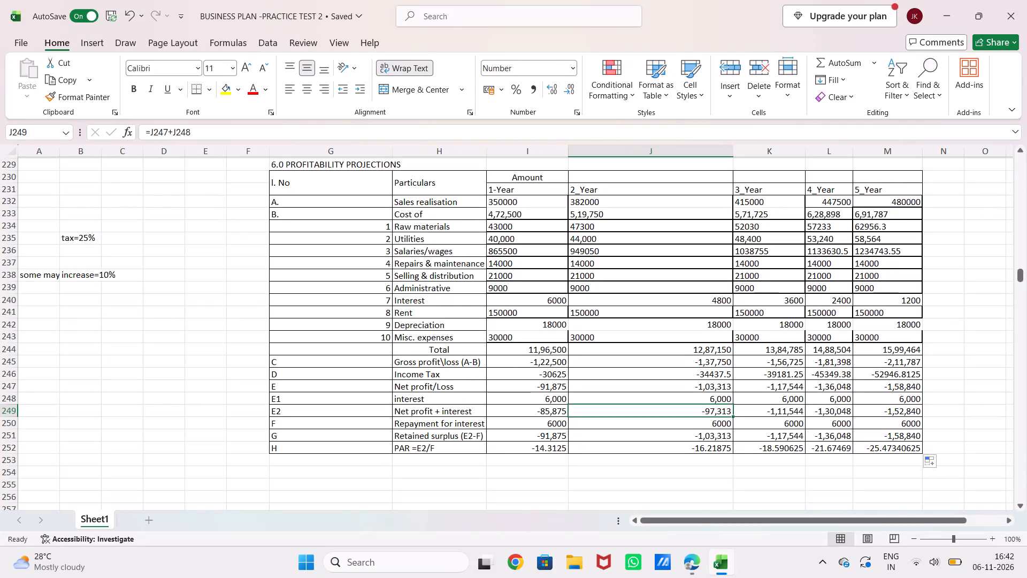
# Clear the existing formula from the 2_Year Total cell, J244, in the profitability projections table.
pyautogui.click(707, 355)
pyautogui.click(705, 350)
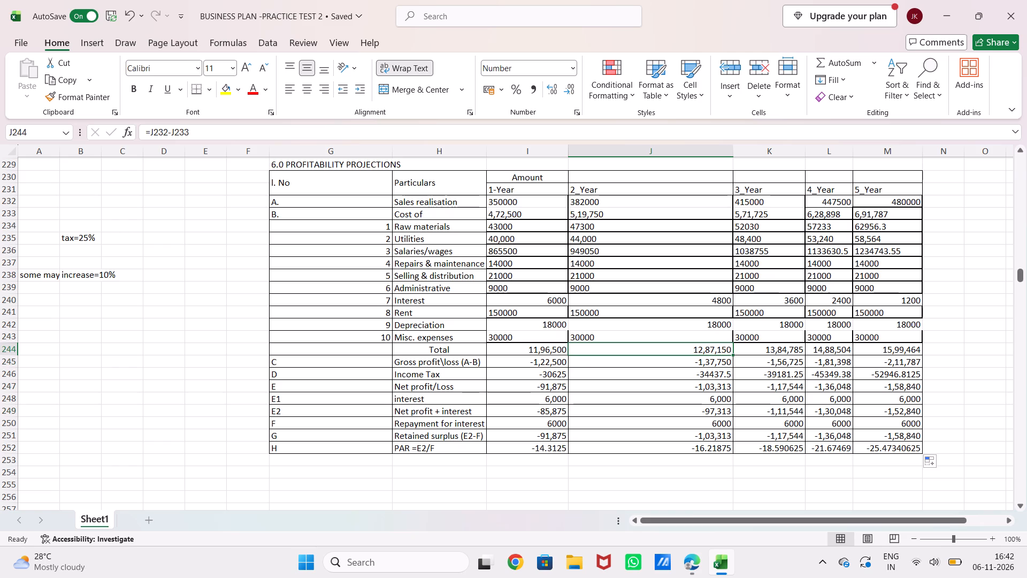
pyautogui.press('BackSpace')
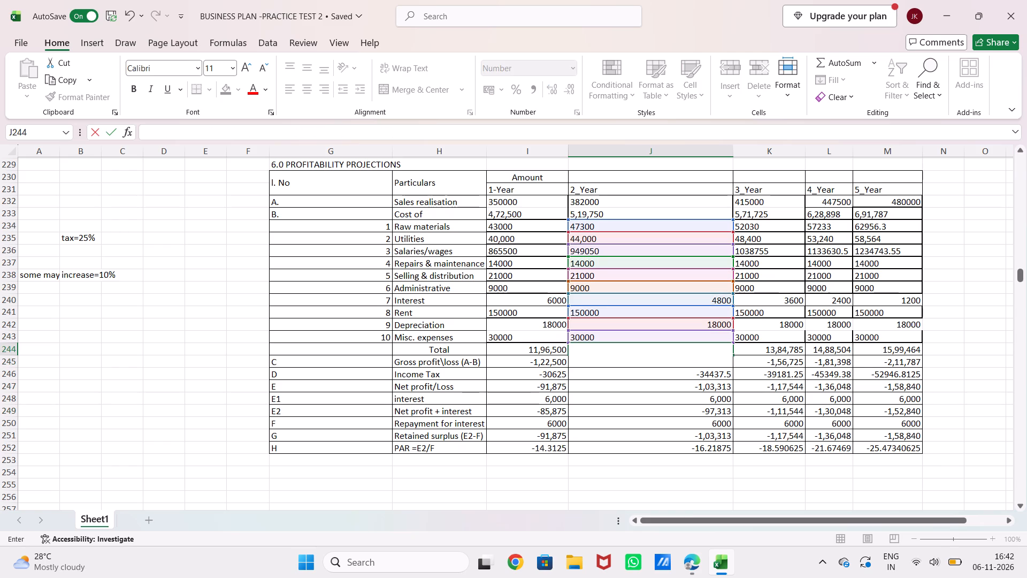
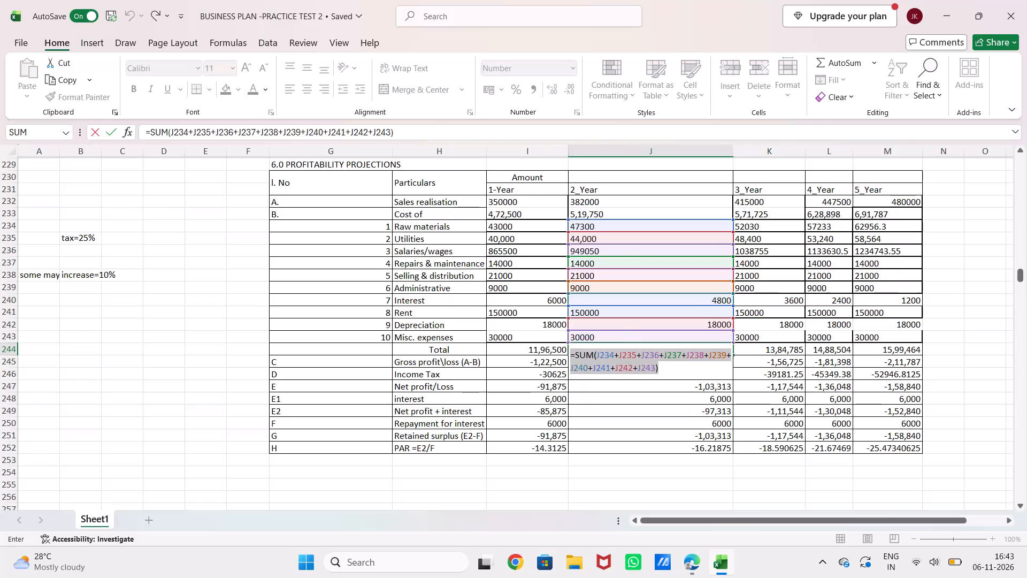
# Undo the mistaken F244 reference in the 2_Year Total cell, J244, and commit its original SUM formula adding J234 through J243.
pyautogui.click(264, 343)
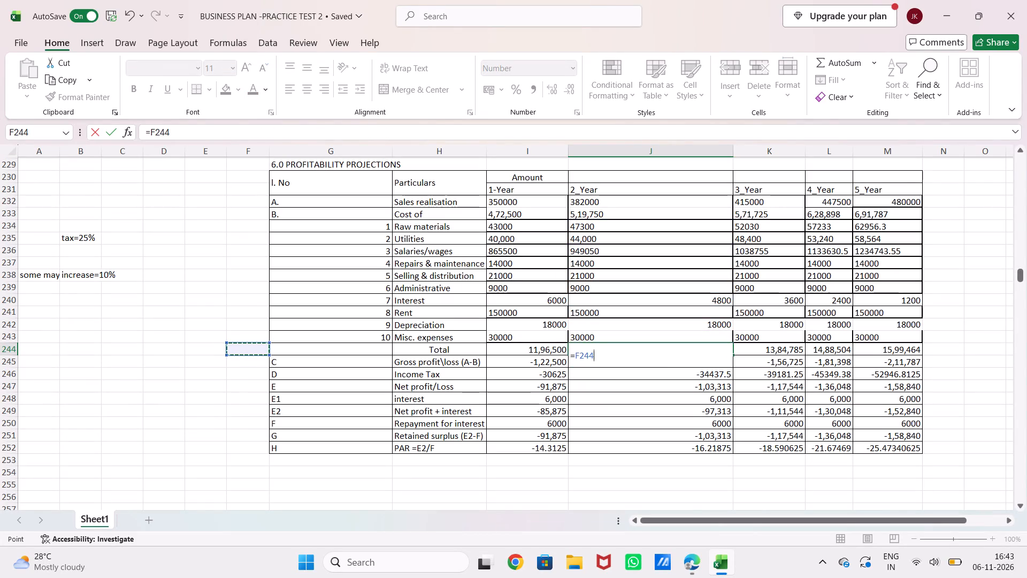
pyautogui.hotkey('ctrl', 'z')
pyautogui.press('Return')
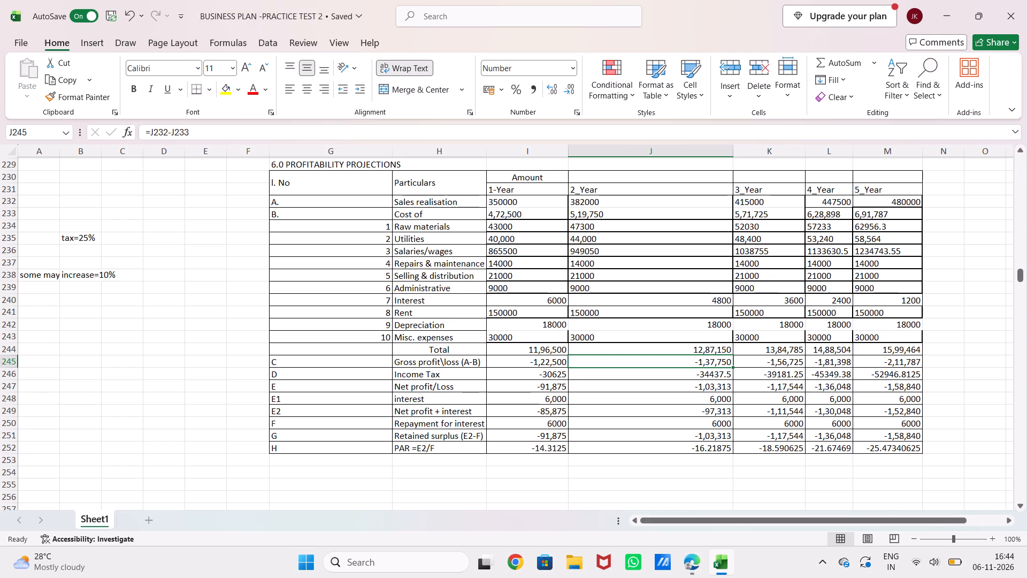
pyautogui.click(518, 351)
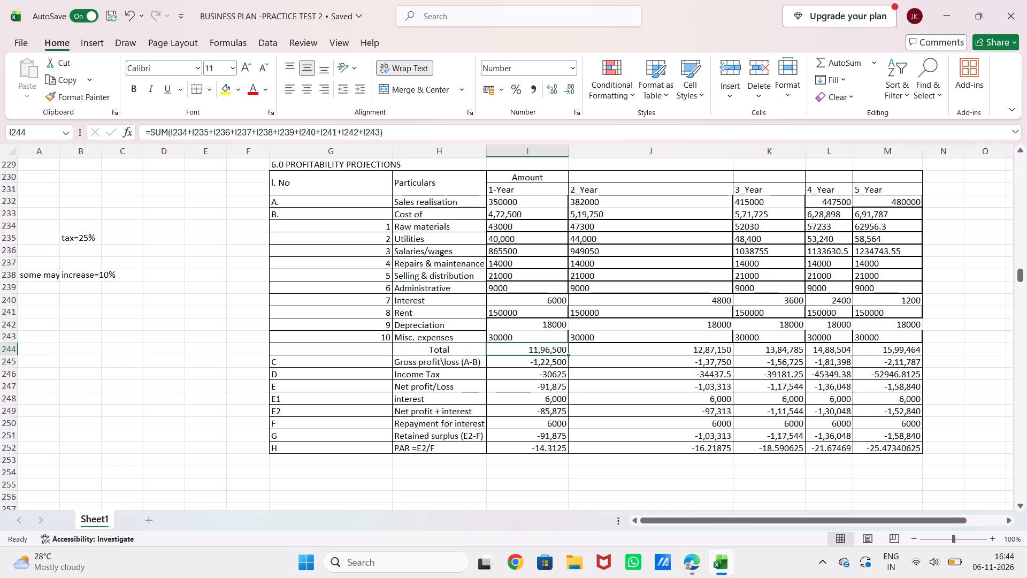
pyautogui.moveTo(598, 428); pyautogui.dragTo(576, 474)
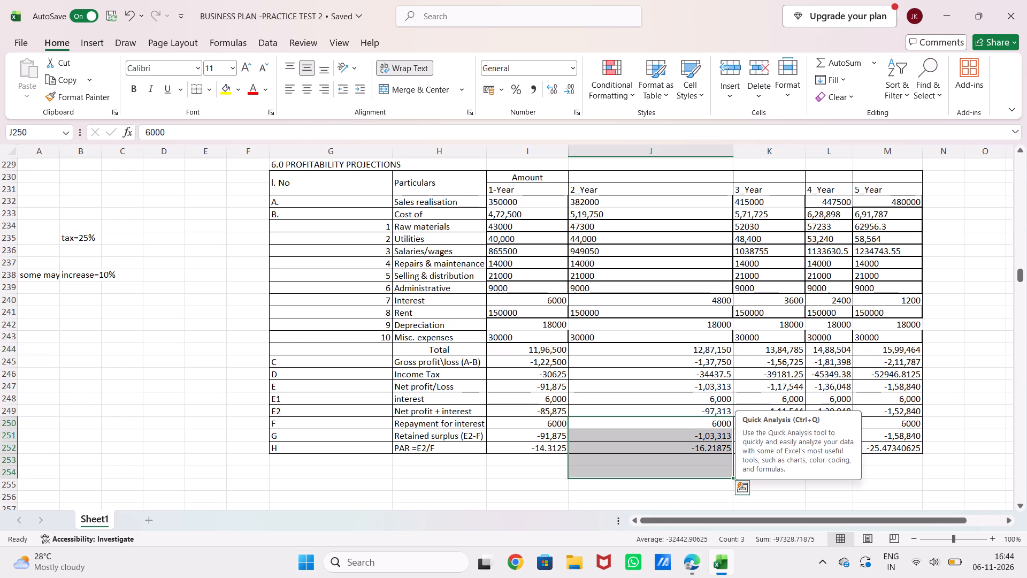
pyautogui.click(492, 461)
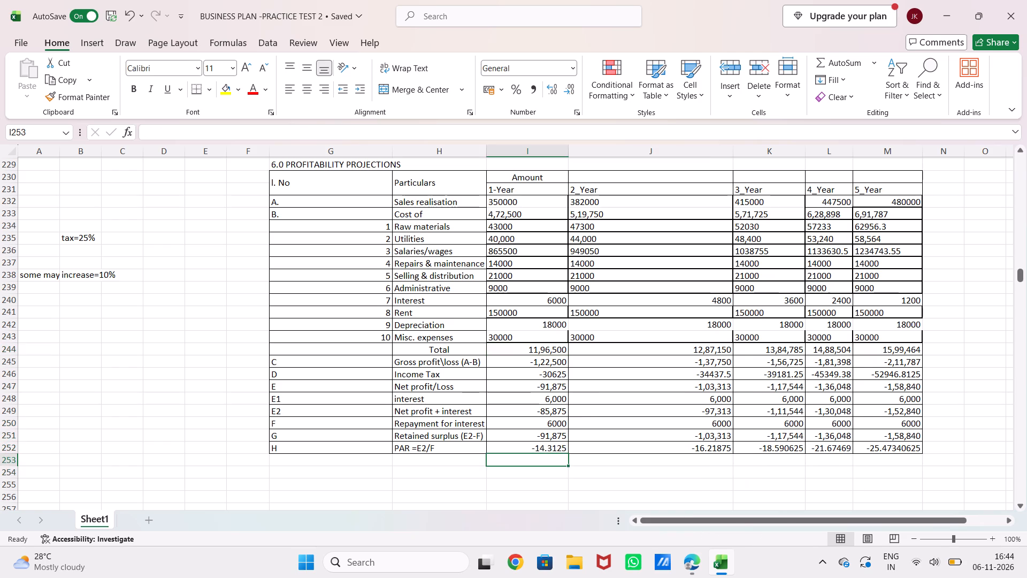
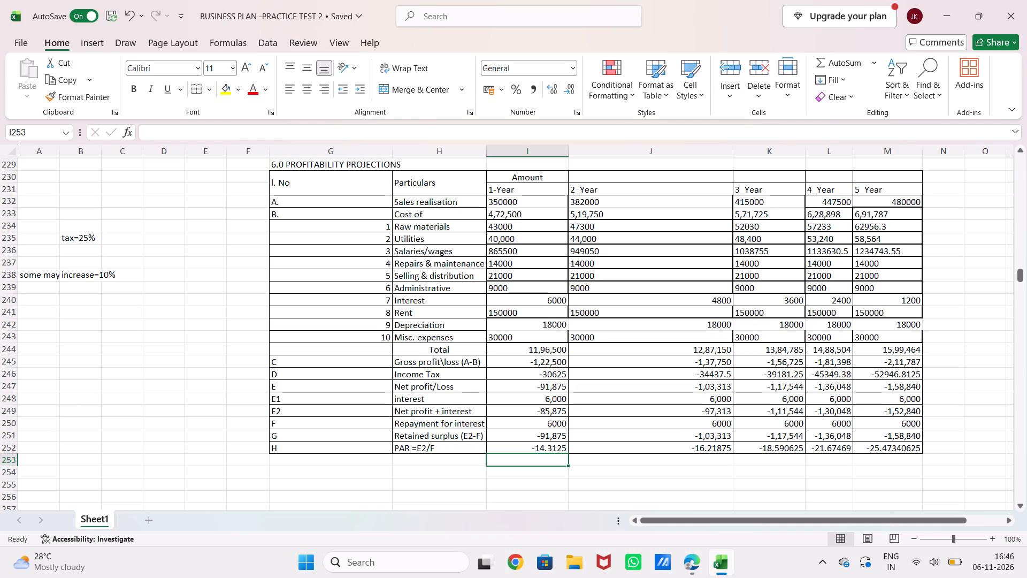
# Replace the 1-Year Gross profit/loss formula in I245 with sales realisation minus the cost Total, =I232-I244.
pyautogui.click(576, 359)
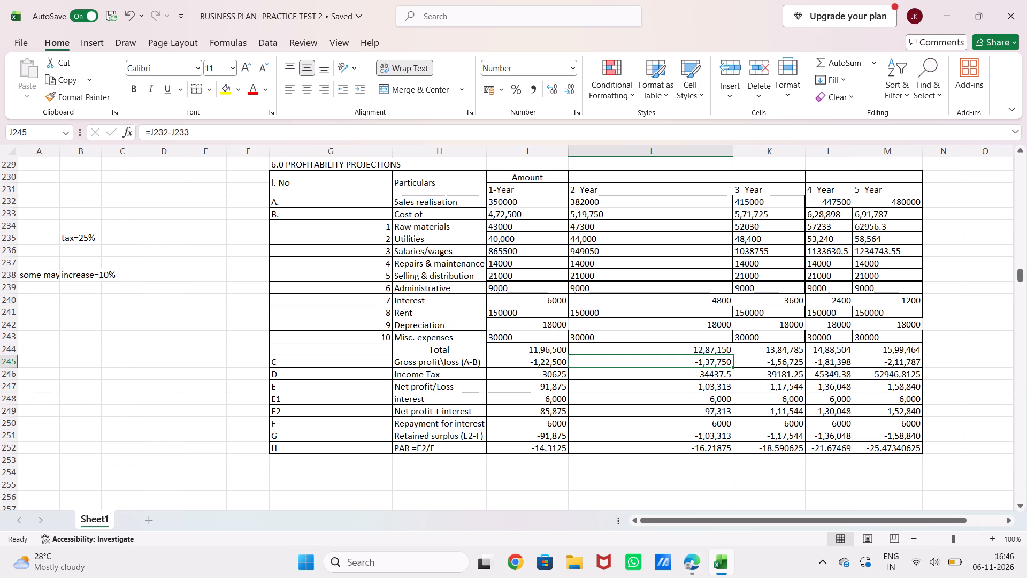
pyautogui.click(538, 361)
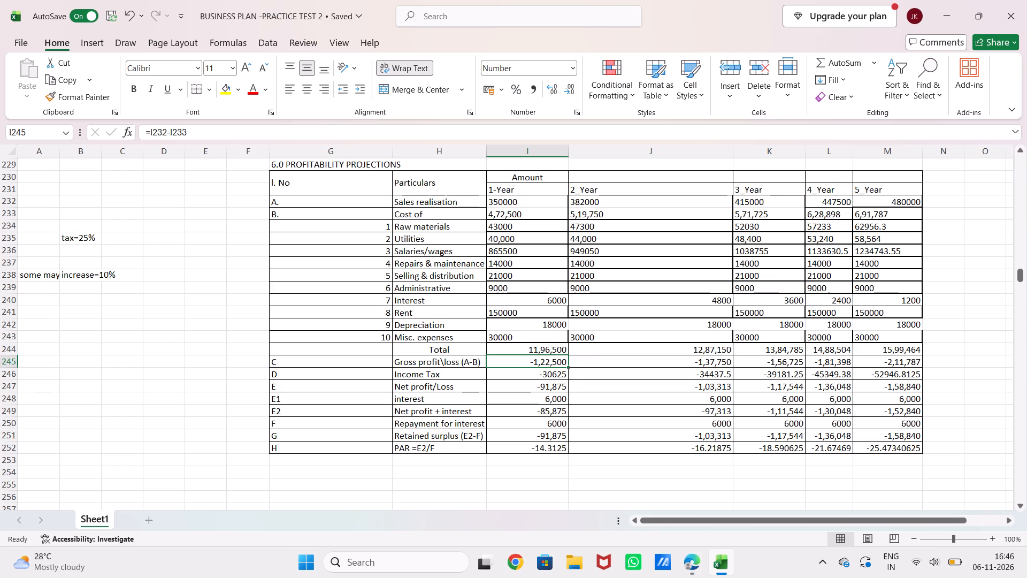
pyautogui.press('BackSpace')
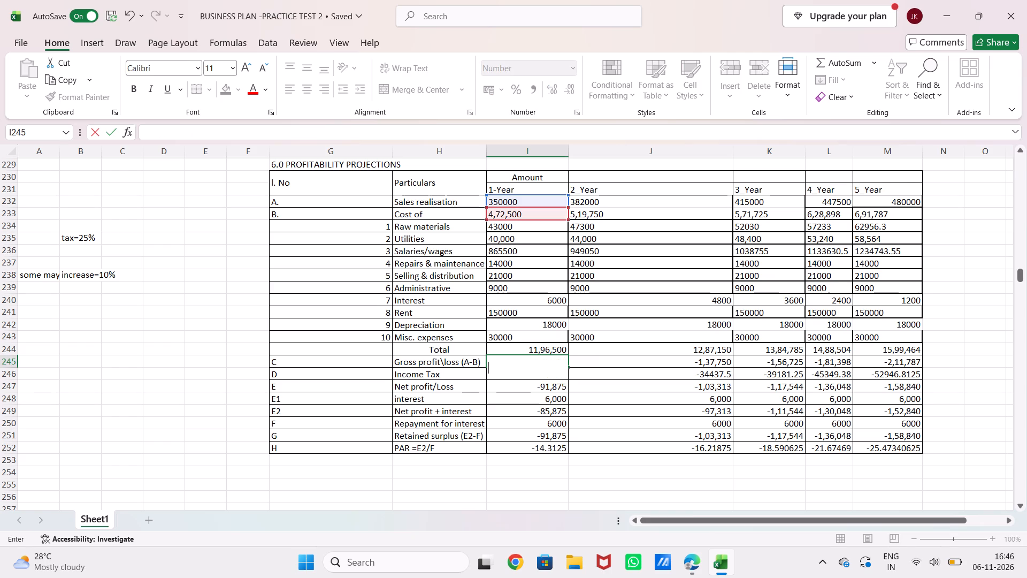
pyautogui.click(538, 364)
pyautogui.click(220, 351)
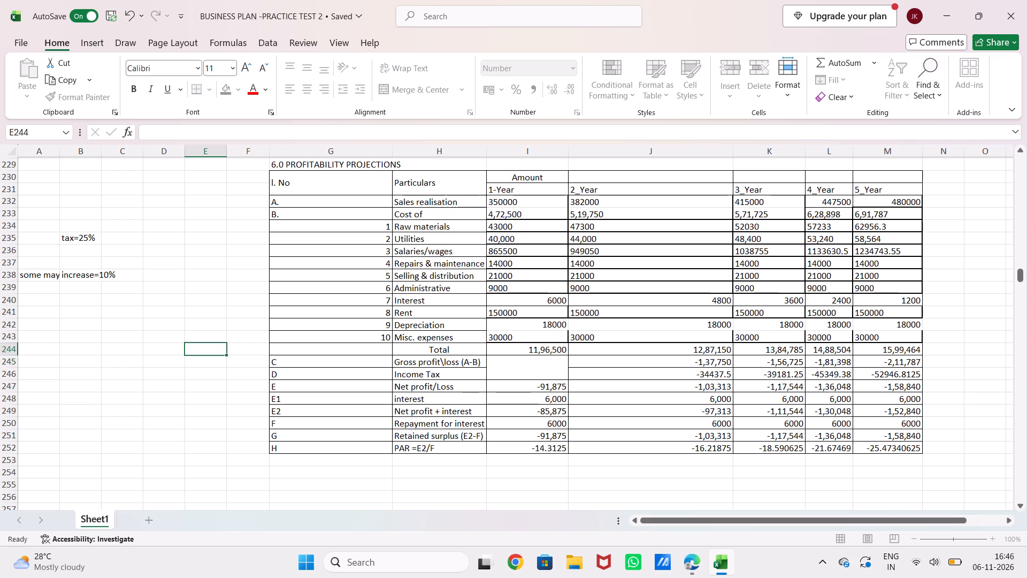
pyautogui.click(526, 361)
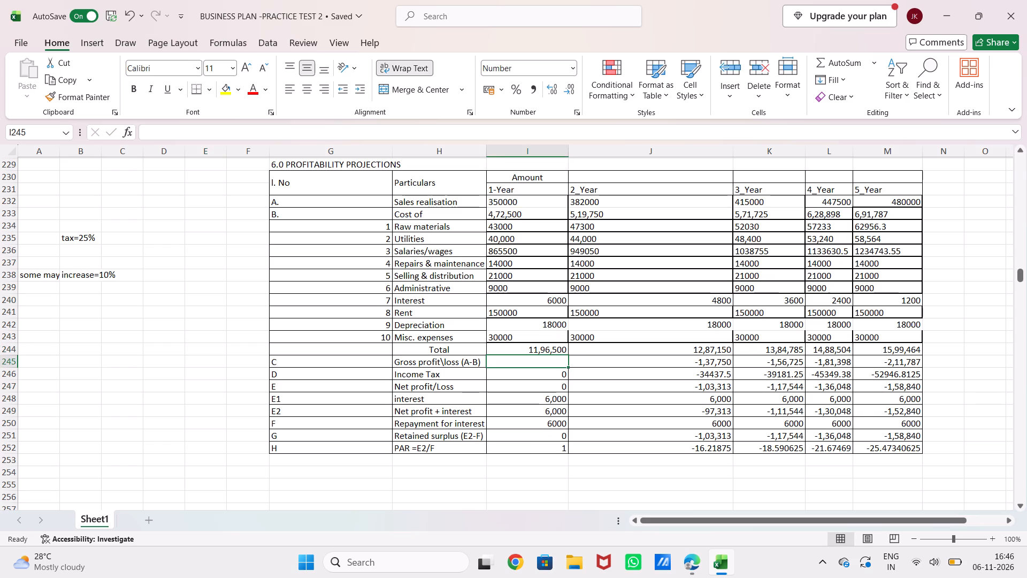
pyautogui.press('=')
pyautogui.click(510, 200)
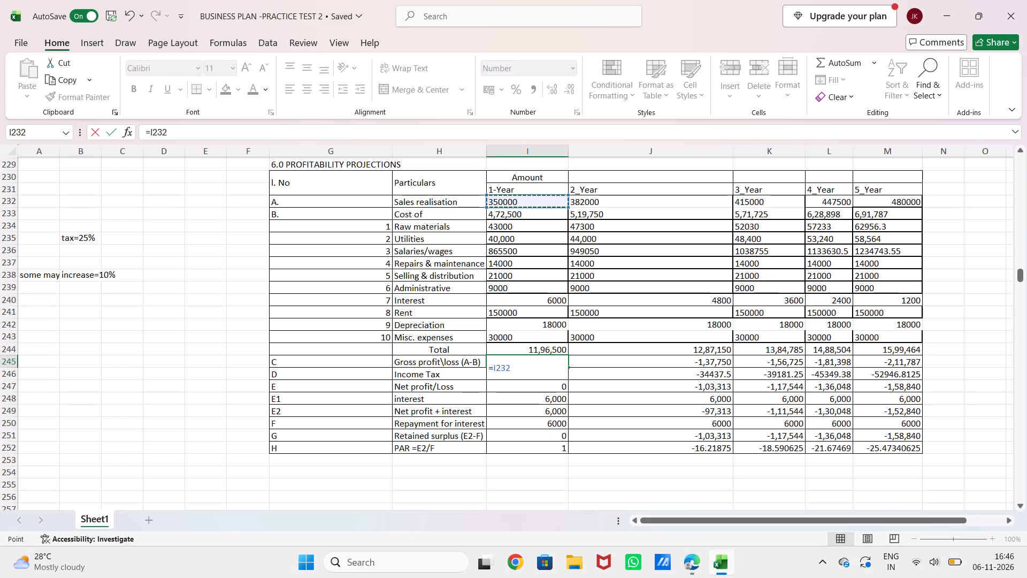
pyautogui.press('-')
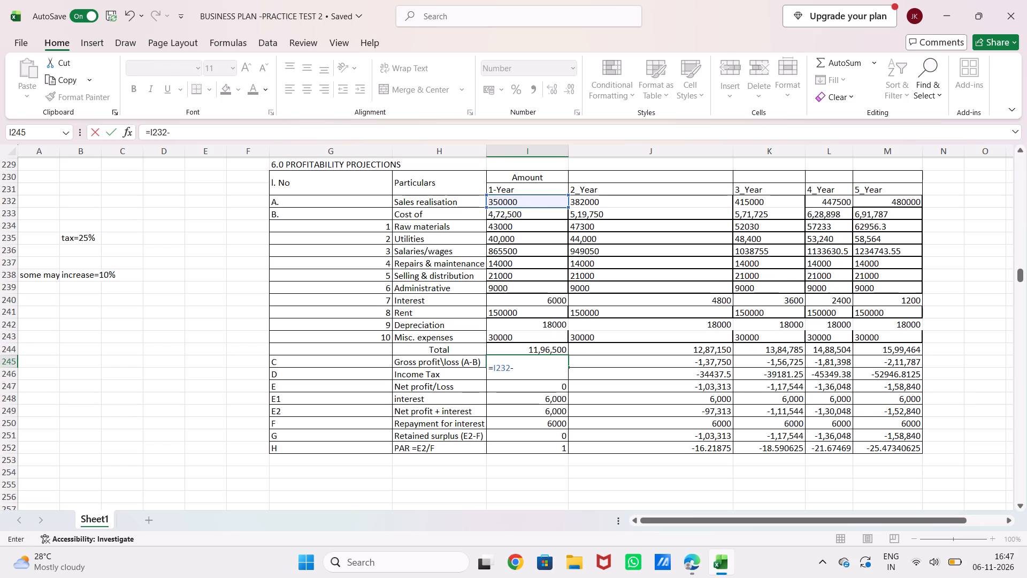
pyautogui.click(511, 350)
pyautogui.press('Return')
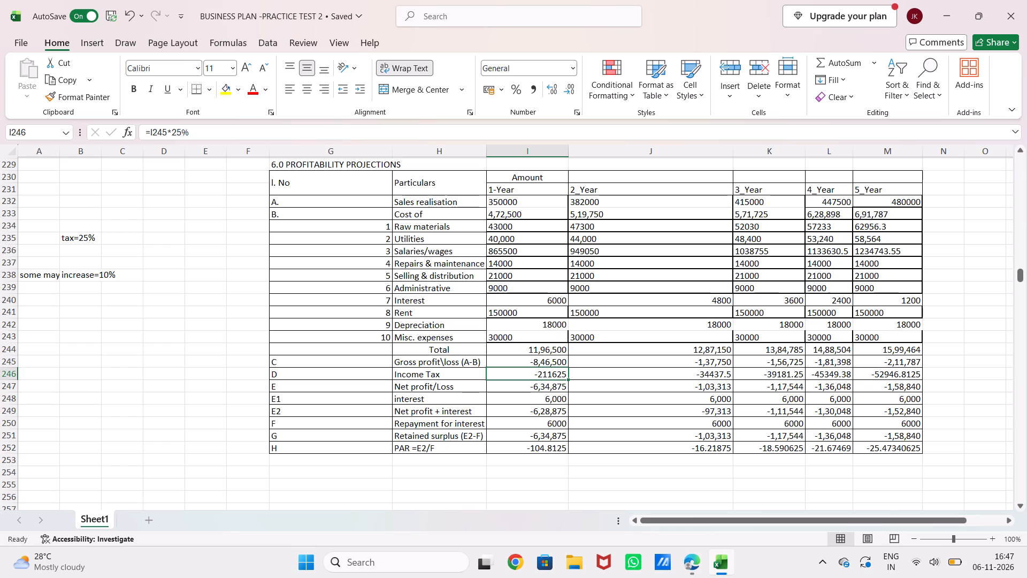
# Replace the 2_Year Gross profit/loss formula in J245 with sales realisation minus the cost Total, =J232-J244.
pyautogui.click(715, 361)
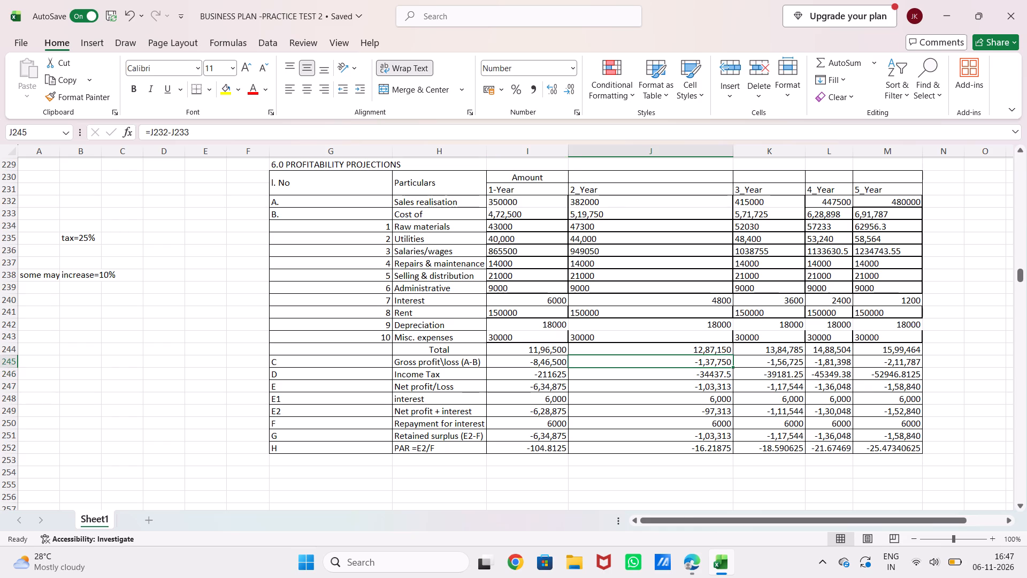
pyautogui.press('BackSpace')
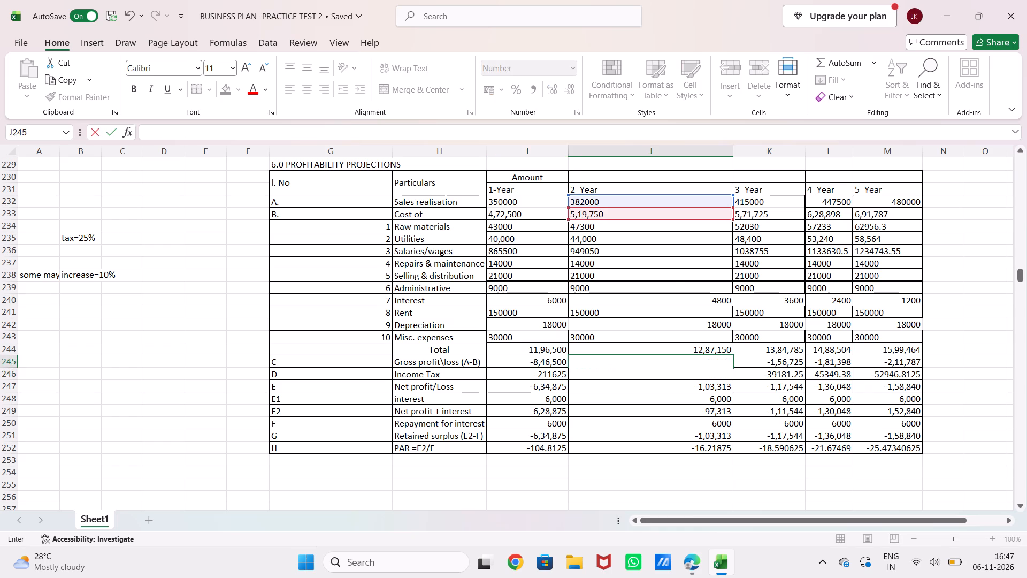
pyautogui.press('=')
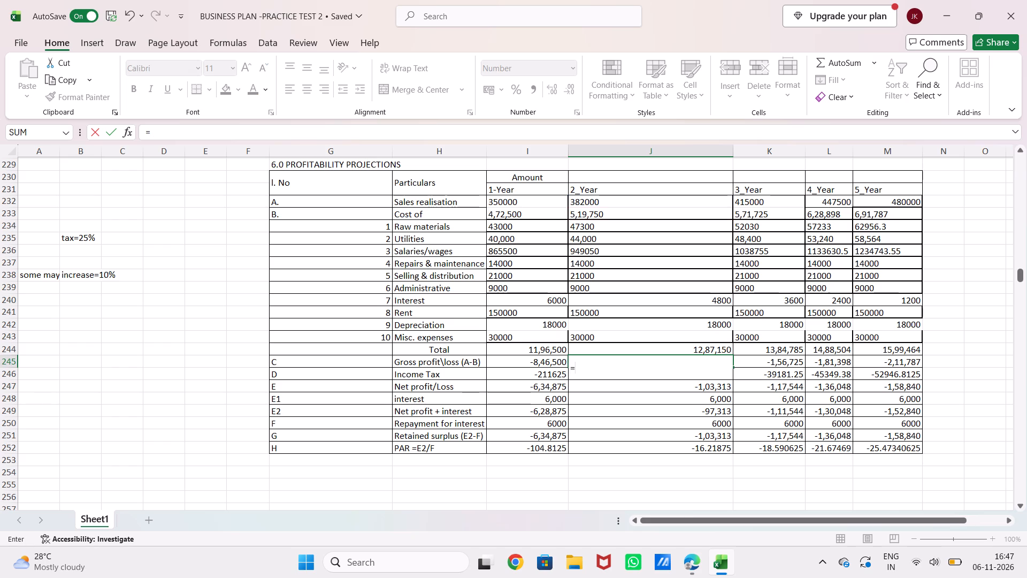
pyautogui.click(624, 198)
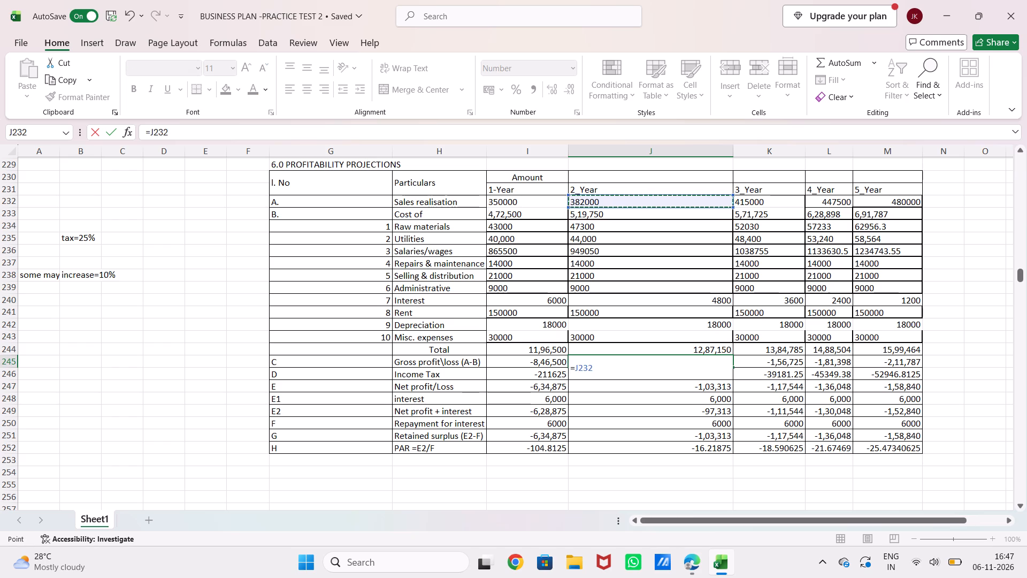
pyautogui.press('-')
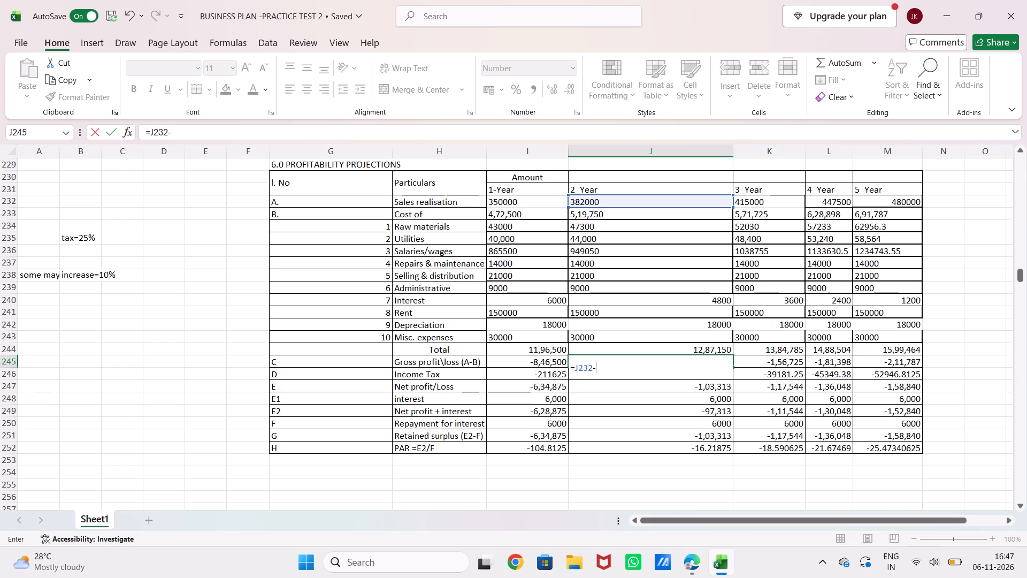
pyautogui.click(161, 324)
pyautogui.click(619, 348)
pyautogui.press('Return')
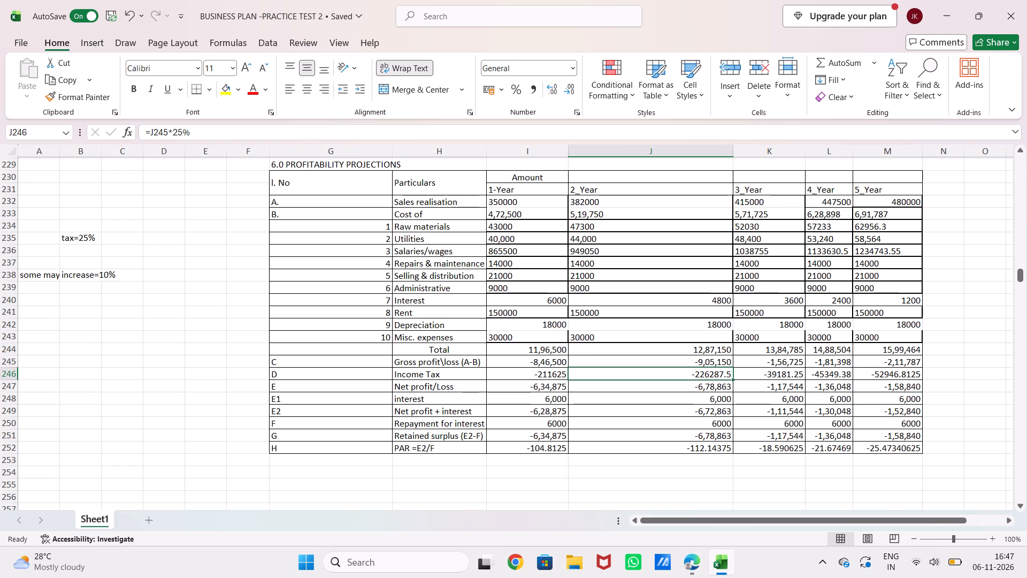
# Replace the 3_Year Gross profit/loss formula in K245 with sales realisation minus the cost Total, =K232-K244.
pyautogui.click(768, 364)
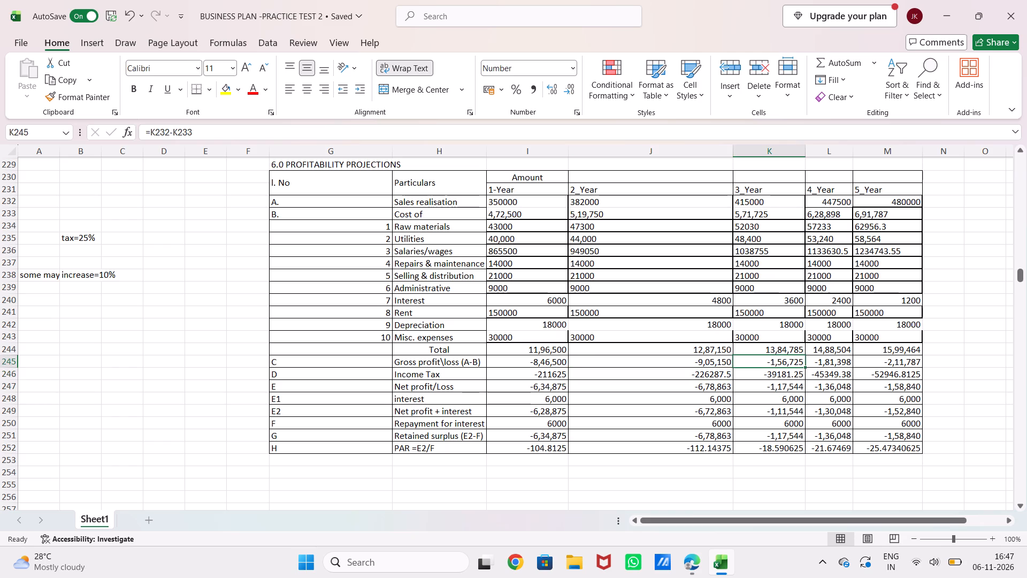
pyautogui.press('BackSpace')
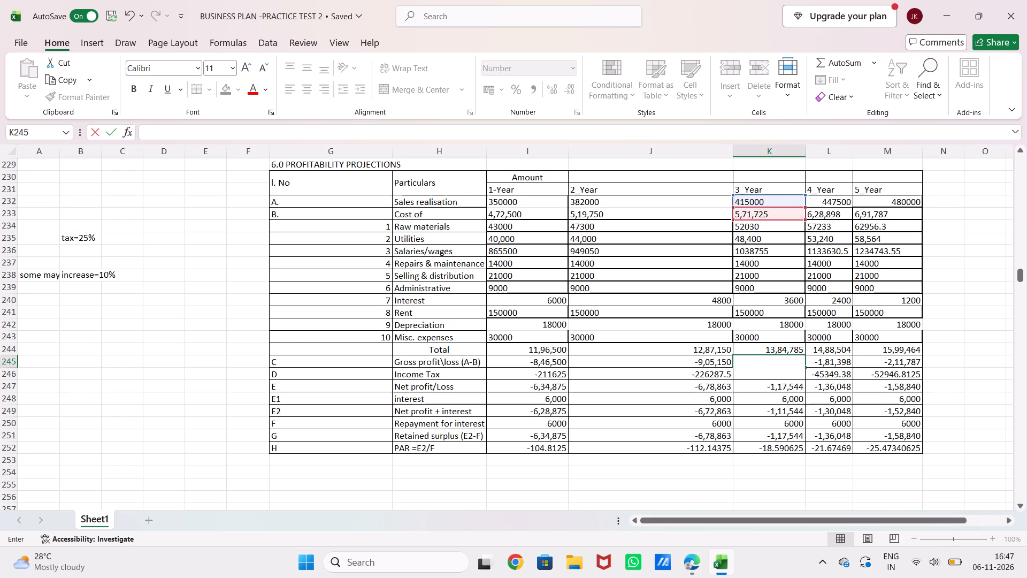
pyautogui.click(233, 318)
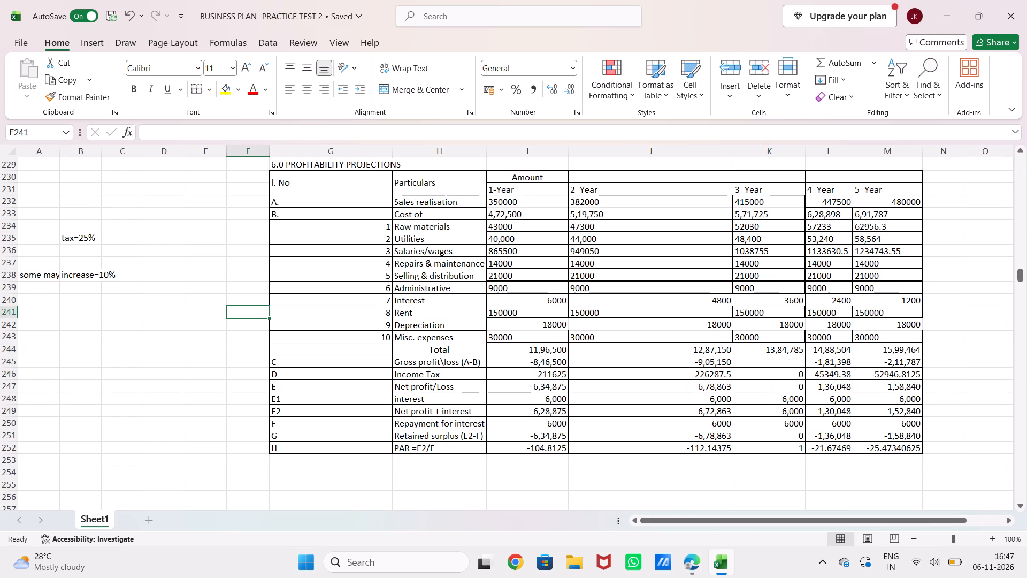
pyautogui.click(762, 361)
pyautogui.press('=')
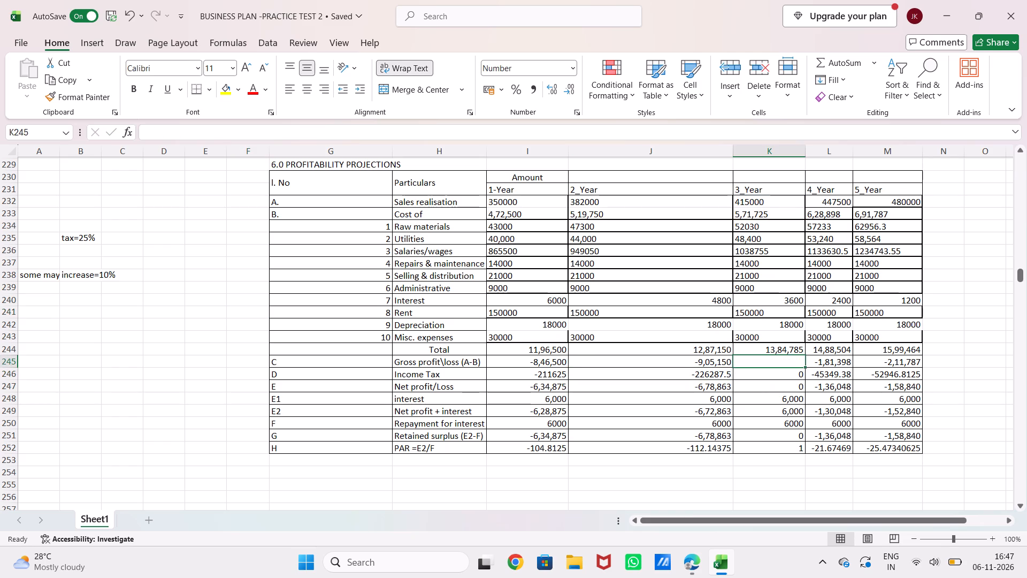
pyautogui.click(760, 202)
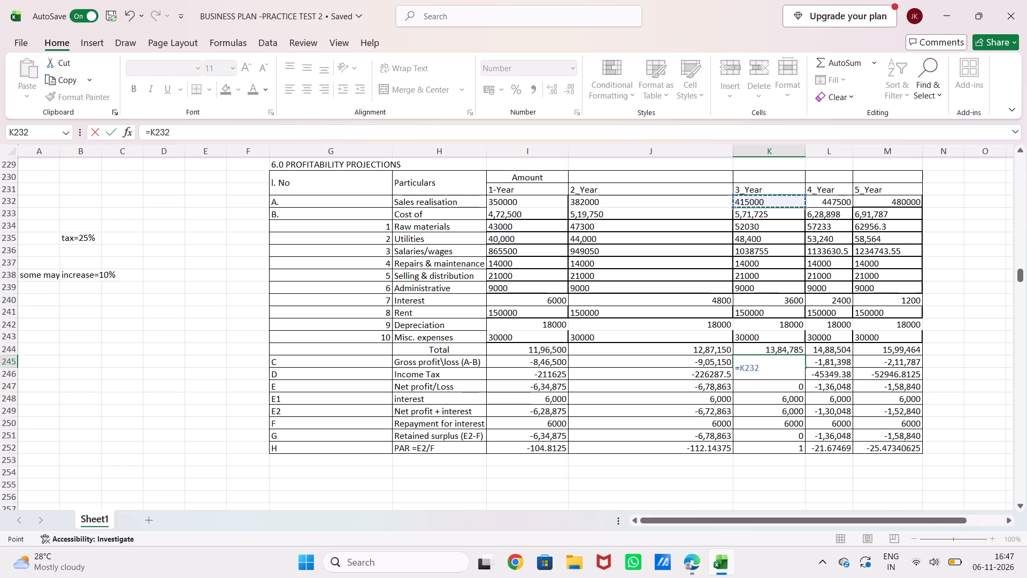
pyautogui.press('-')
pyautogui.click(955, 342)
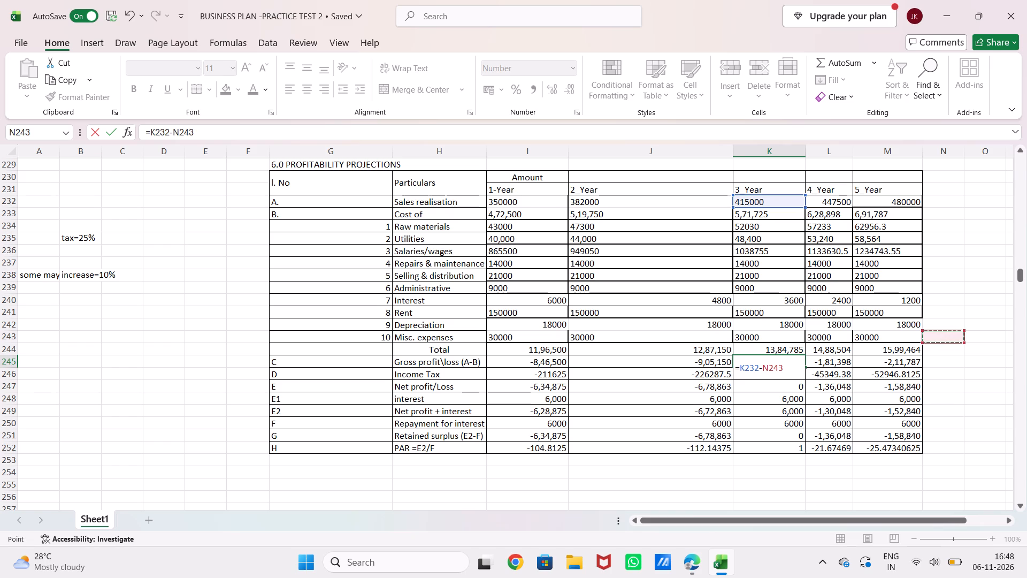
pyautogui.click(792, 347)
pyautogui.press('Return')
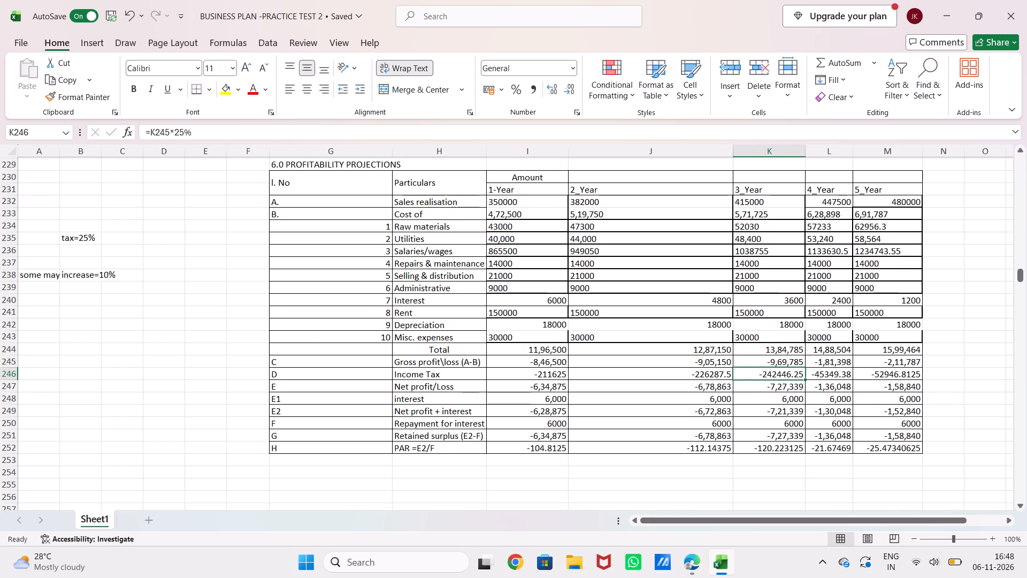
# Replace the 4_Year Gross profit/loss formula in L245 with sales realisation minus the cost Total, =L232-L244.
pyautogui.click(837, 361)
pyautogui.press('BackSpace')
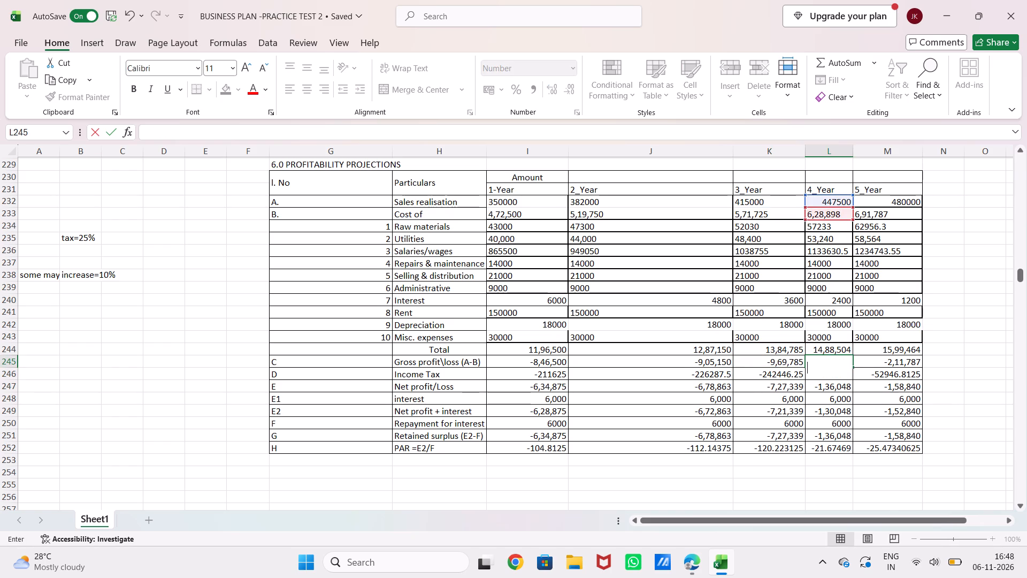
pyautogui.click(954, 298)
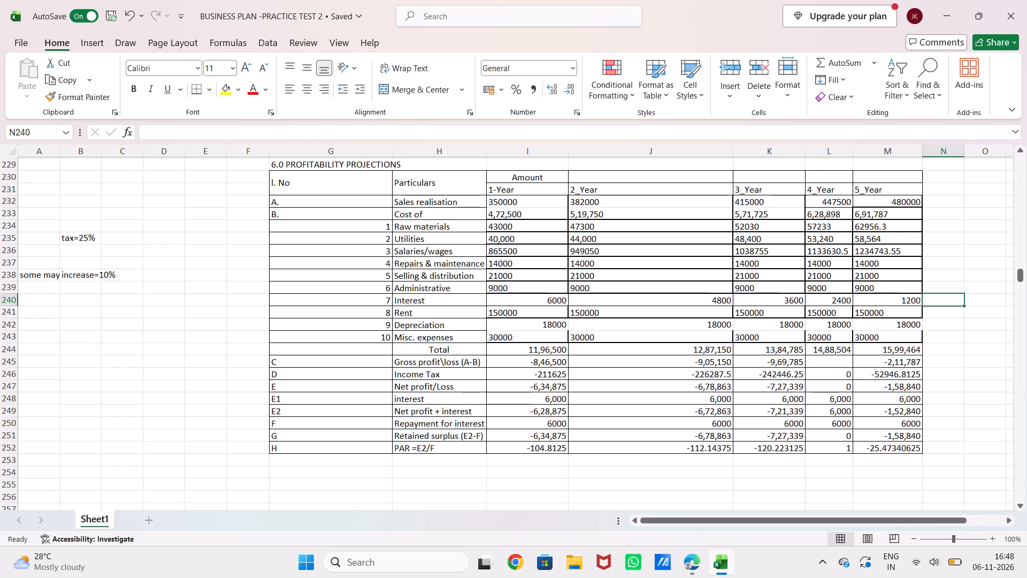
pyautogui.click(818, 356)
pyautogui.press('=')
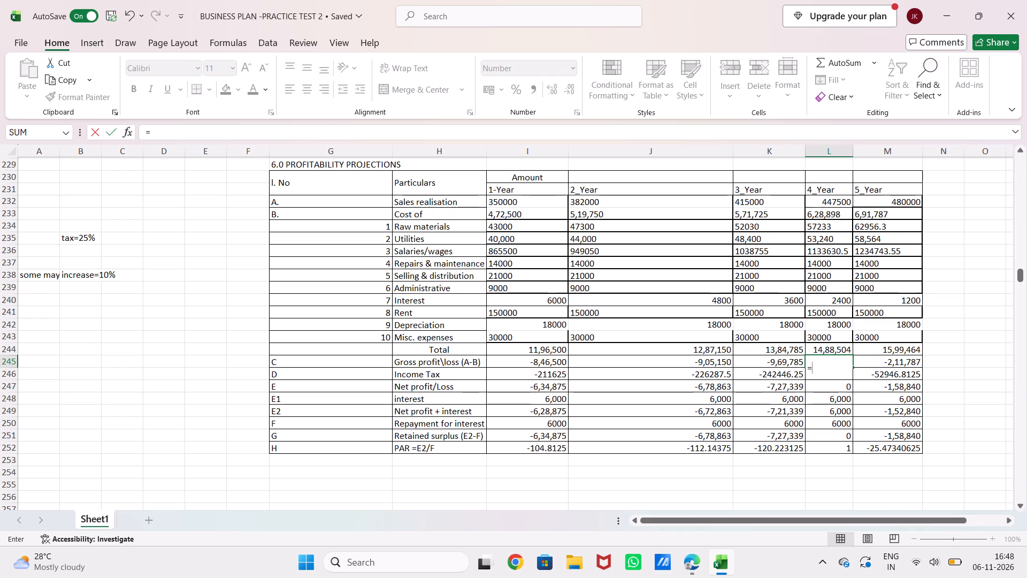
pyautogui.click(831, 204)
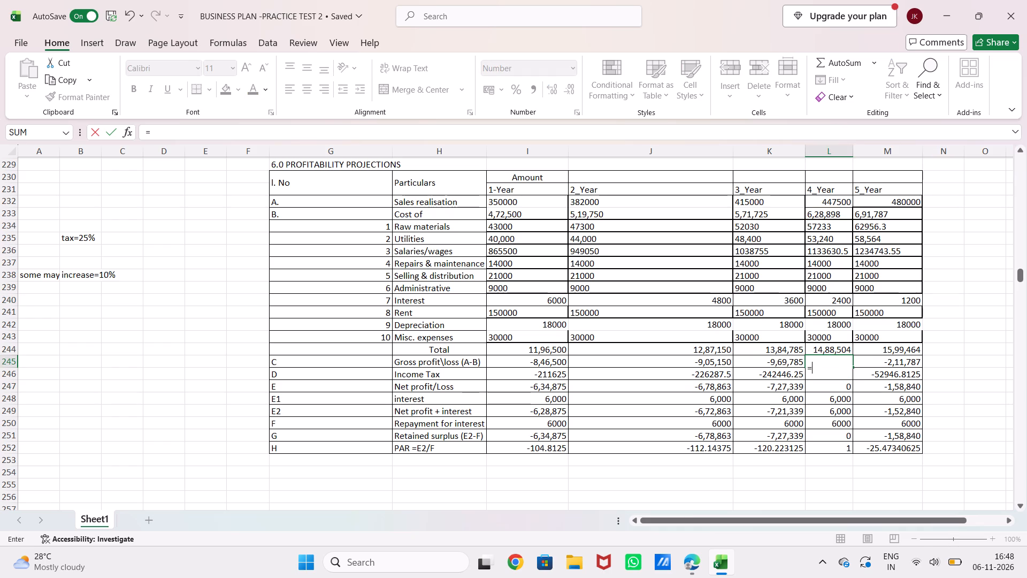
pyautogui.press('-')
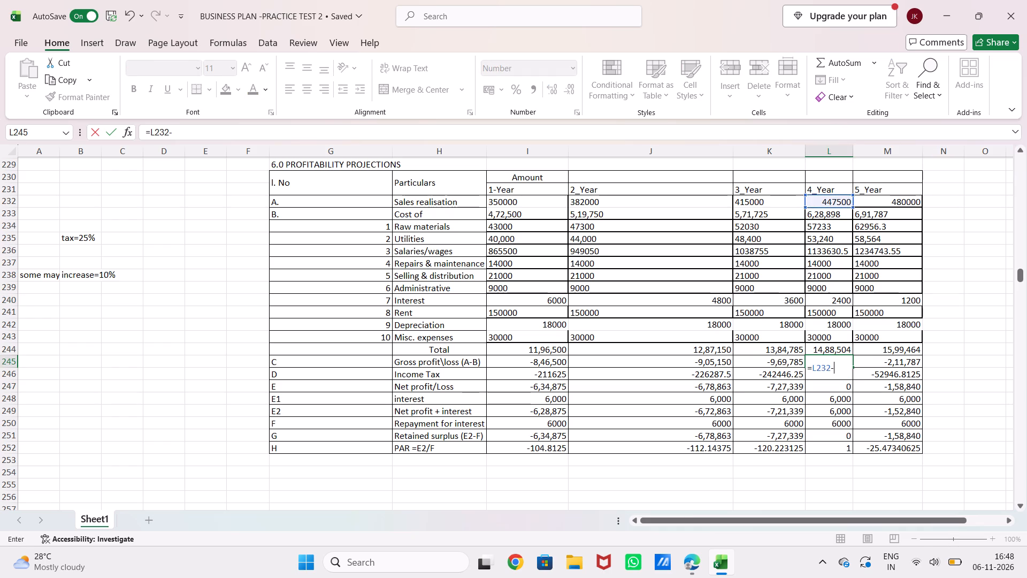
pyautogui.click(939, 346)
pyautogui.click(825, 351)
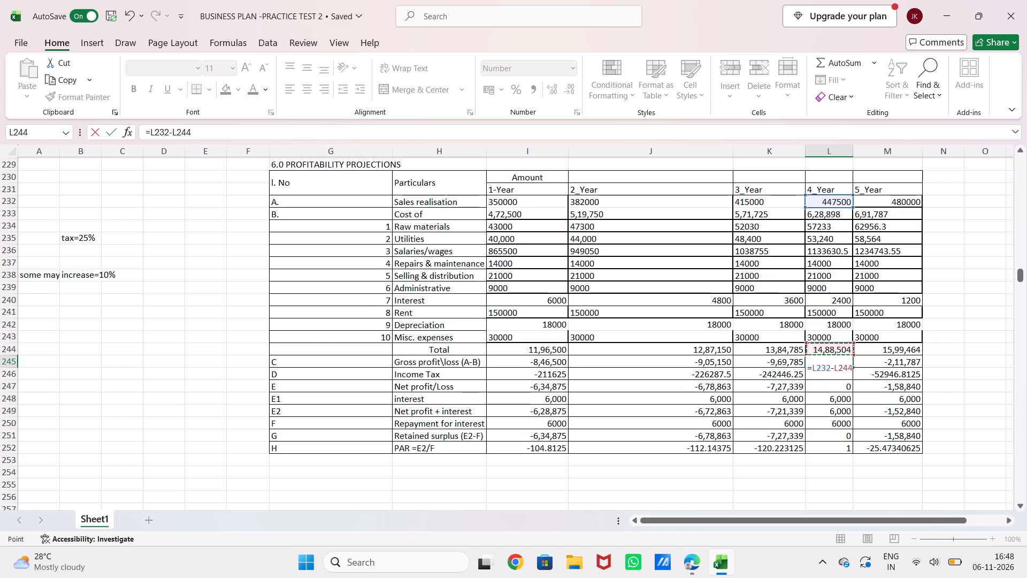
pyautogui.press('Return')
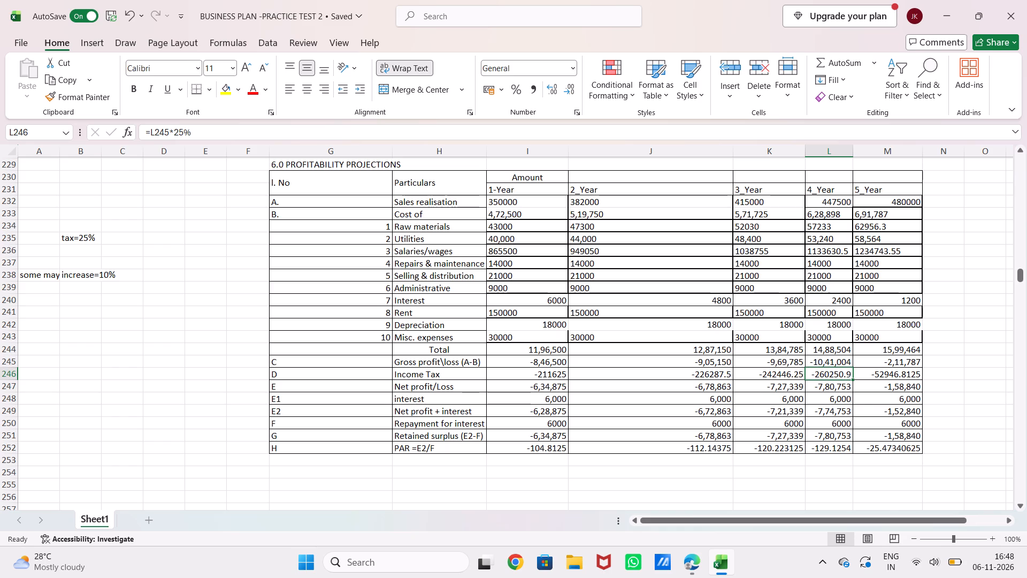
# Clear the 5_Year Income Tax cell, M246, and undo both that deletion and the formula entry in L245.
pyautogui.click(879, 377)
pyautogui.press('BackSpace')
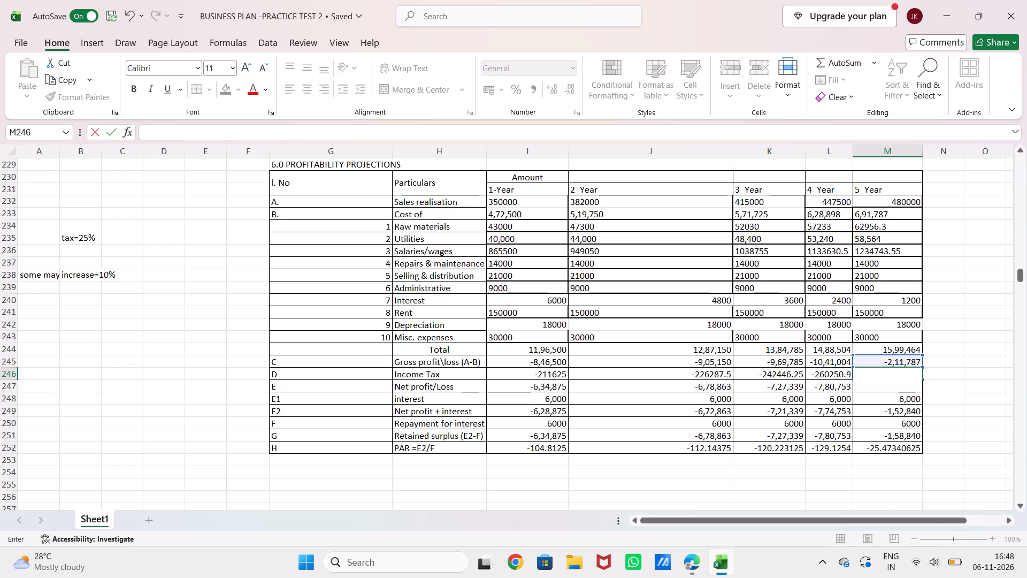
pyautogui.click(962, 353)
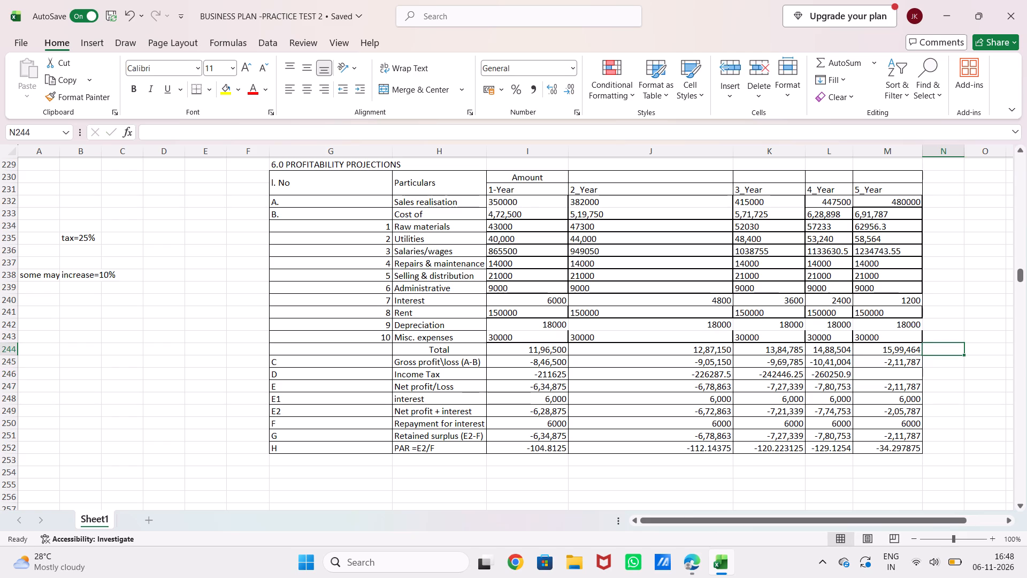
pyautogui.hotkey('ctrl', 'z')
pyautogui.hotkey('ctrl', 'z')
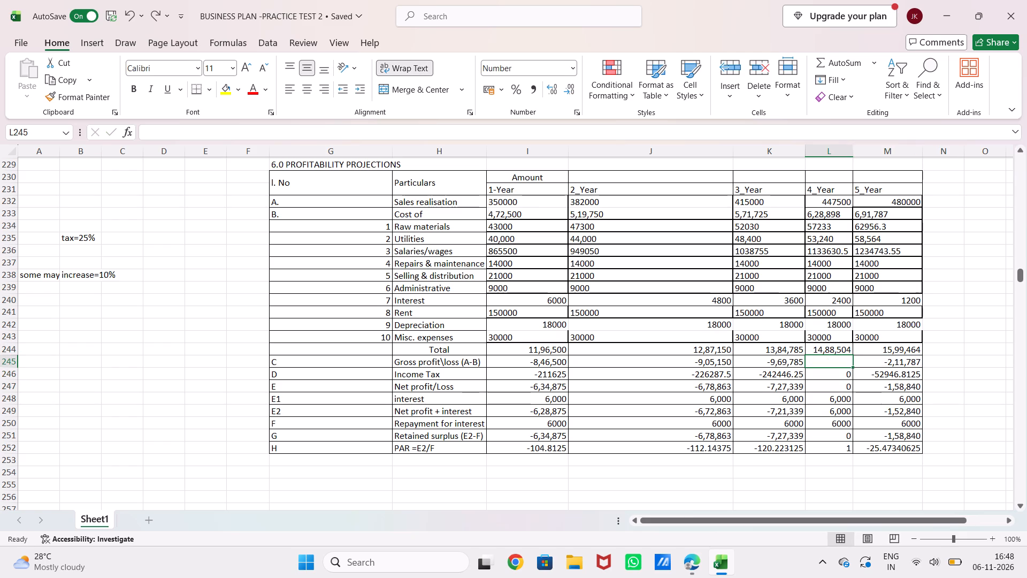
# Enter the 4_Year Gross profit/loss formula in L245 as sales realisation minus the cost Total, =L232-L244.
pyautogui.click(844, 360)
pyautogui.press('=')
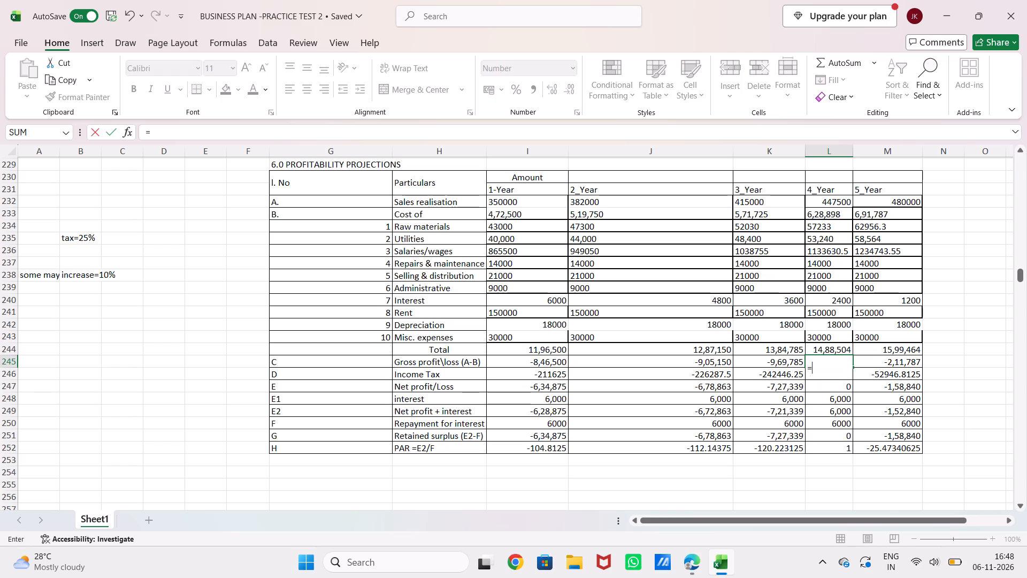
pyautogui.click(837, 200)
pyautogui.press('-')
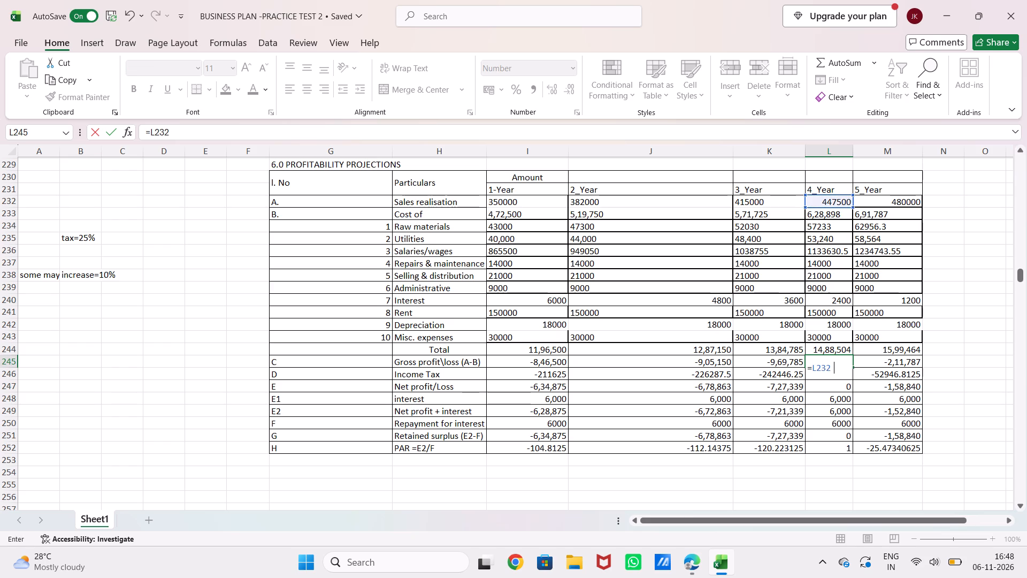
pyautogui.click(831, 348)
pyautogui.press('Return')
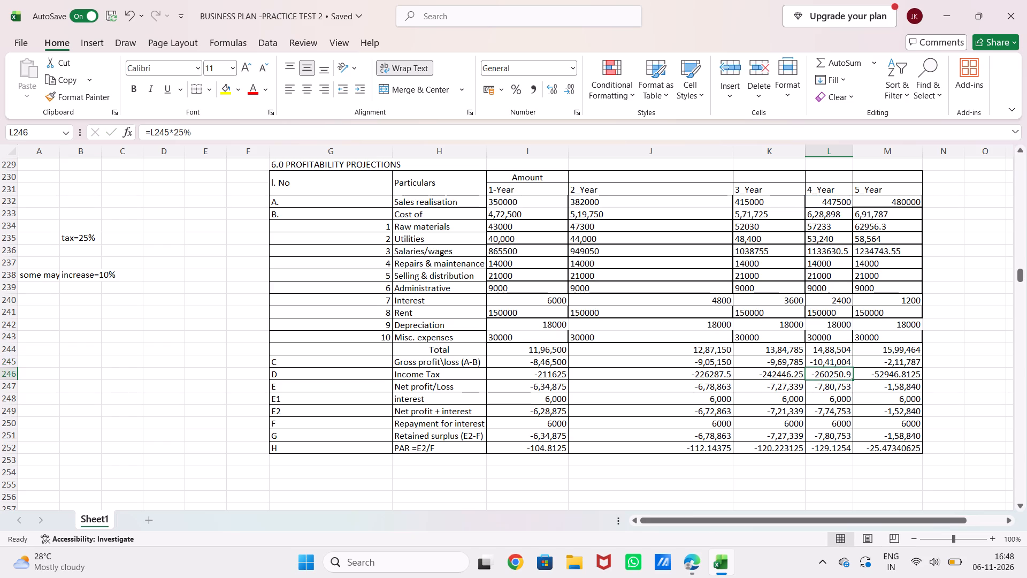
# Replace the 5_Year Gross profit/loss formula in M245 with sales realisation minus the cost Total, =M232-M244.
pyautogui.click(970, 358)
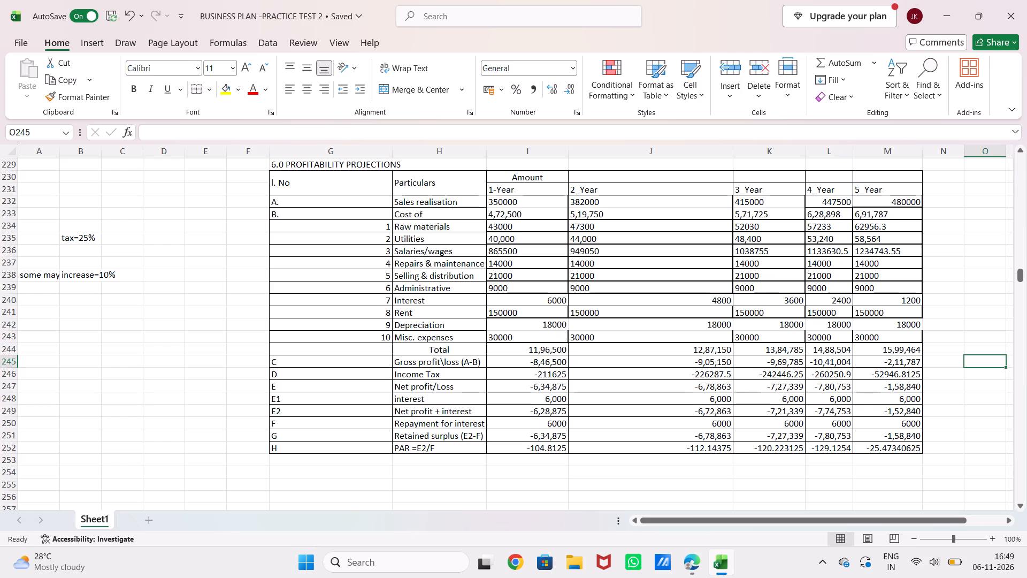
pyautogui.click(908, 362)
pyautogui.press('BackSpace')
pyautogui.press('=')
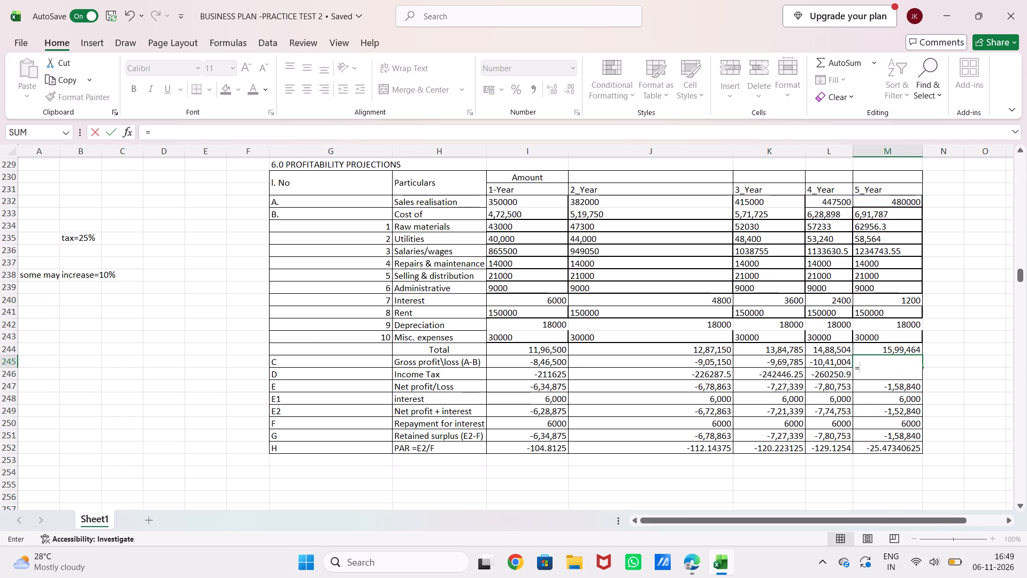
pyautogui.click(899, 204)
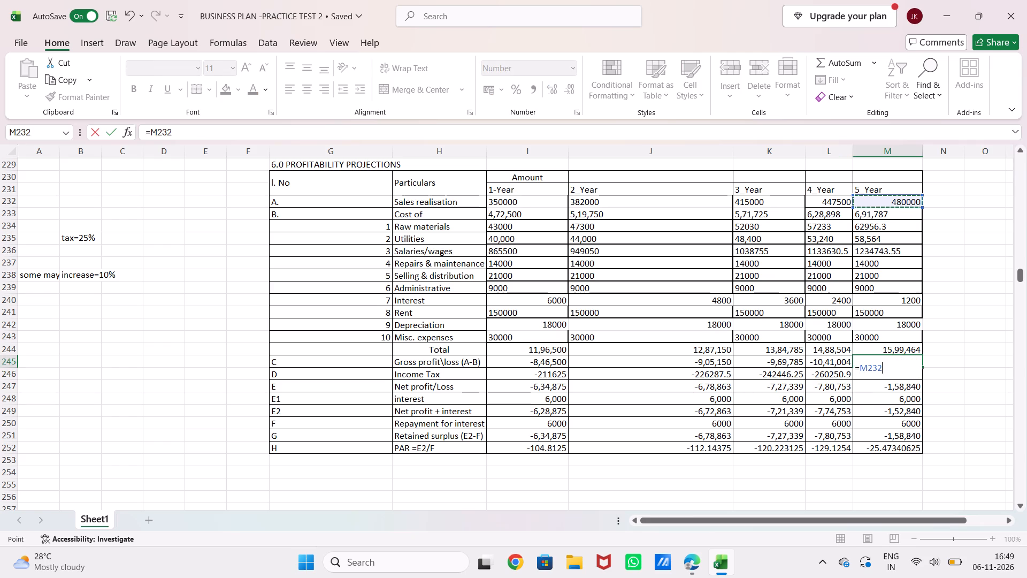
pyautogui.press('-')
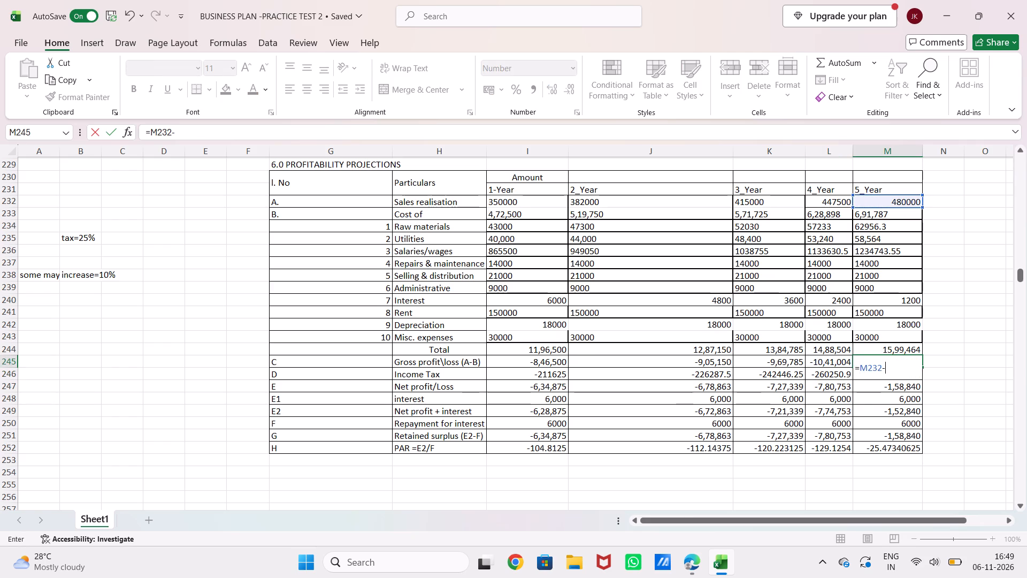
pyautogui.click(886, 348)
pyautogui.press('Return')
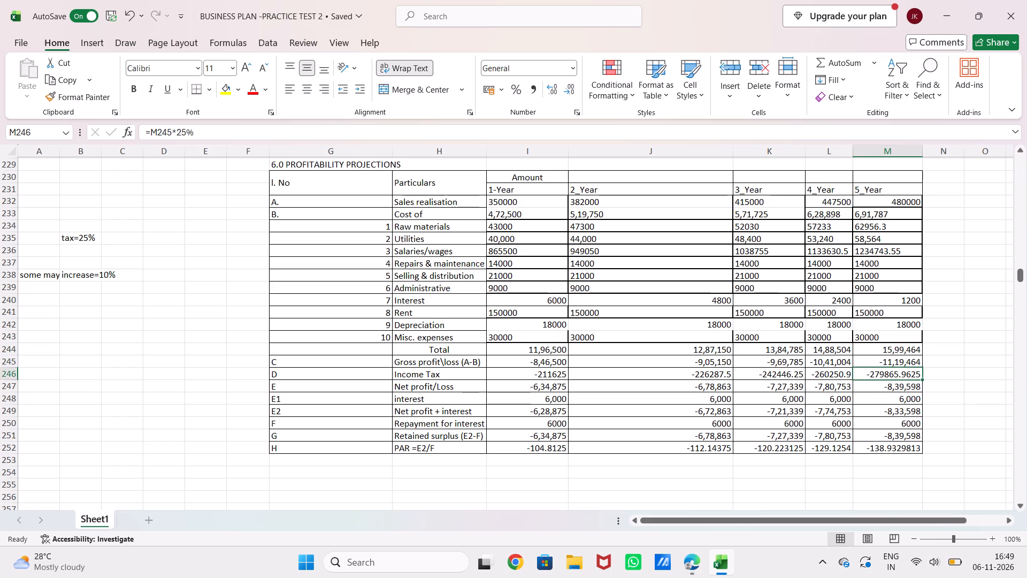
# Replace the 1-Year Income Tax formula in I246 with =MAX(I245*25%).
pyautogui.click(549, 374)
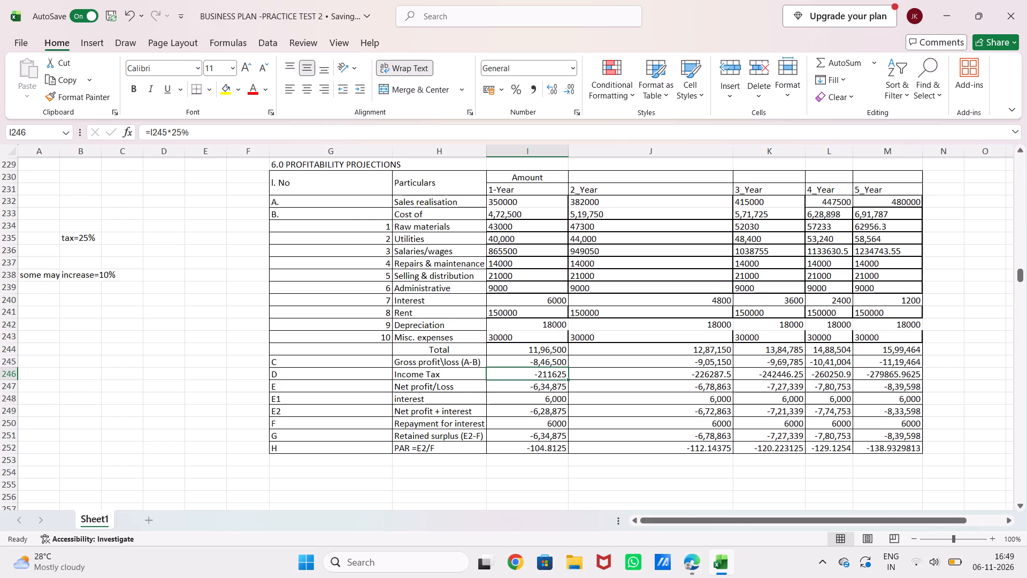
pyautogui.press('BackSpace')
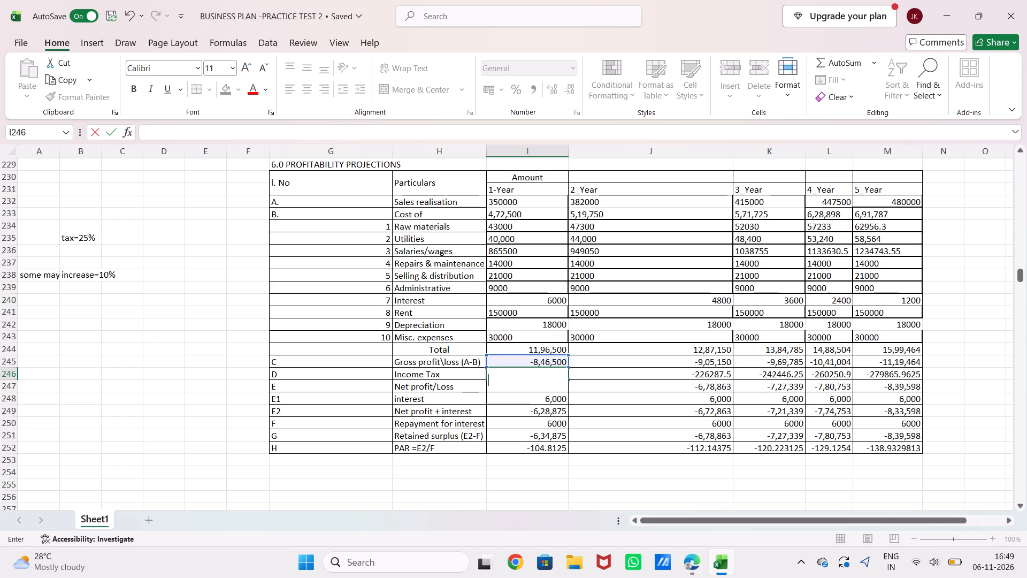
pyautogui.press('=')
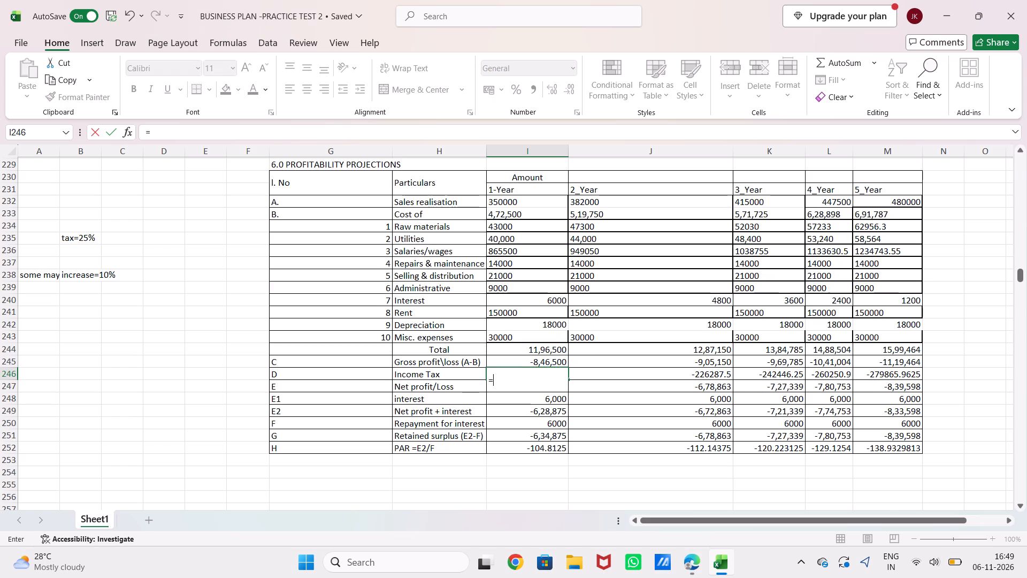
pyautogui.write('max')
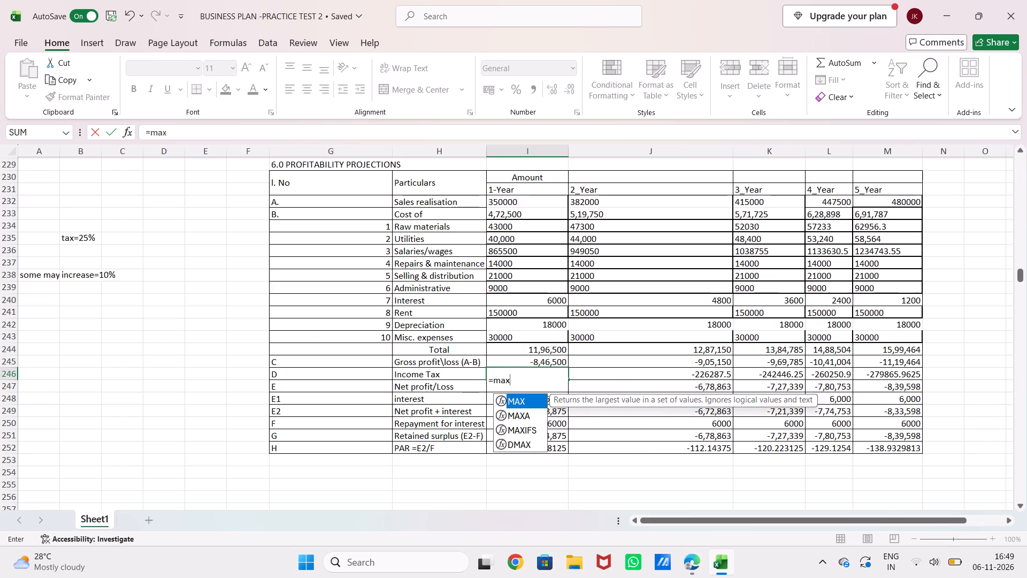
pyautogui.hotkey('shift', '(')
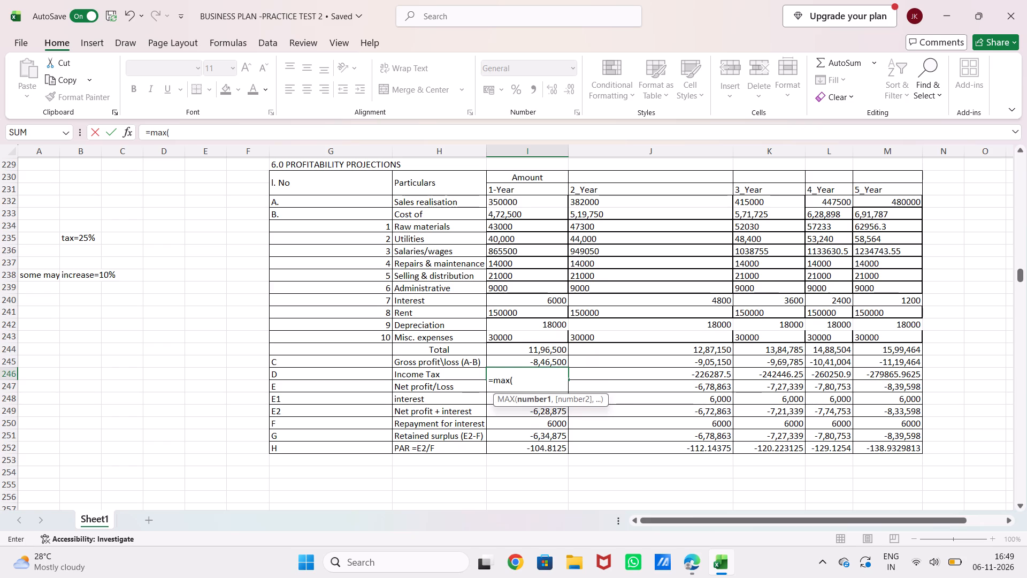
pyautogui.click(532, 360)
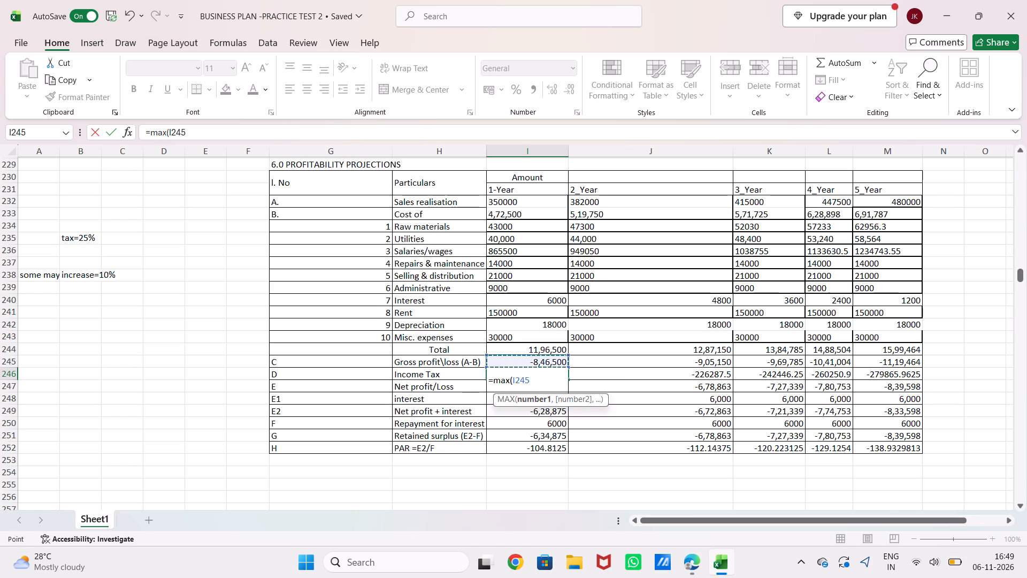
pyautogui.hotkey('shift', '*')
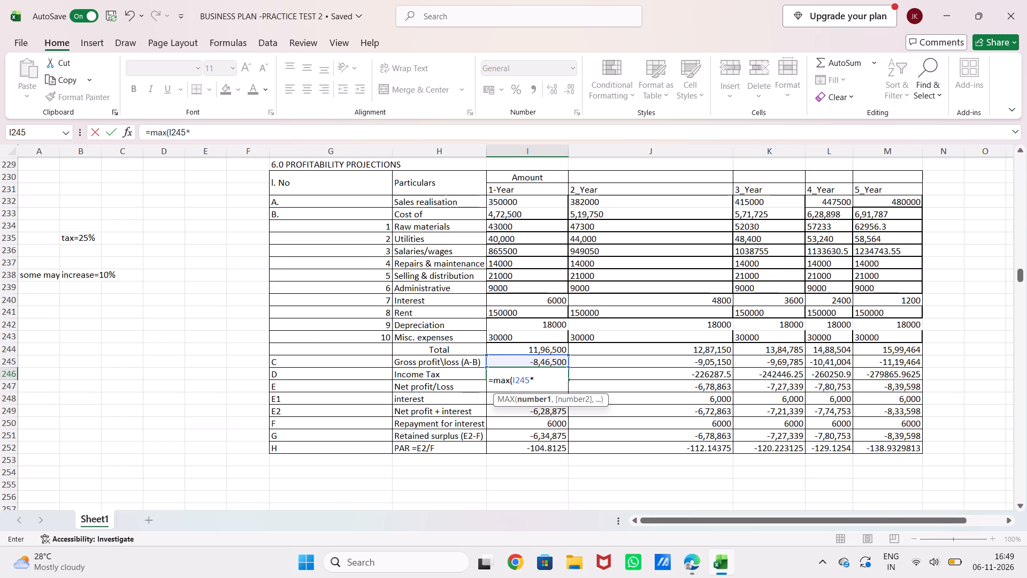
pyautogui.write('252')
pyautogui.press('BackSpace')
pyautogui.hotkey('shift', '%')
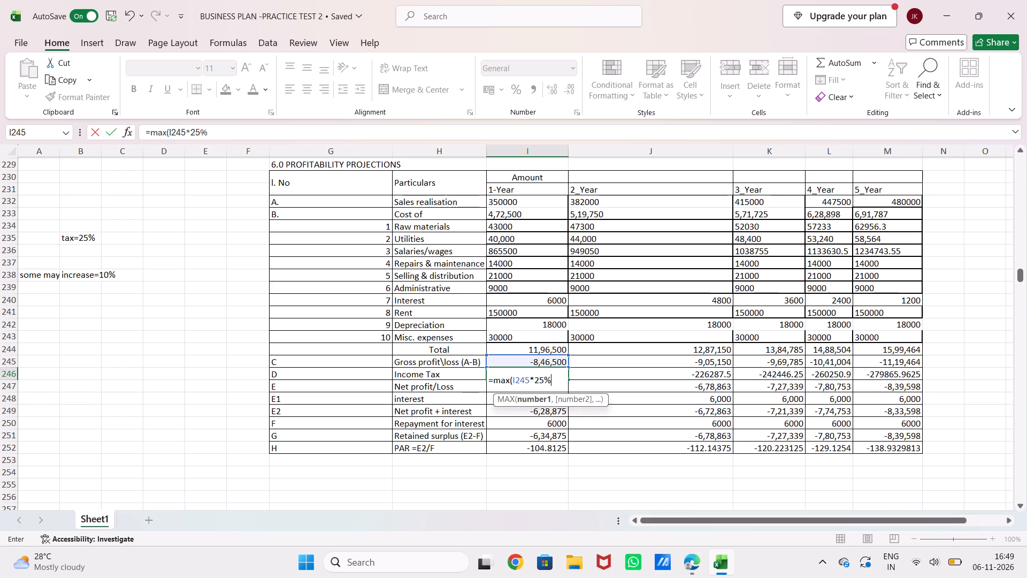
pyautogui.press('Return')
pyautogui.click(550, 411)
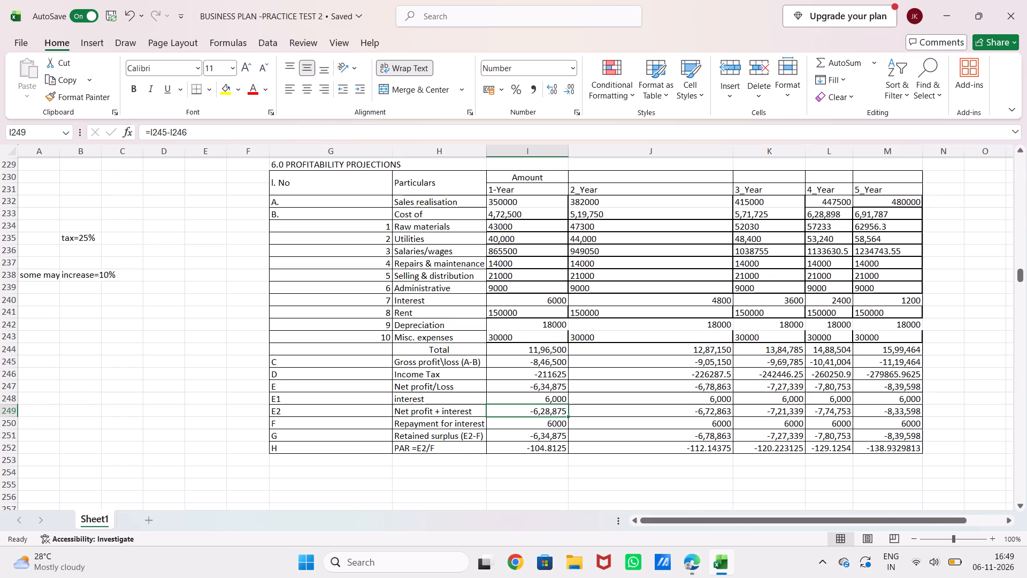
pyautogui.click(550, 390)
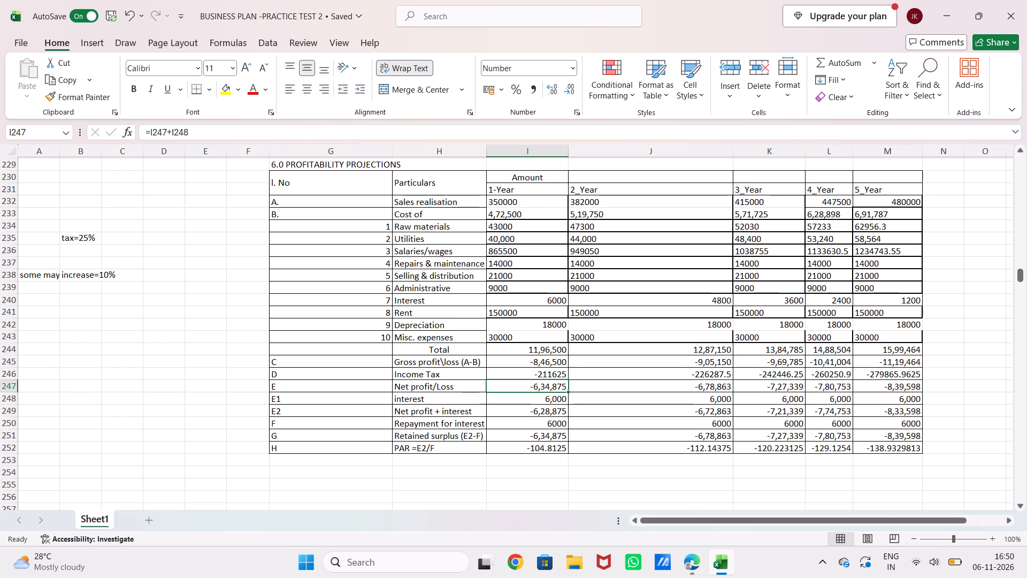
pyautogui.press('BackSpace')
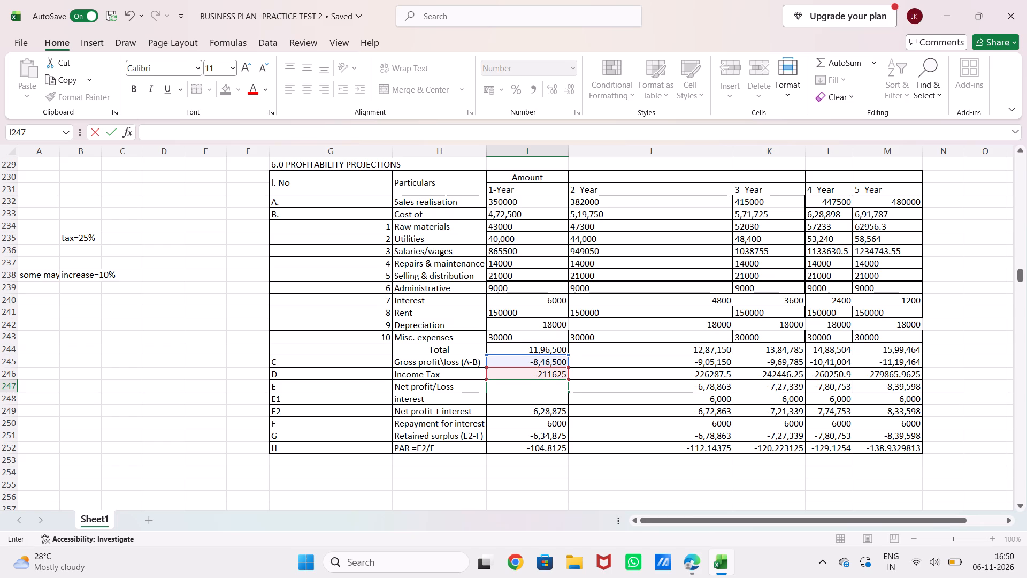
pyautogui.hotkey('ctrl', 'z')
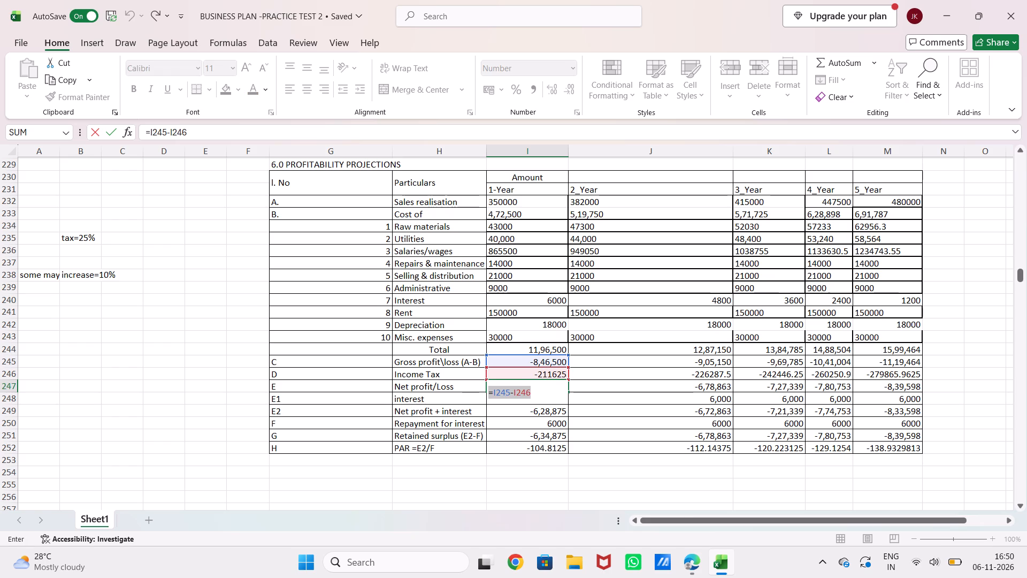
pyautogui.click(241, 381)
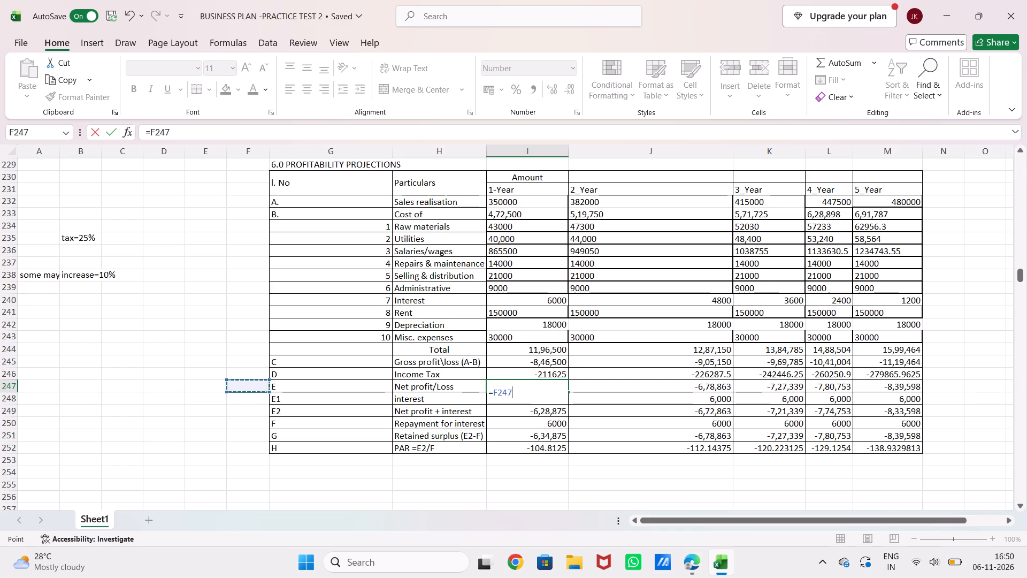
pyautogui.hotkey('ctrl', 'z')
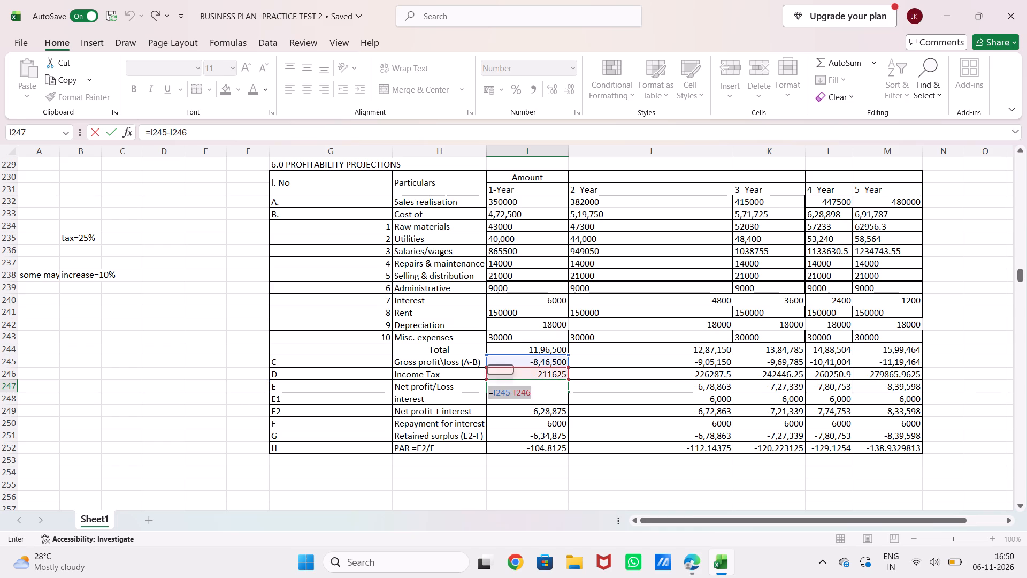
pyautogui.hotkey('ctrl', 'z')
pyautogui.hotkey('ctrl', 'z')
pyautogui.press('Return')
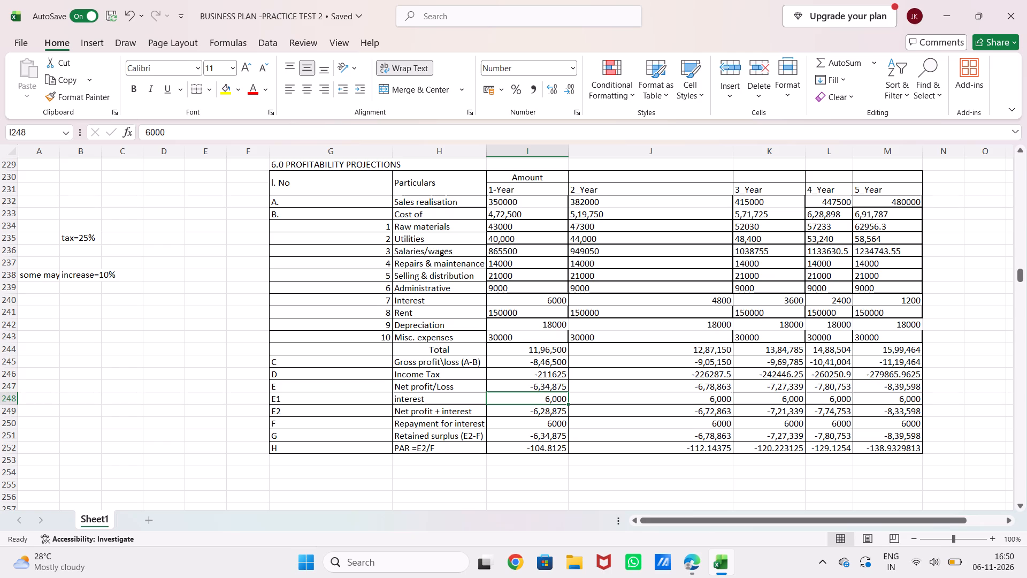
# Replace the 1-Year Income Tax formula in I246 with 25% of gross profit floored at zero, =MAX(0,I245*25%).
pyautogui.click(530, 375)
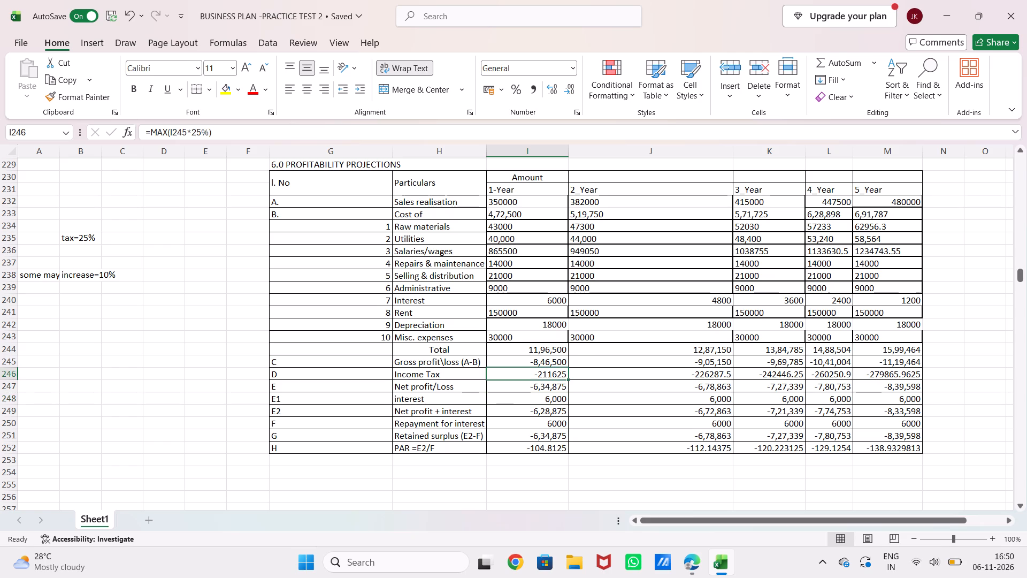
pyautogui.press('BackSpace')
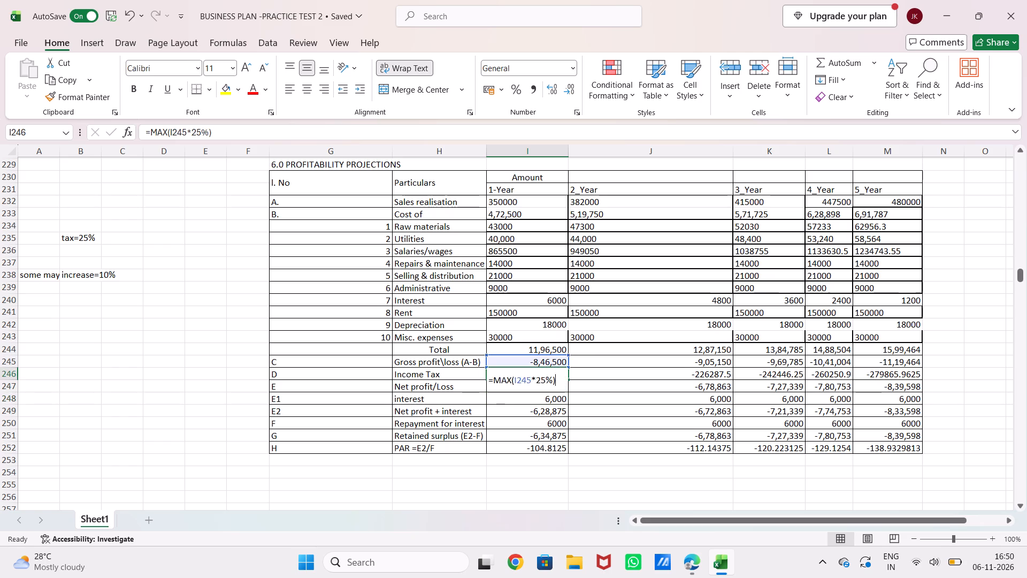
pyautogui.press('=')
pyautogui.write('max')
pyautogui.hotkey('shift', '(')
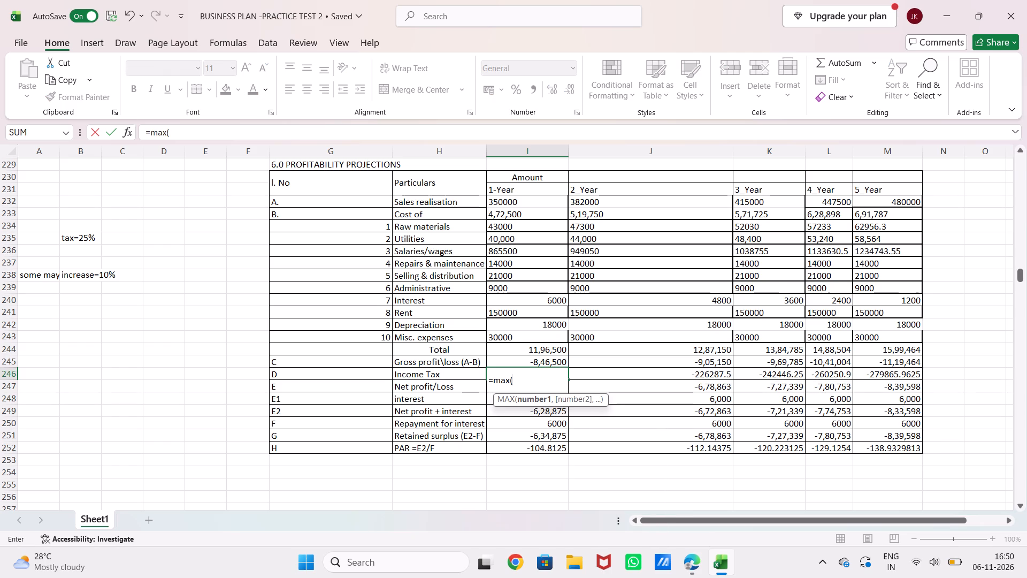
pyautogui.write('0,')
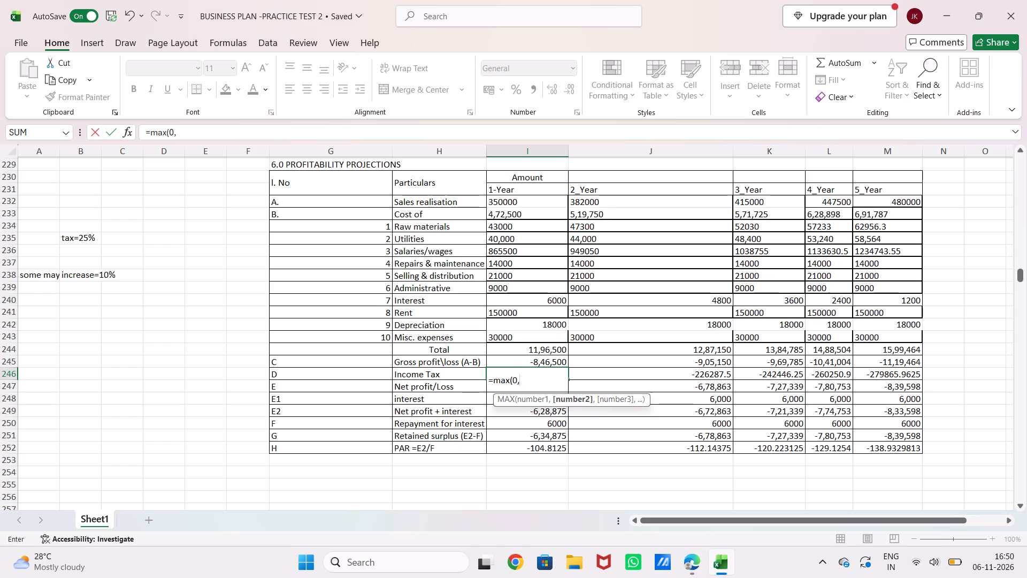
pyautogui.click(524, 363)
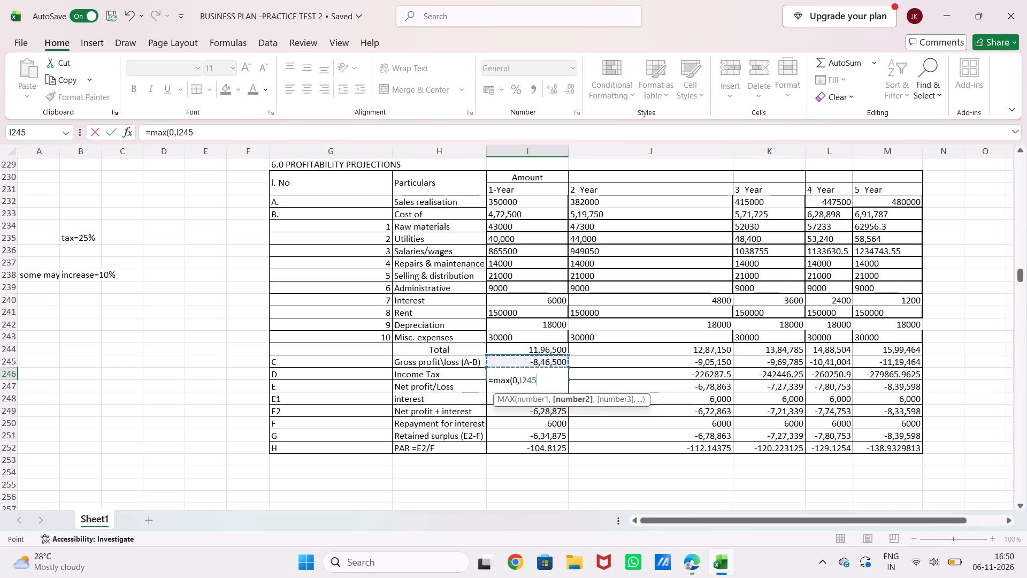
pyautogui.hotkey('shift', '*')
pyautogui.write('25')
pyautogui.hotkey('shift', '%')
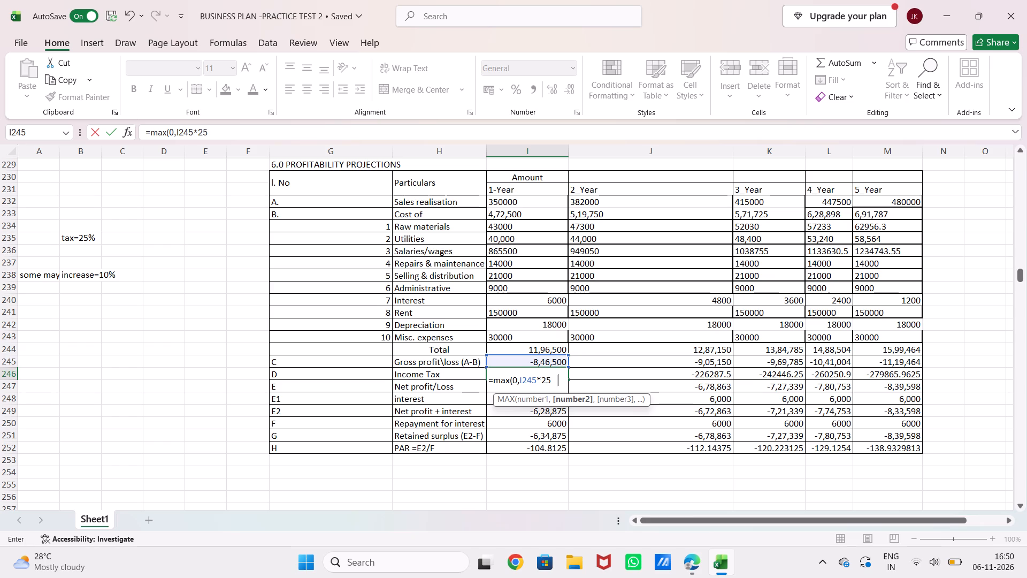
pyautogui.hotkey('shift', ')')
pyautogui.press('Return')
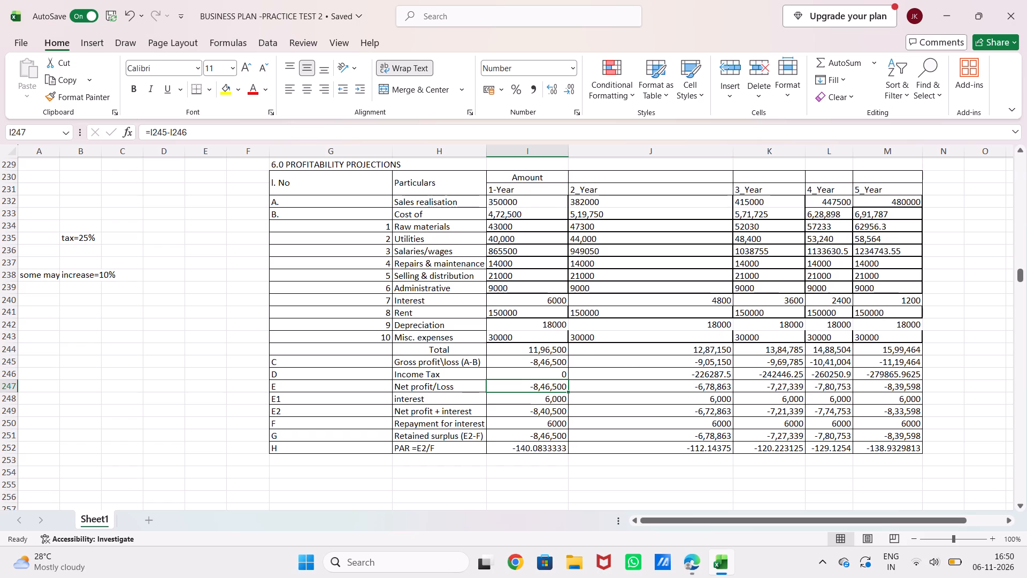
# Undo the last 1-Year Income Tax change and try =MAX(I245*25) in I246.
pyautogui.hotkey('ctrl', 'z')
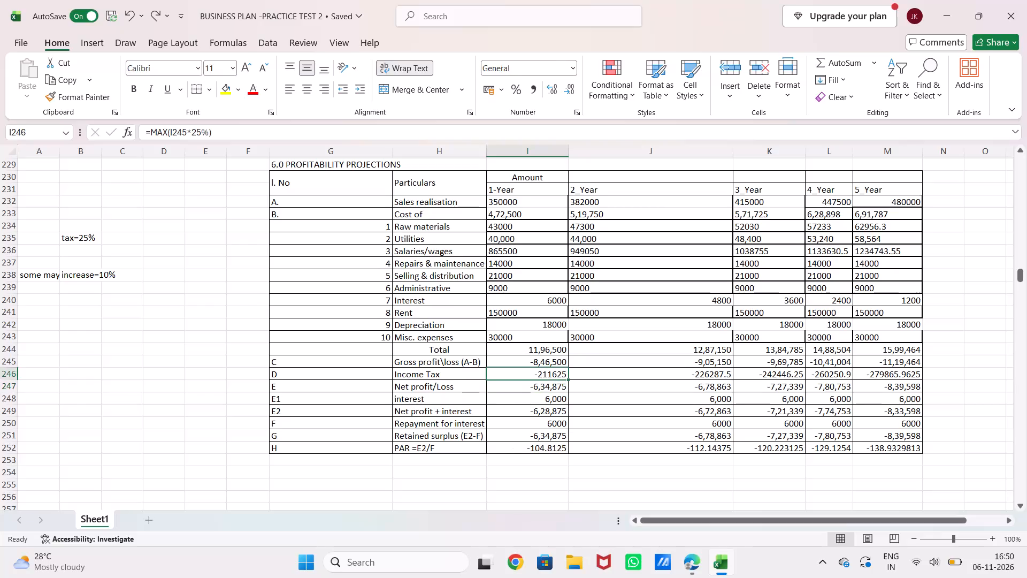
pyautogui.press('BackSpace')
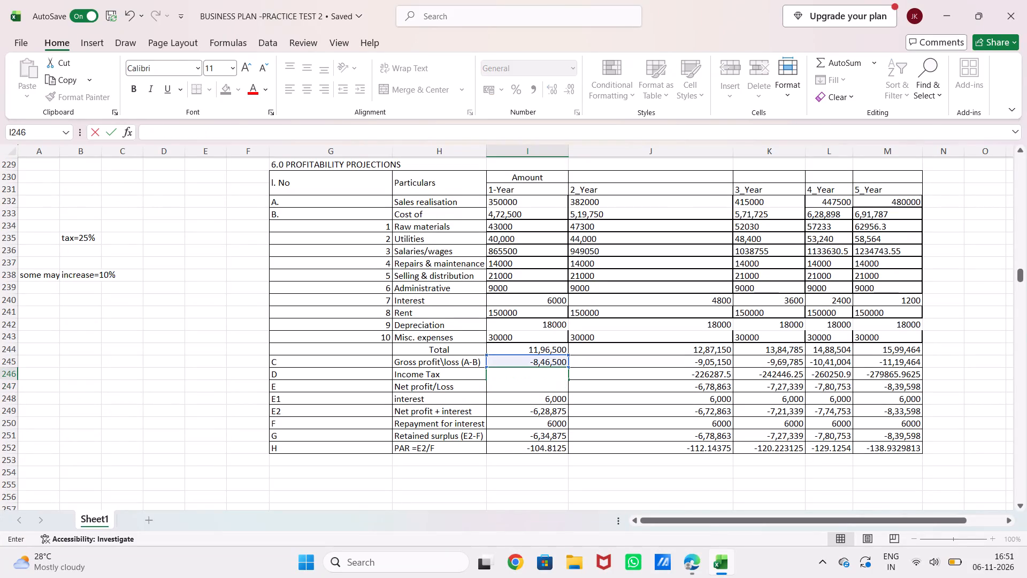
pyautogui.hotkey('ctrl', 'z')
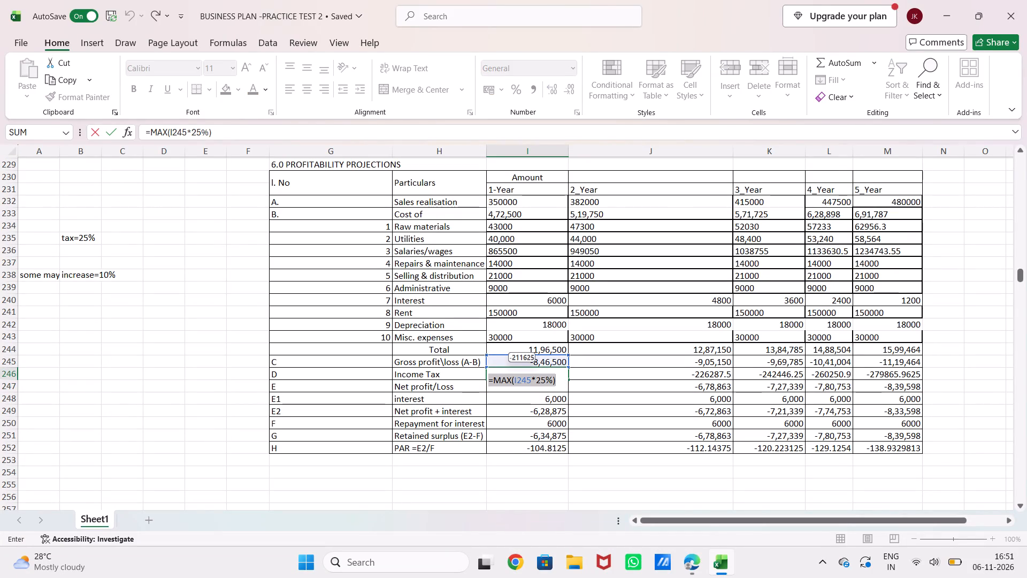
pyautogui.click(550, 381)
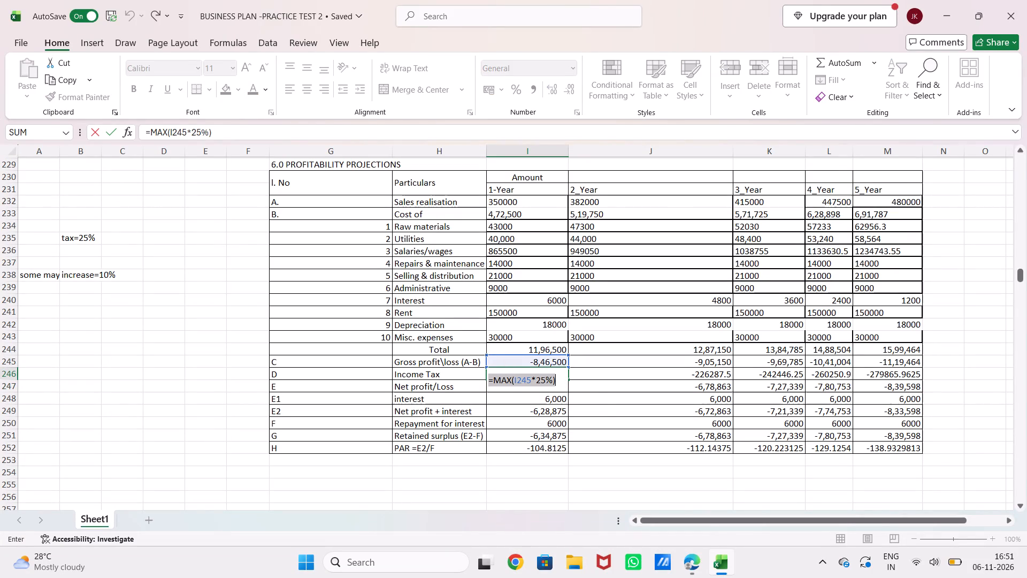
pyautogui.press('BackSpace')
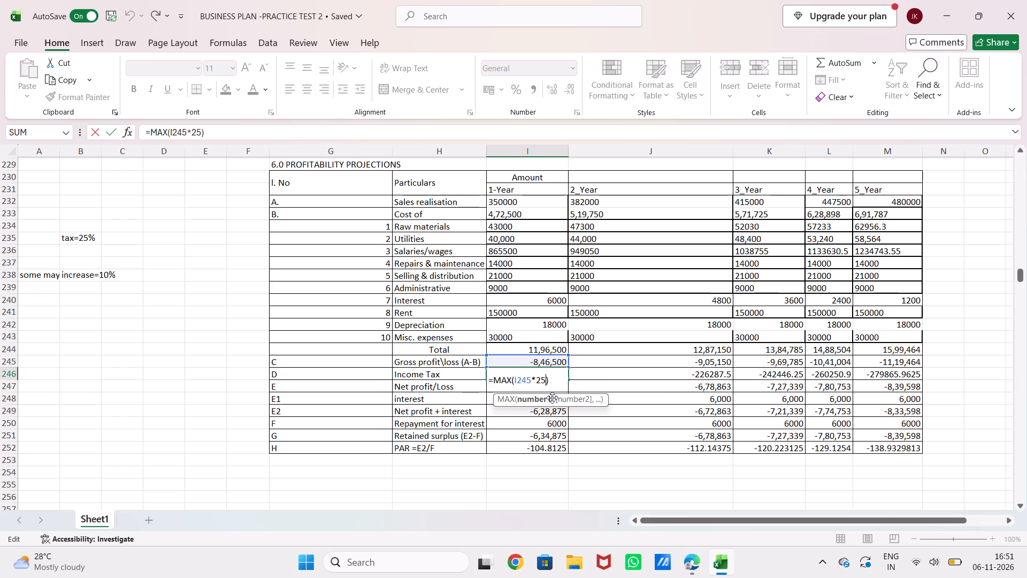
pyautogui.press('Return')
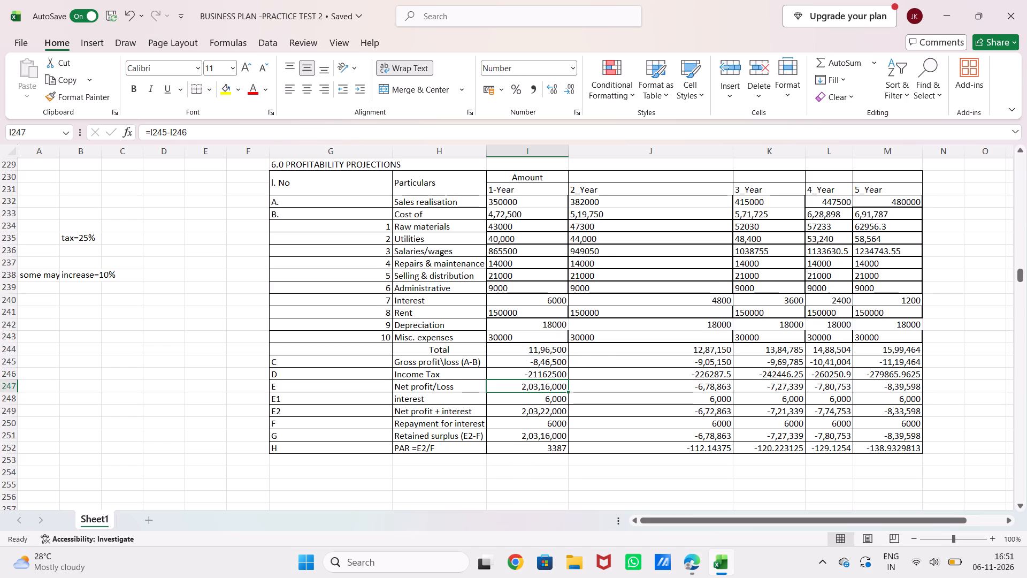
# Replace the 1-Year Income Tax formula in I246 with 25% of gross profit floored at zero, =MAX(0,I245*25%).
pyautogui.click(542, 376)
pyautogui.press('BackSpace')
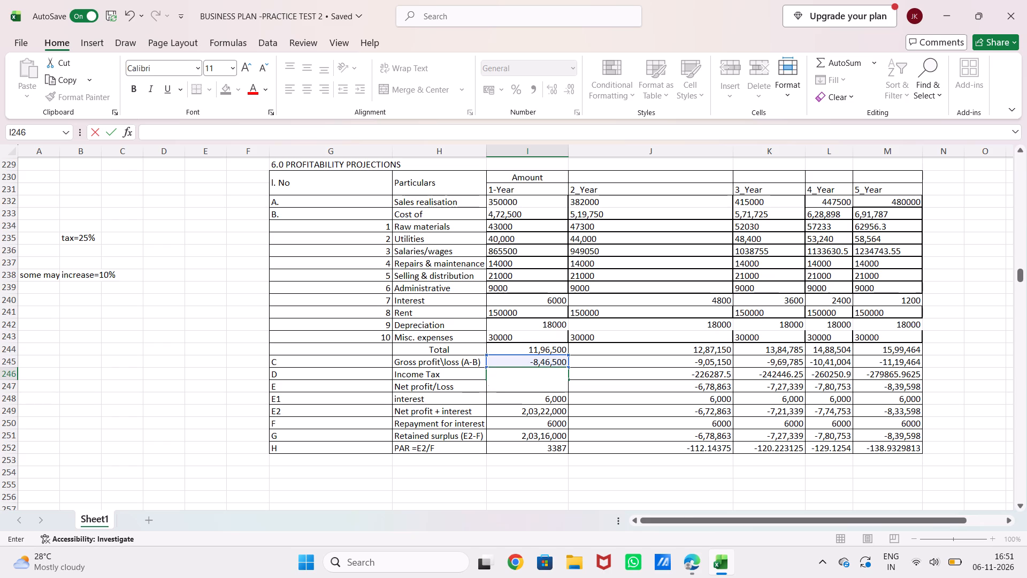
pyautogui.press('=')
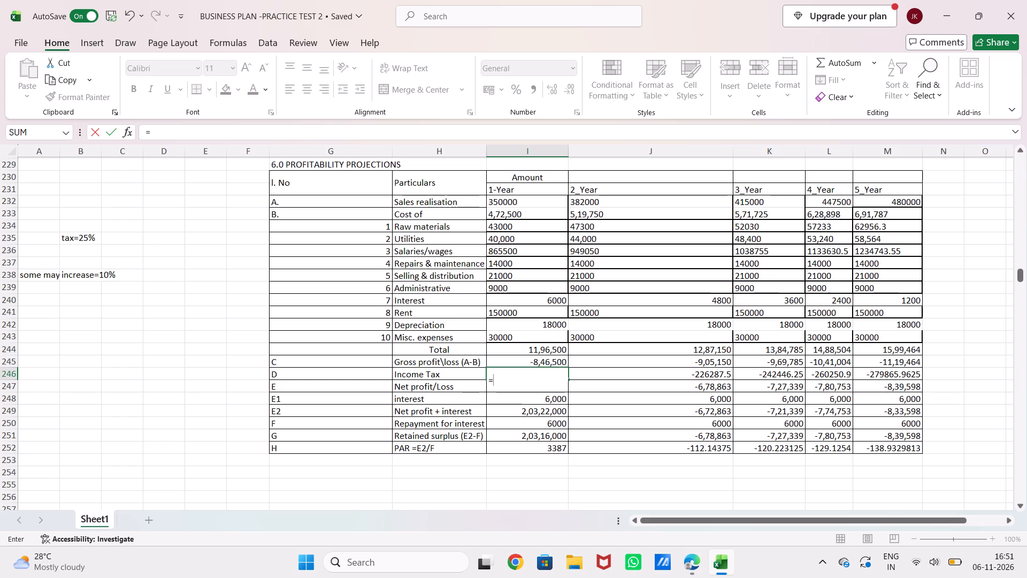
pyautogui.write('max')
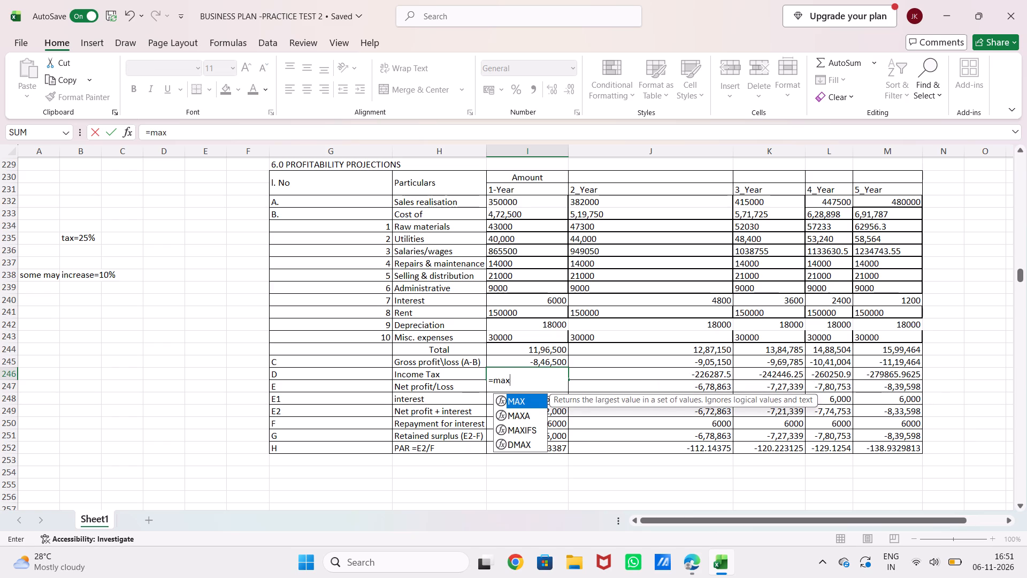
pyautogui.hotkey('shift', '(')
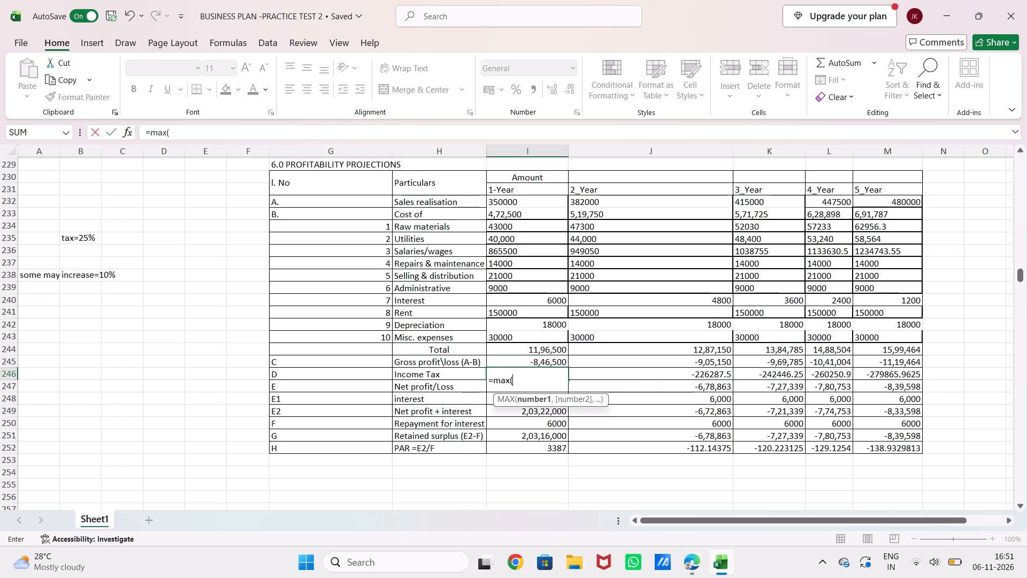
pyautogui.click(525, 361)
pyautogui.press('BackSpace')
pyautogui.press('BackSpace')
pyautogui.press('BackSpace')
pyautogui.press('BackSpace')
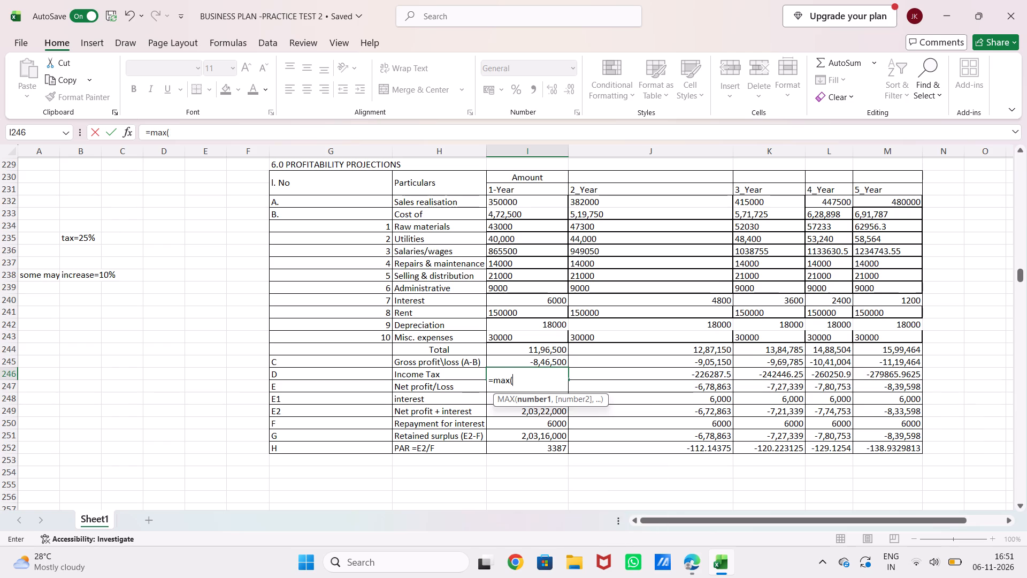
pyautogui.write('0,')
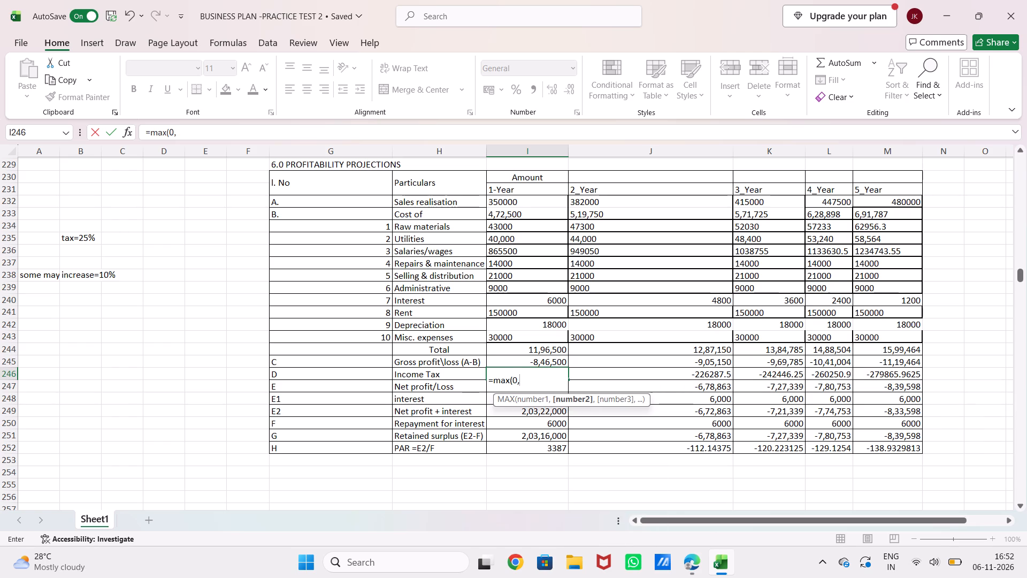
pyautogui.click(519, 361)
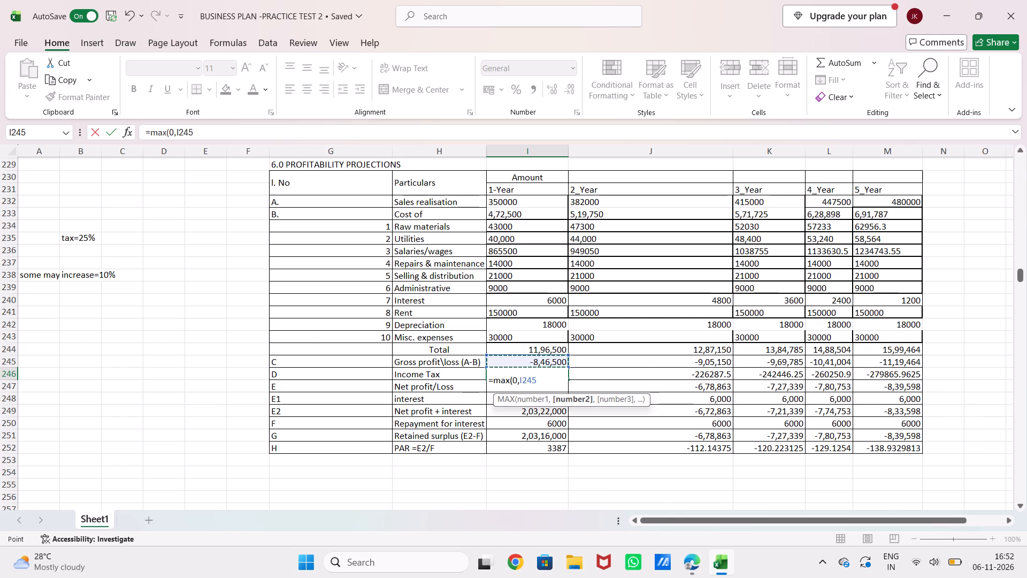
pyautogui.hotkey('shift', '*')
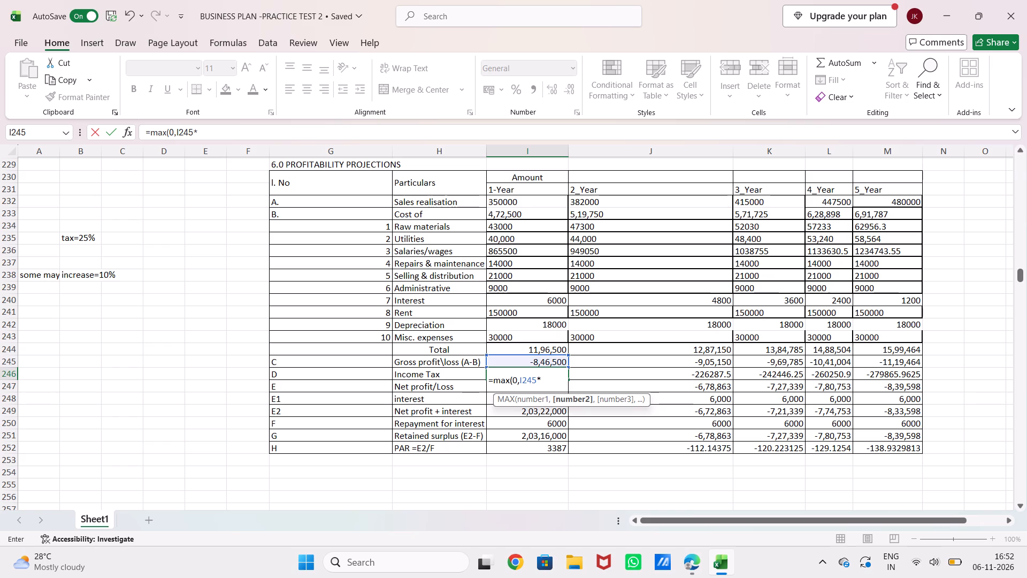
pyautogui.write('25')
pyautogui.hotkey('shift', '%')
pyautogui.press('Return')
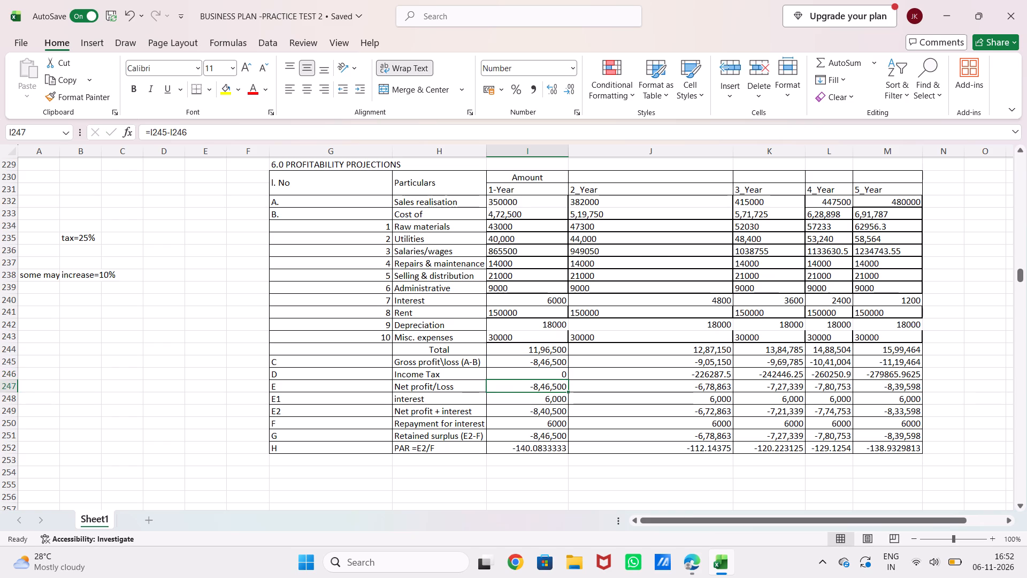
# Clear the Income Tax cells for years 2 to 5 and fill the I246 formula across J246:M246.
pyautogui.click(615, 376)
pyautogui.press('BackSpace')
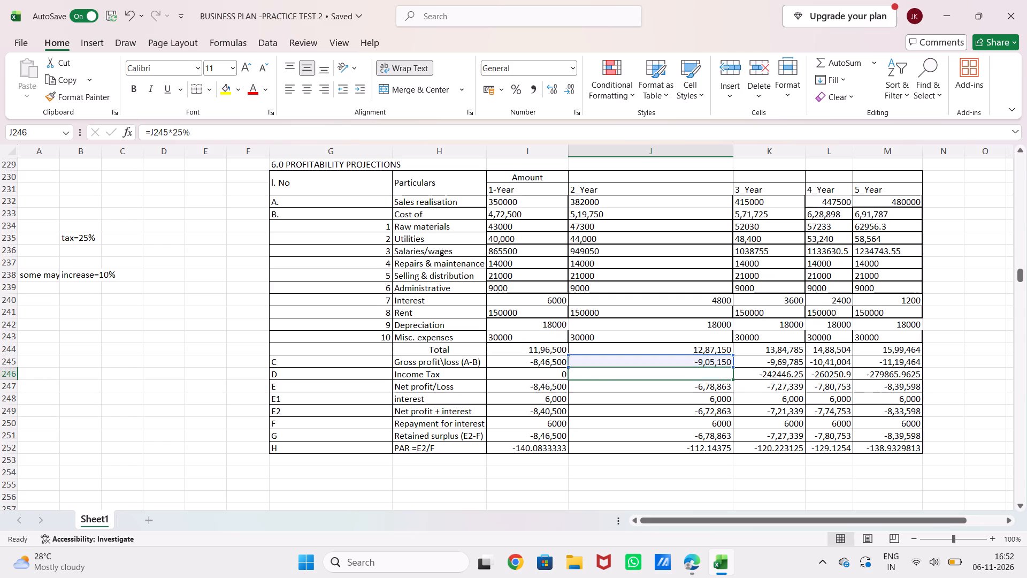
pyautogui.click(760, 373)
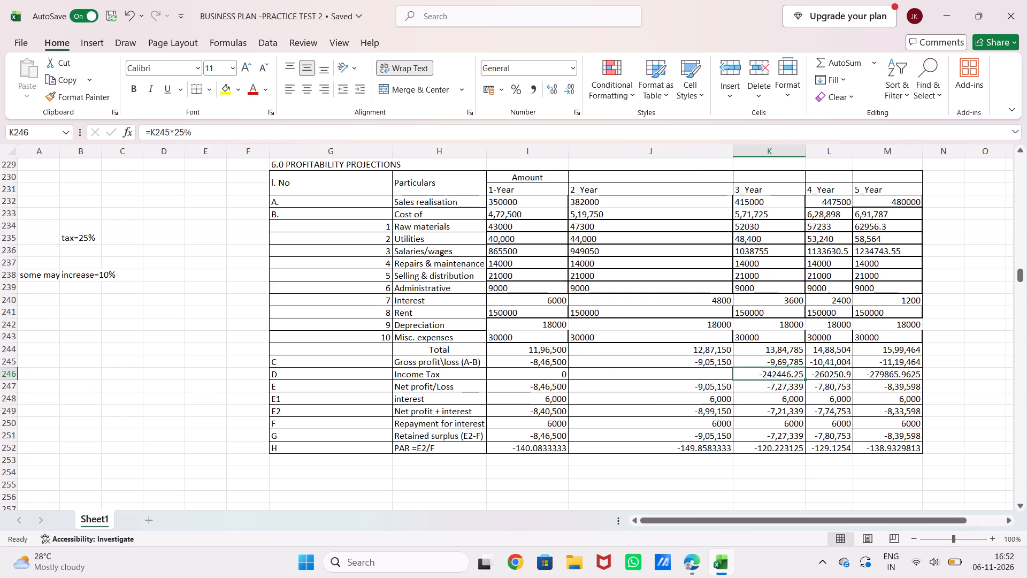
pyautogui.press('BackSpace')
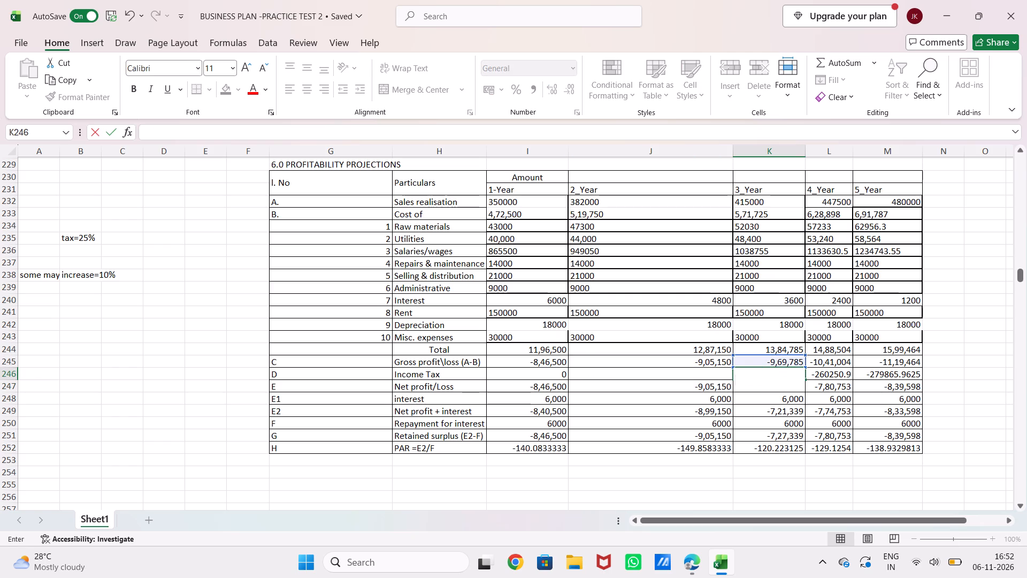
pyautogui.click(826, 378)
pyautogui.press('BackSpace')
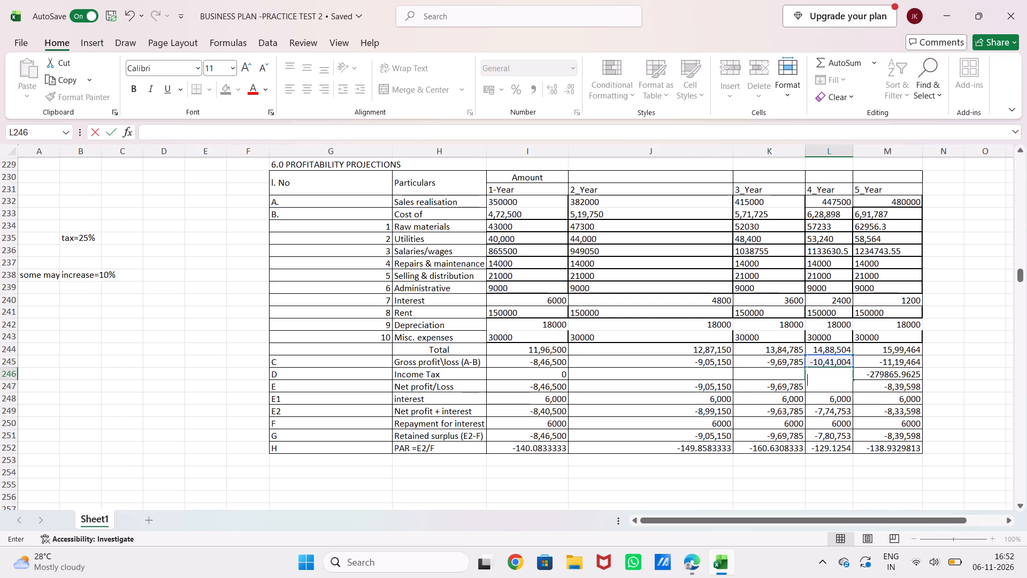
pyautogui.click(891, 372)
pyautogui.press('BackSpace')
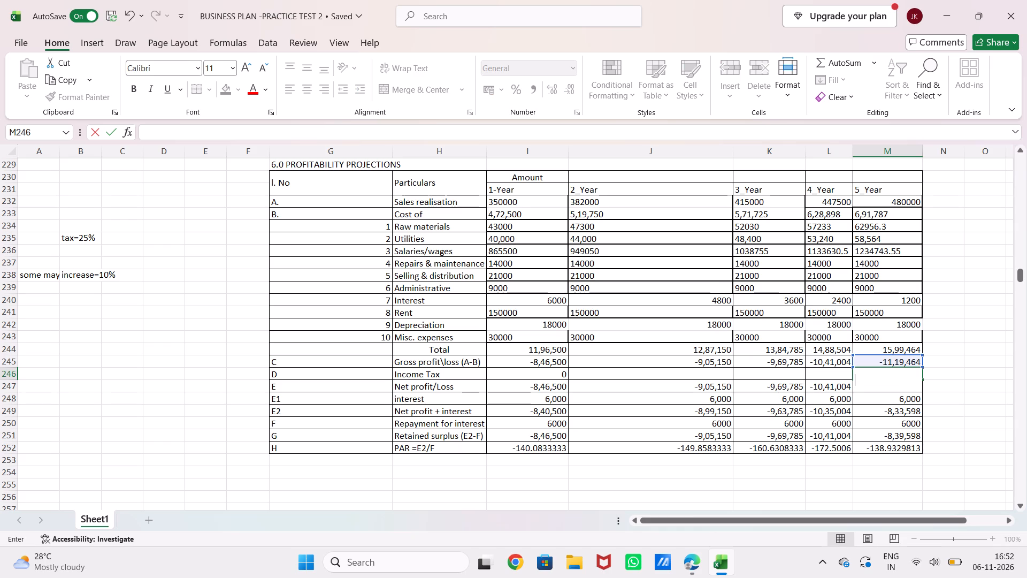
pyautogui.click(565, 374)
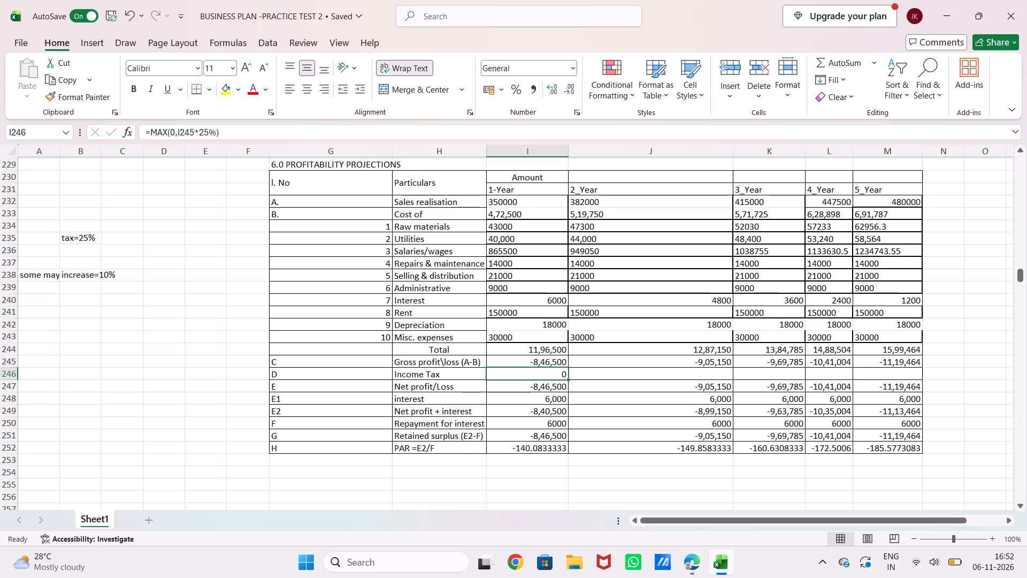
pyautogui.moveTo(568, 378); pyautogui.dragTo(783, 381)
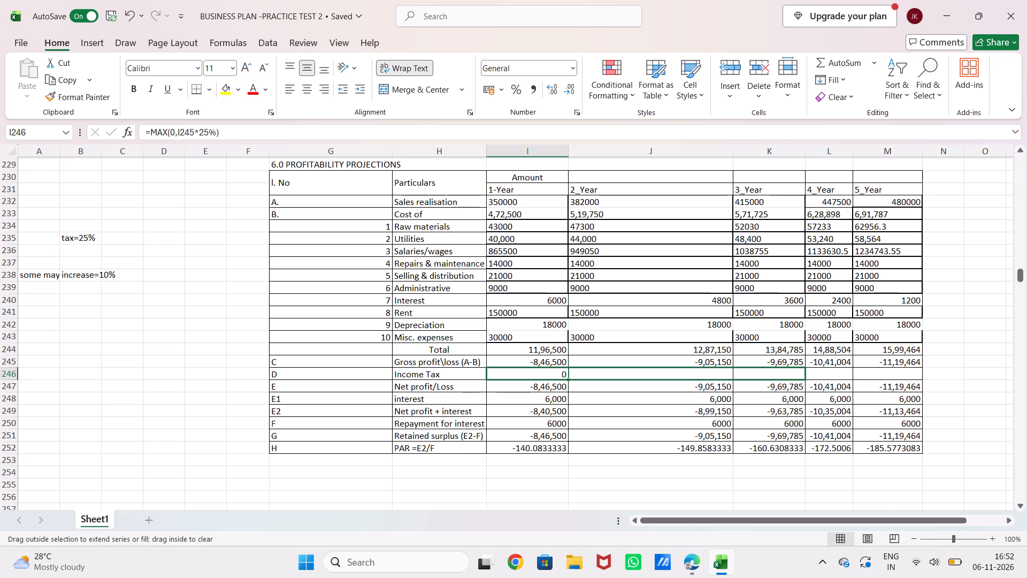
pyautogui.moveTo(783, 381); pyautogui.dragTo(909, 378)
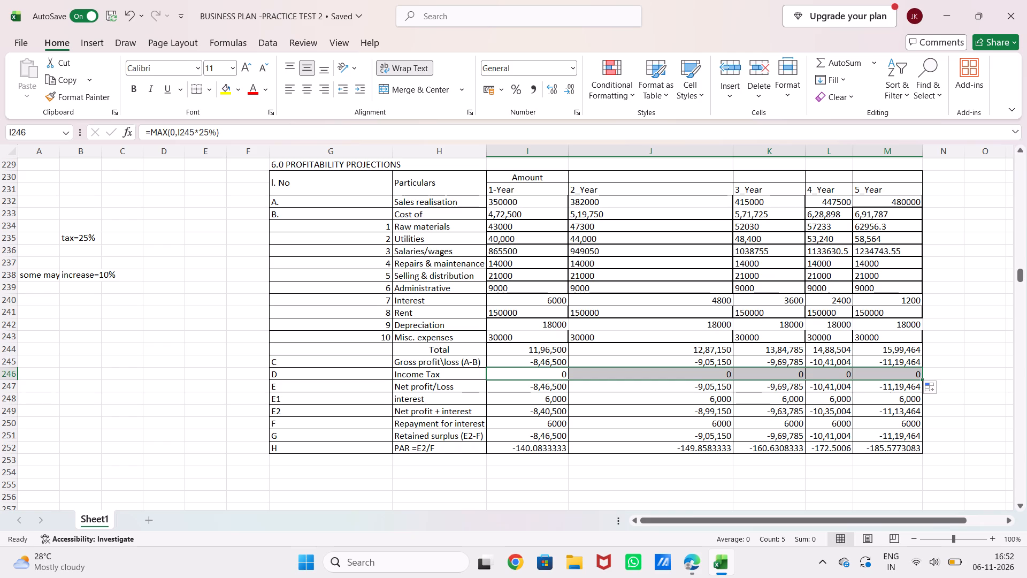
# Clear the E1 interest values for years 2 to 5 in J248:M248.
pyautogui.click(645, 404)
pyautogui.press('BackSpace')
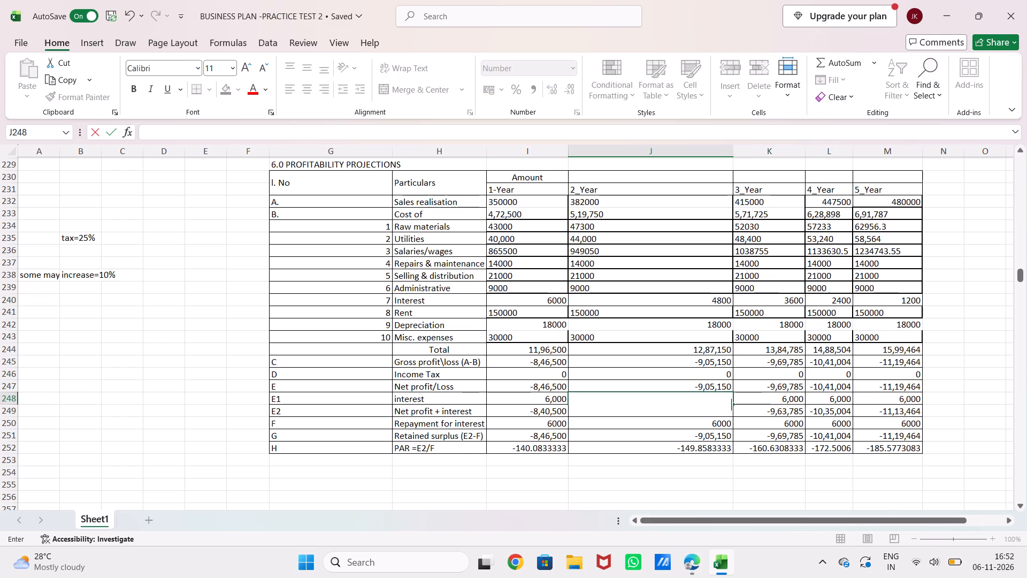
pyautogui.click(790, 398)
pyautogui.press('BackSpace')
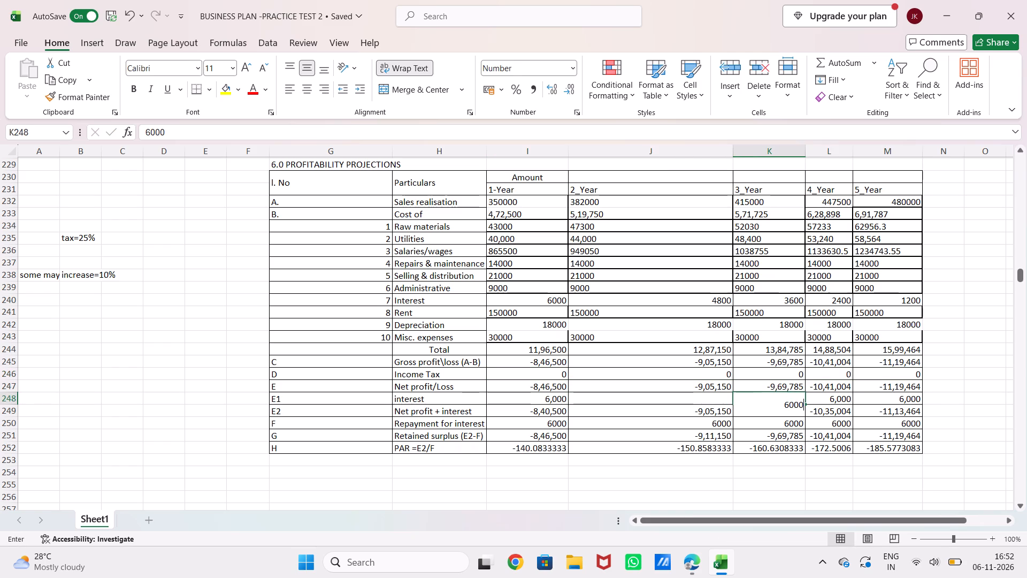
pyautogui.click(823, 402)
pyautogui.press('BackSpace')
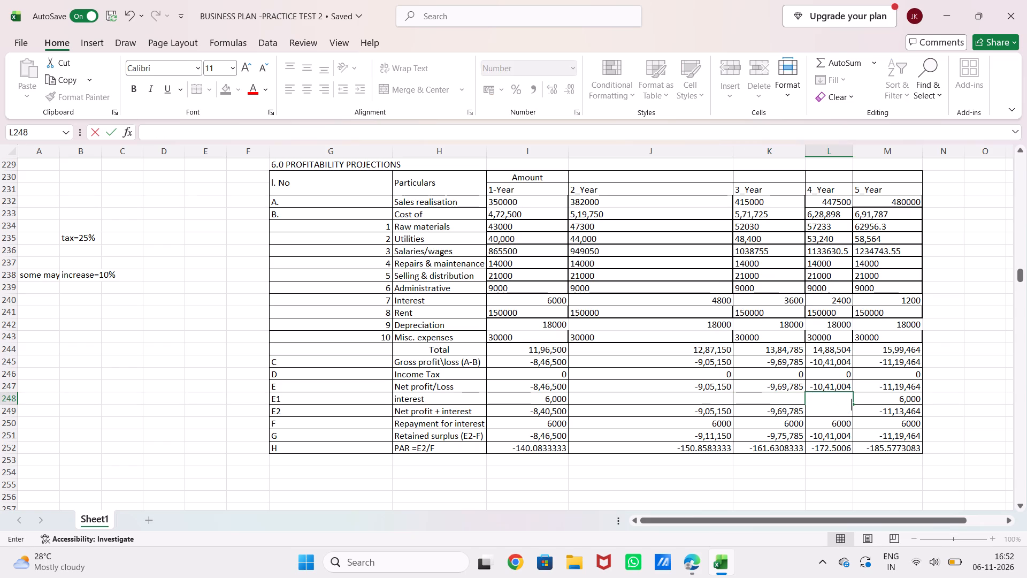
pyautogui.click(872, 402)
pyautogui.press('BackSpace')
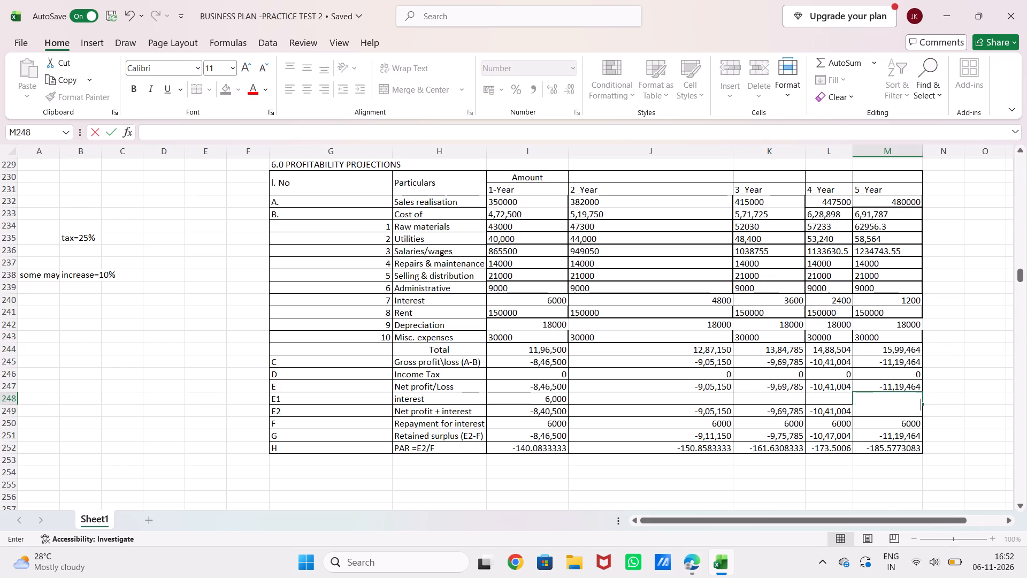
# Enter E1 interest in J248:M248 to match the yearly Interest row: 4800, 3600, 2400 and 1200.
pyautogui.click(713, 400)
pyautogui.scroll(1, 713, 400)
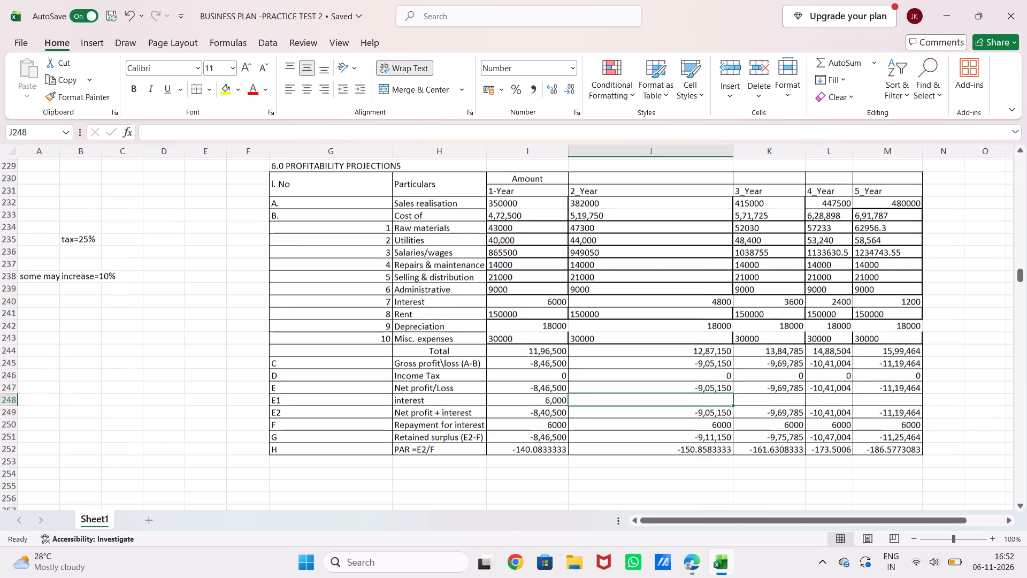
pyautogui.scroll(2, 713, 400)
pyautogui.scroll(-1, 713, 400)
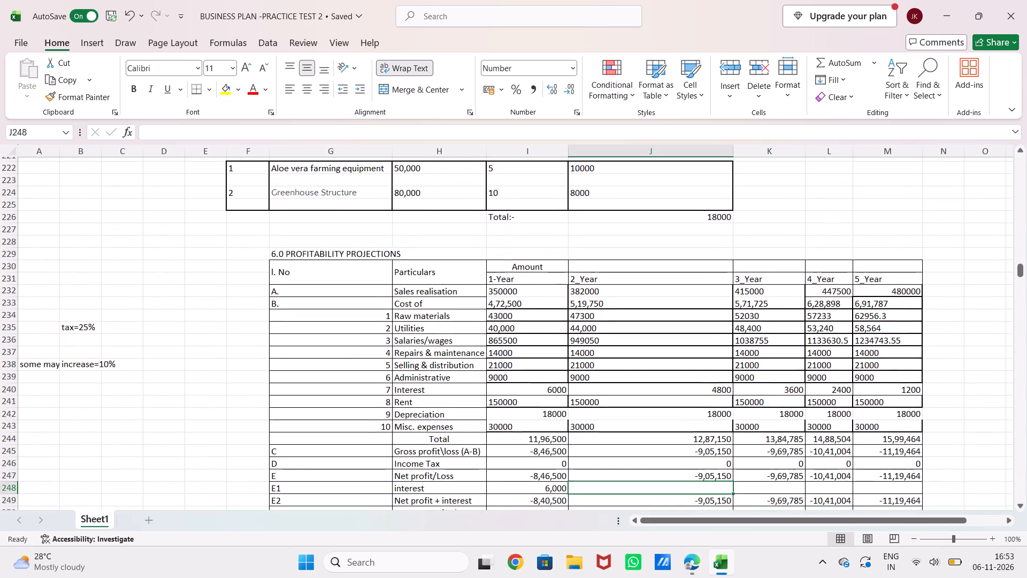
pyautogui.scroll(-1, 713, 400)
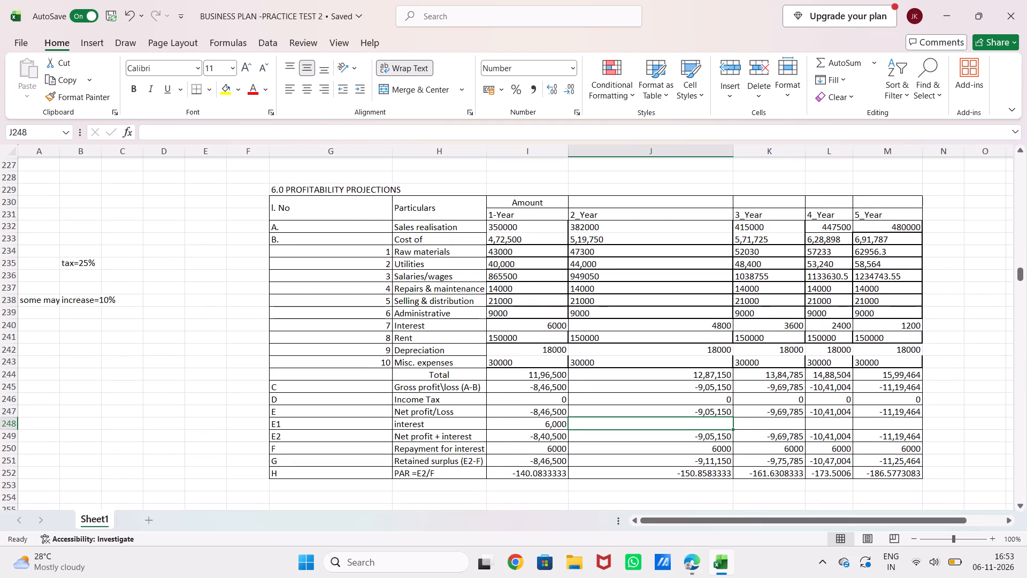
pyautogui.write('4800')
pyautogui.click(749, 424)
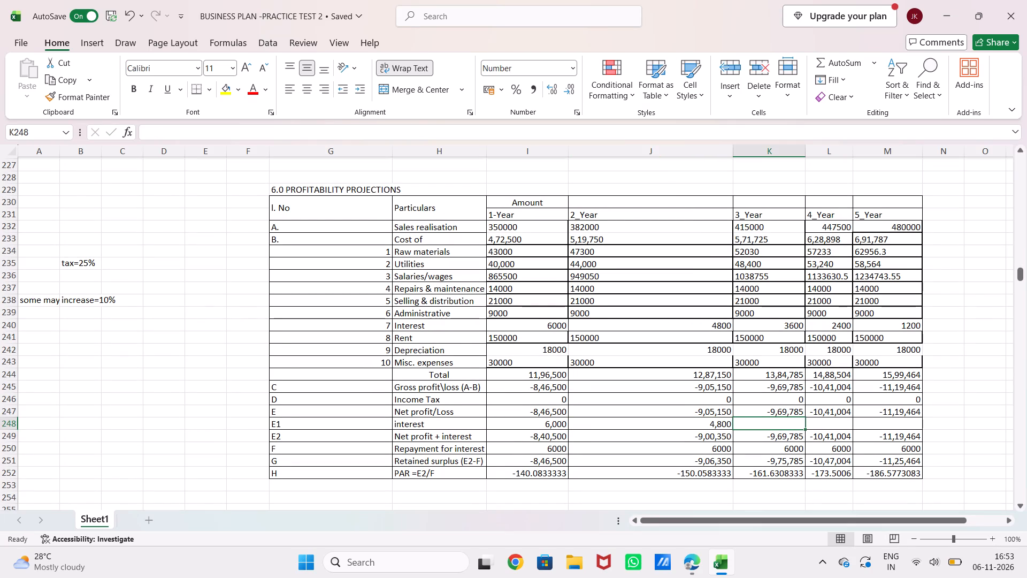
pyautogui.write('3600')
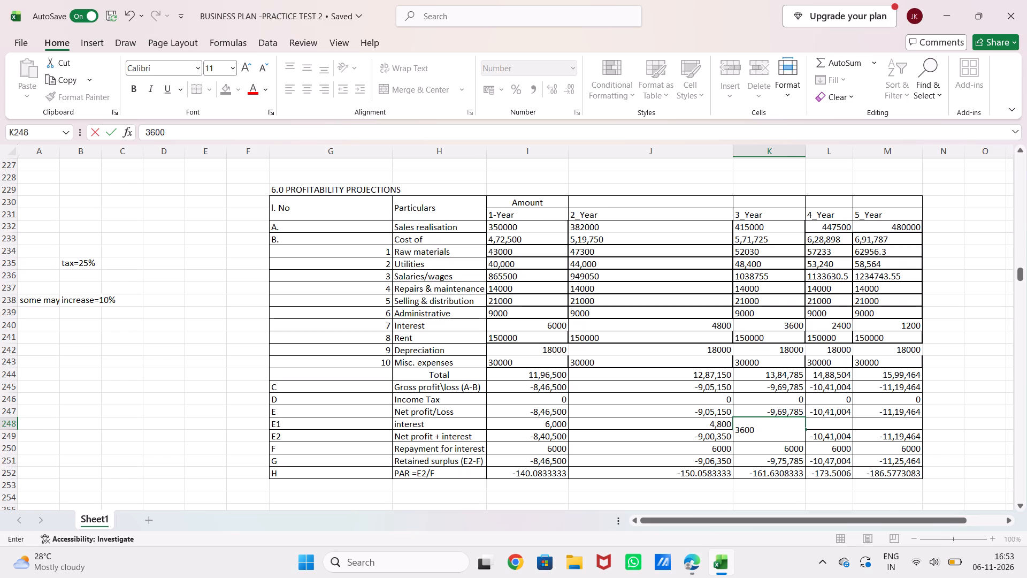
pyautogui.click(824, 422)
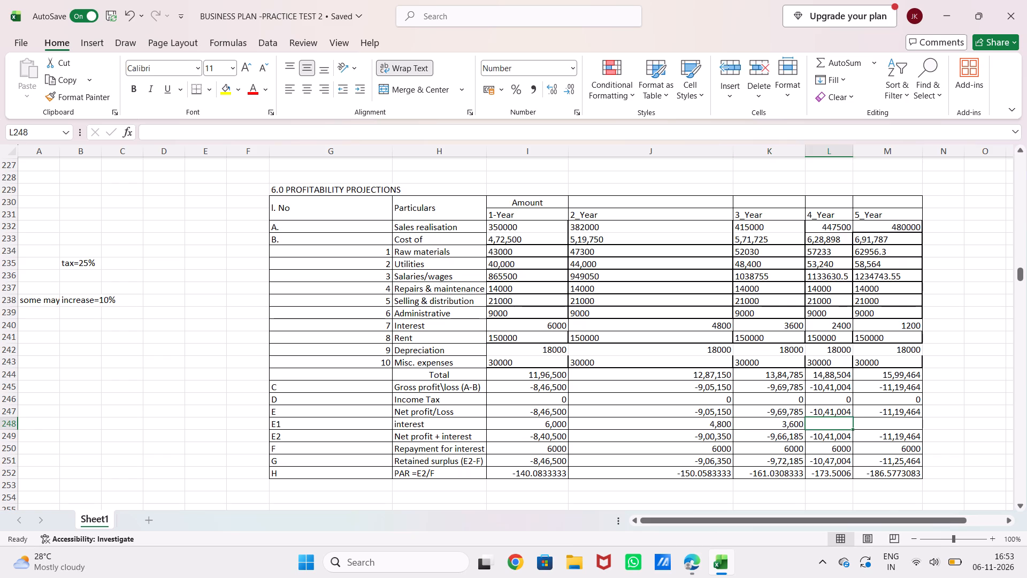
pyautogui.write('24500')
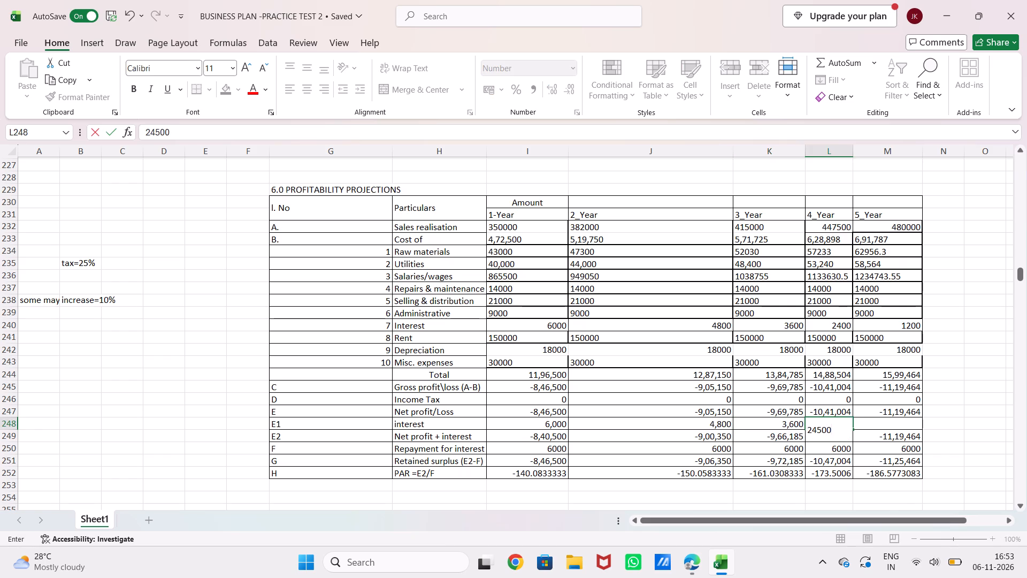
pyautogui.press('BackSpace')
pyautogui.press('BackSpace')
pyautogui.press('BackSpace')
pyautogui.write('00')
pyautogui.click(895, 427)
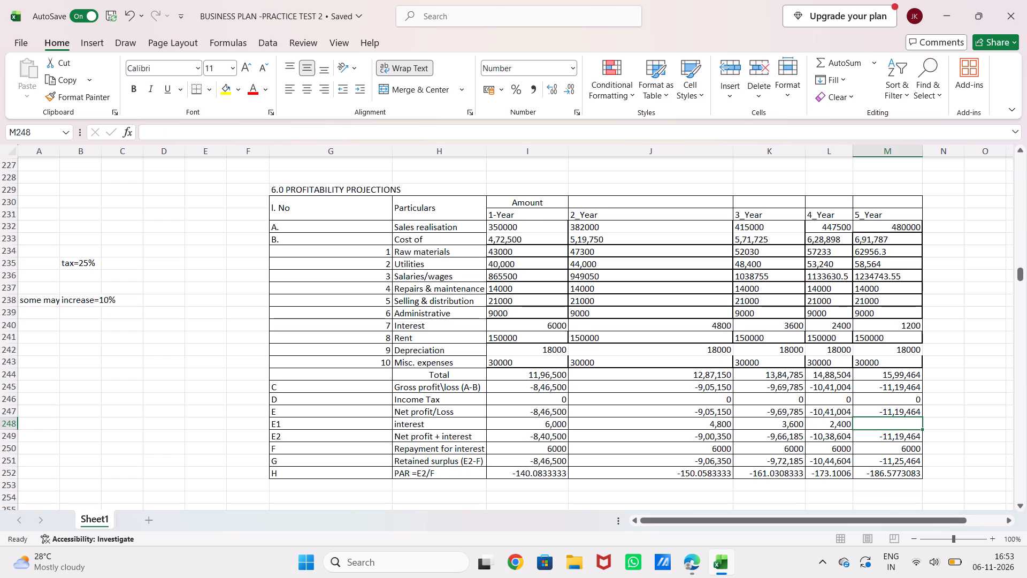
pyautogui.write('1200')
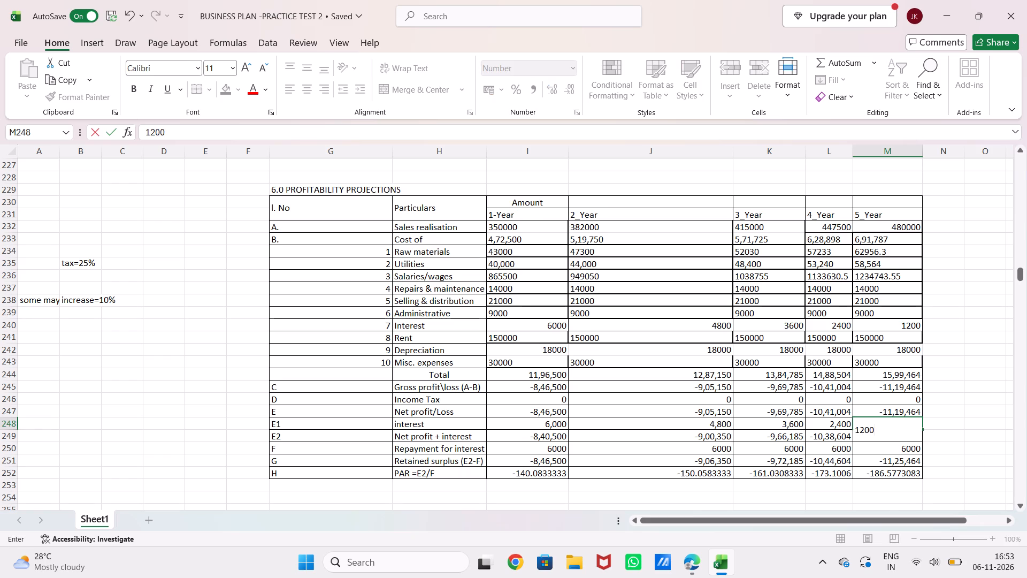
pyautogui.click(943, 430)
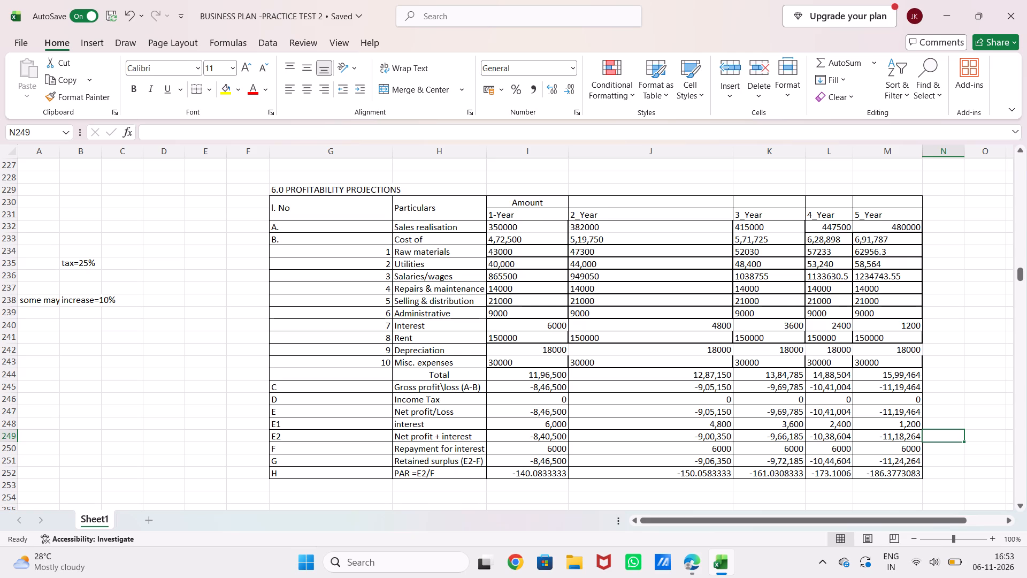
# Clear the 1-Year Net profit/Loss in I247 and rebuild it as gross profit minus Income Tax, =I245-I246.
pyautogui.click(540, 415)
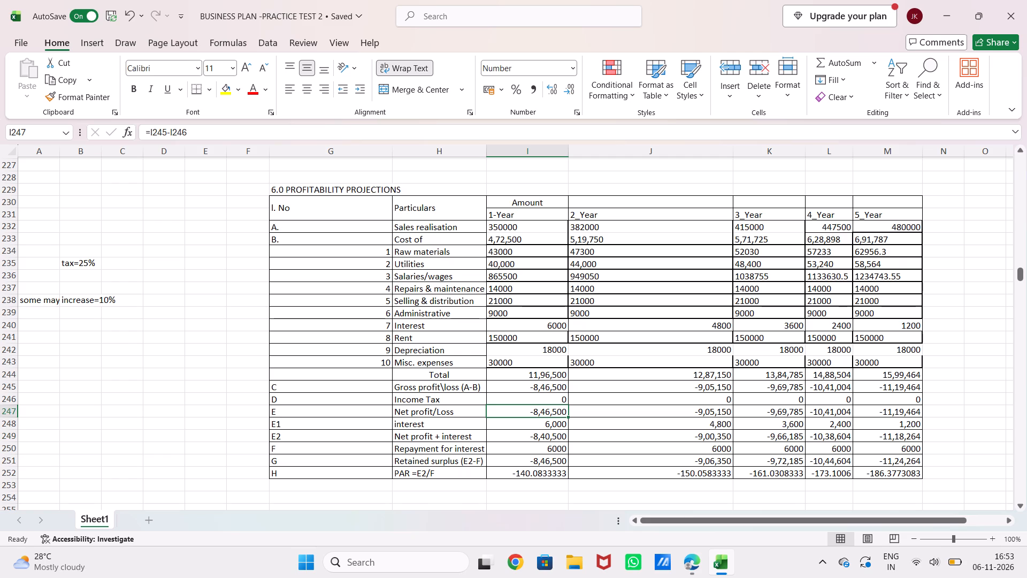
pyautogui.press('BackSpace')
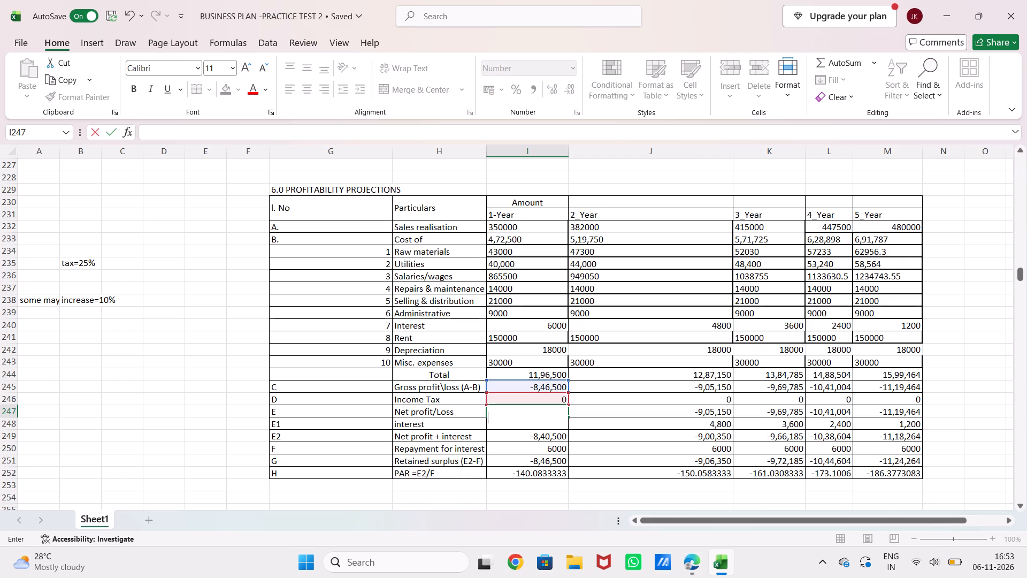
pyautogui.click(140, 394)
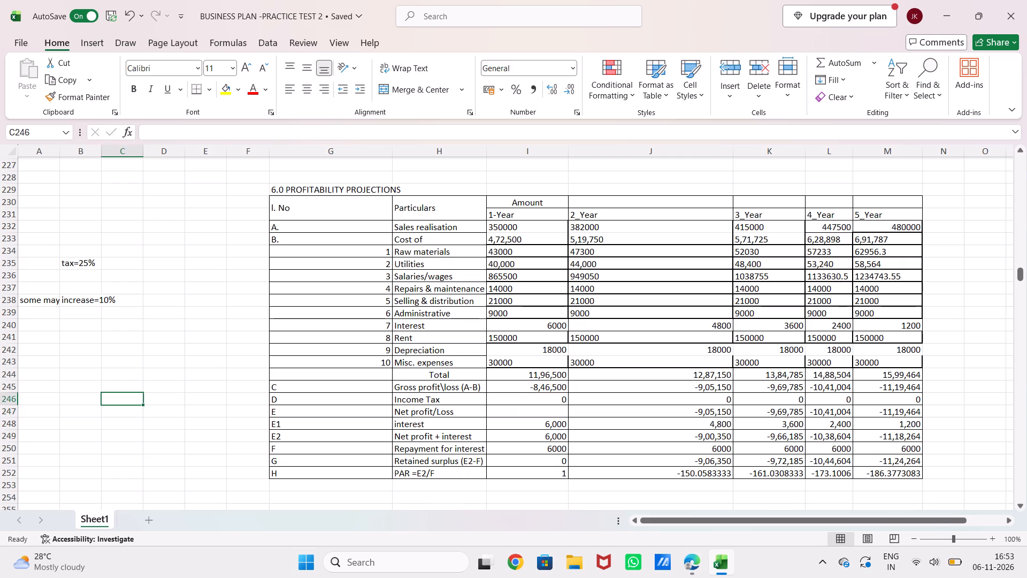
pyautogui.click(497, 413)
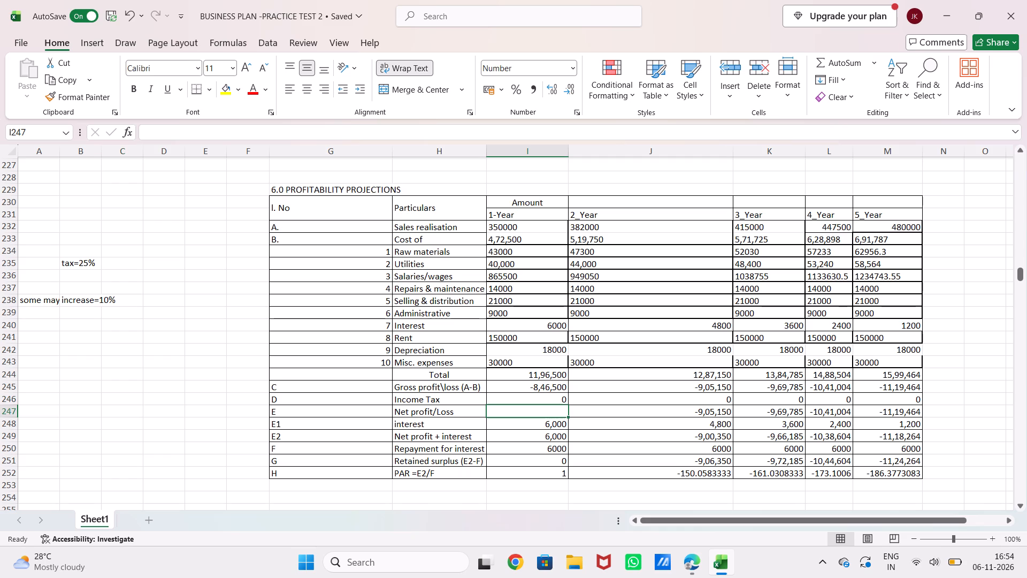
pyautogui.press('=')
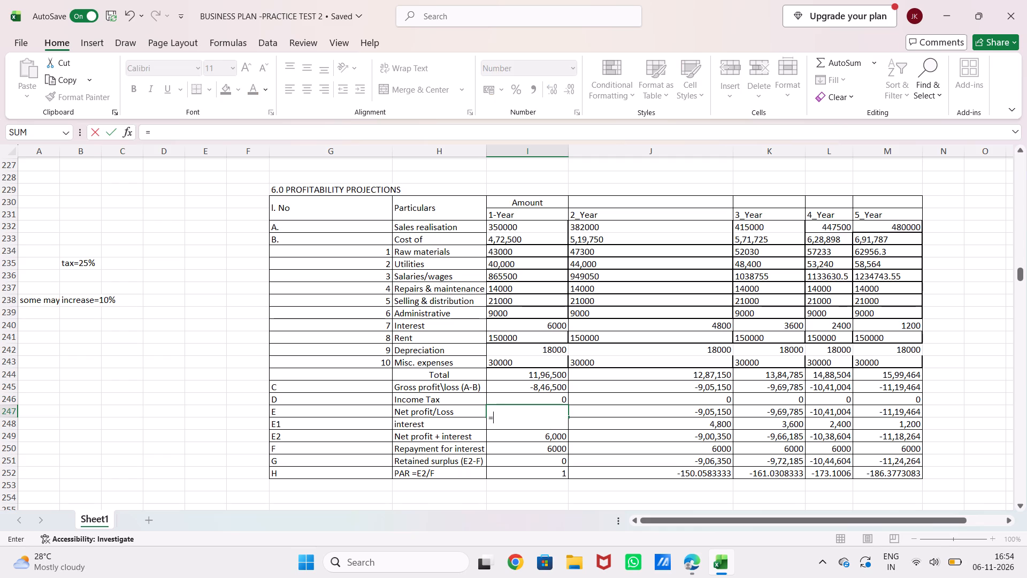
pyautogui.click(511, 388)
pyautogui.press('-')
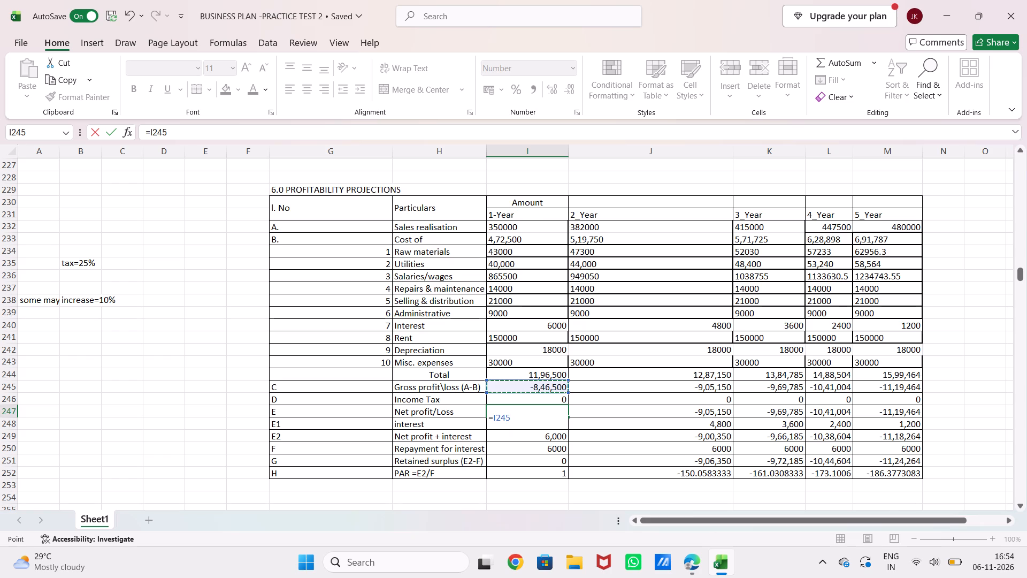
pyautogui.click(512, 400)
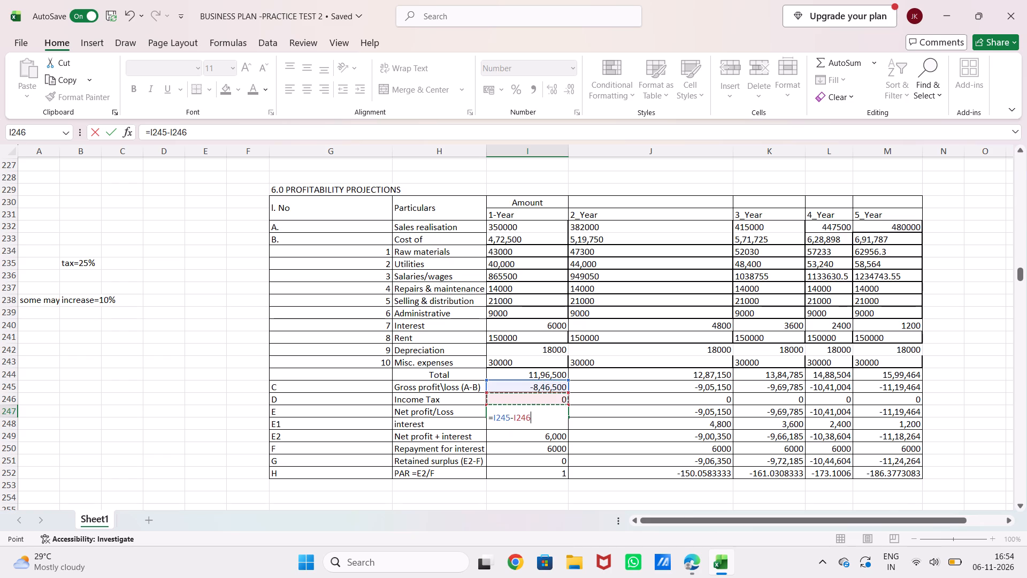
pyautogui.press('Return')
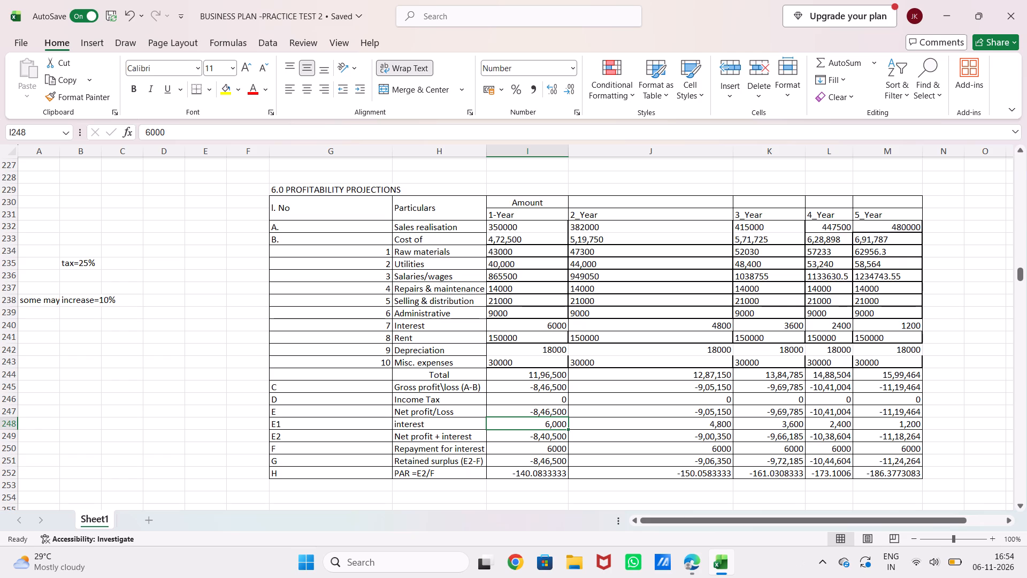
# Re-enter the 1-Year Net profit + interest formula in I249 as =I247+I248.
pyautogui.click(546, 439)
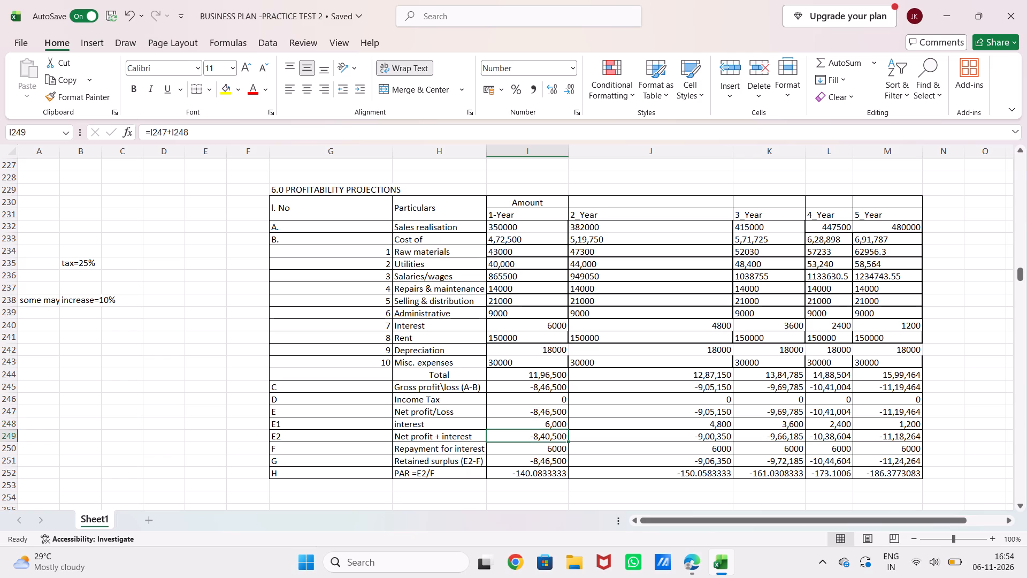
pyautogui.press('BackSpace')
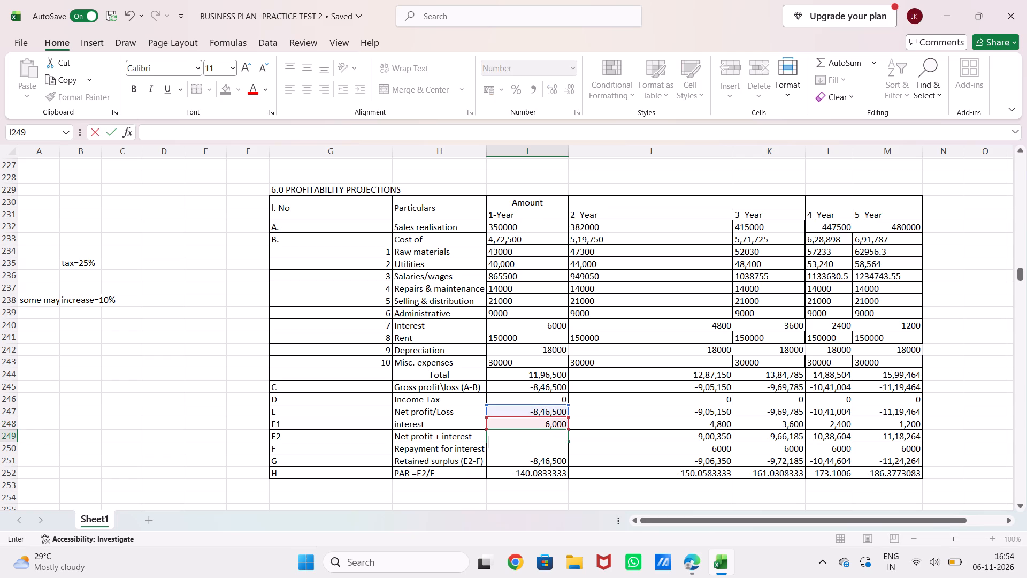
pyautogui.press('=')
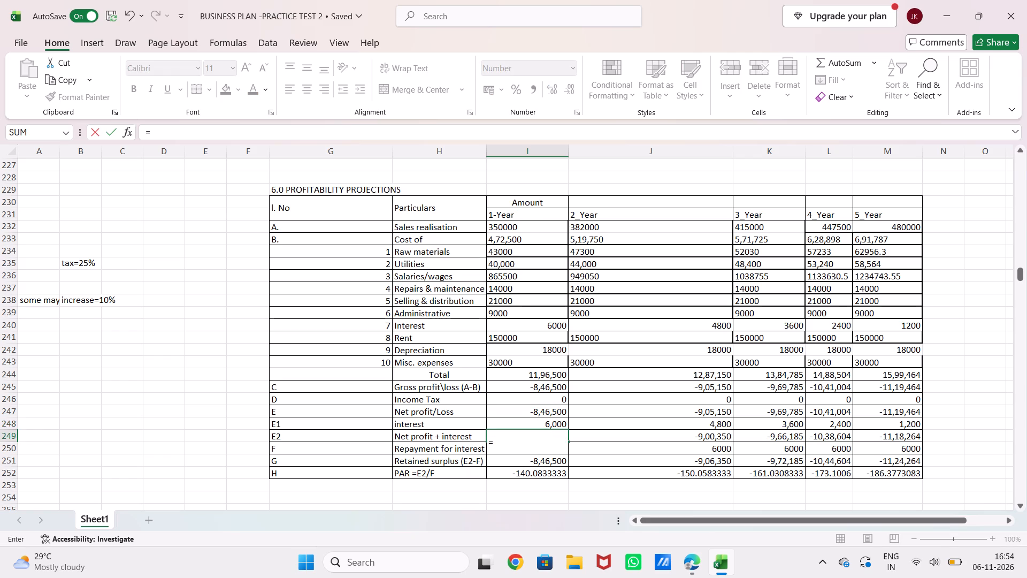
pyautogui.click(526, 408)
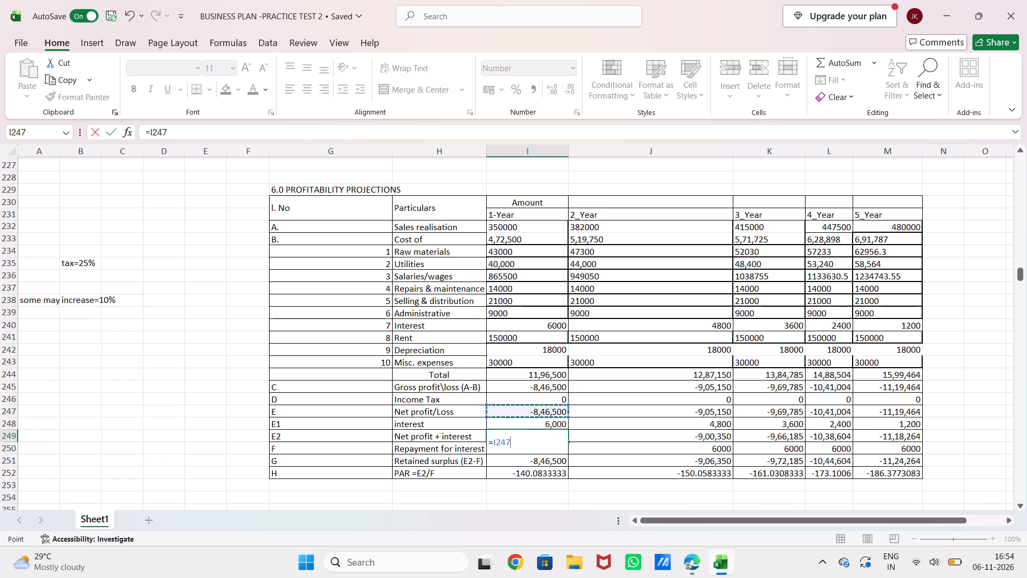
pyautogui.press('=')
pyautogui.press('BackSpace')
pyautogui.hotkey('shift', '+')
pyautogui.click(524, 422)
pyautogui.press('Return')
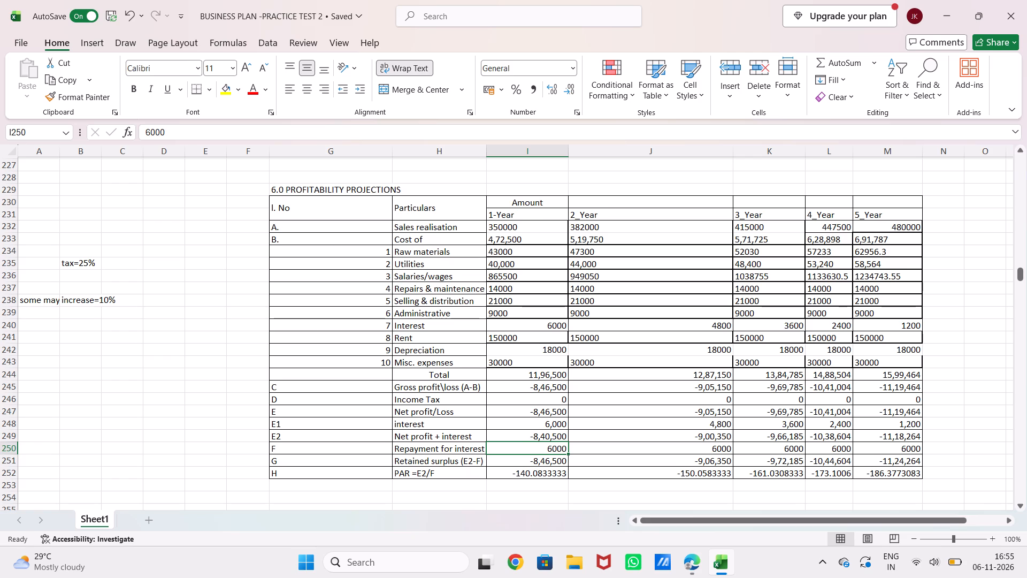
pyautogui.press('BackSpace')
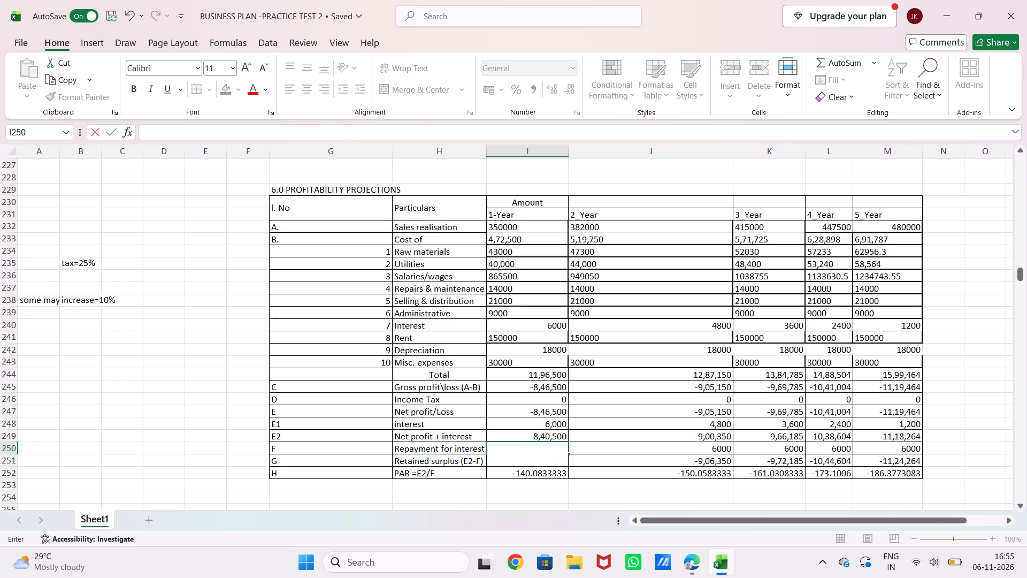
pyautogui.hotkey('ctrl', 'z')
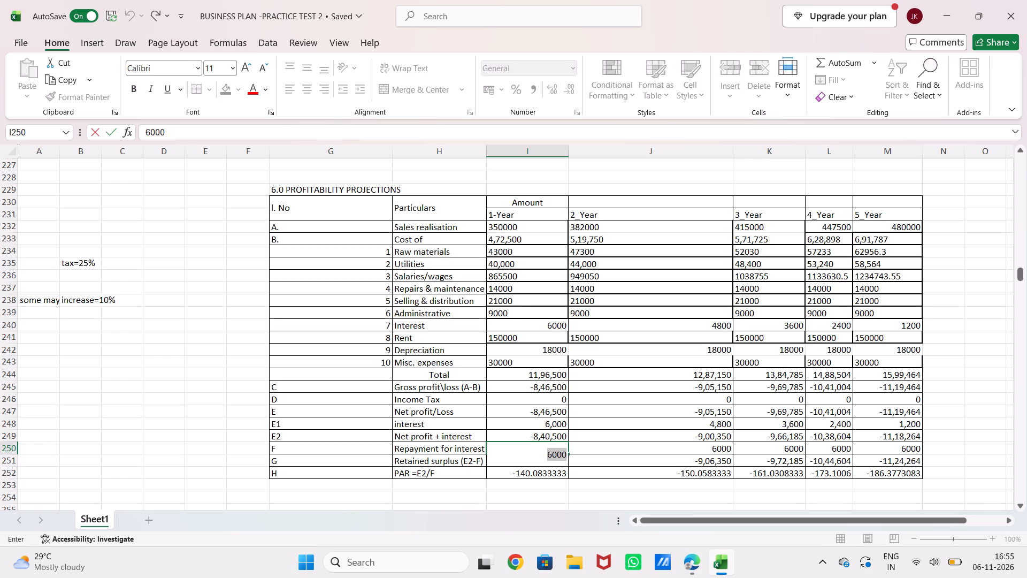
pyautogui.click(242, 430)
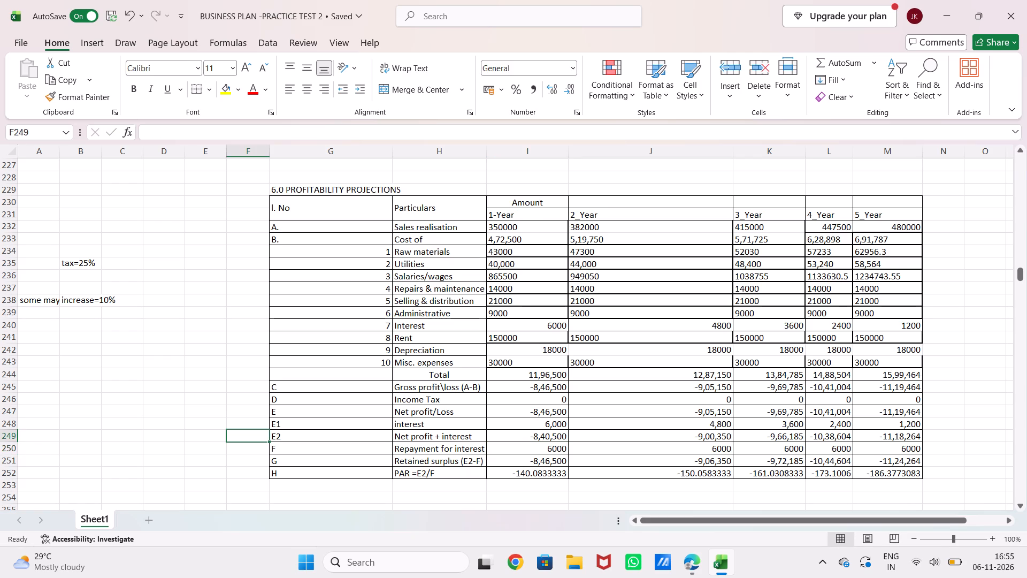